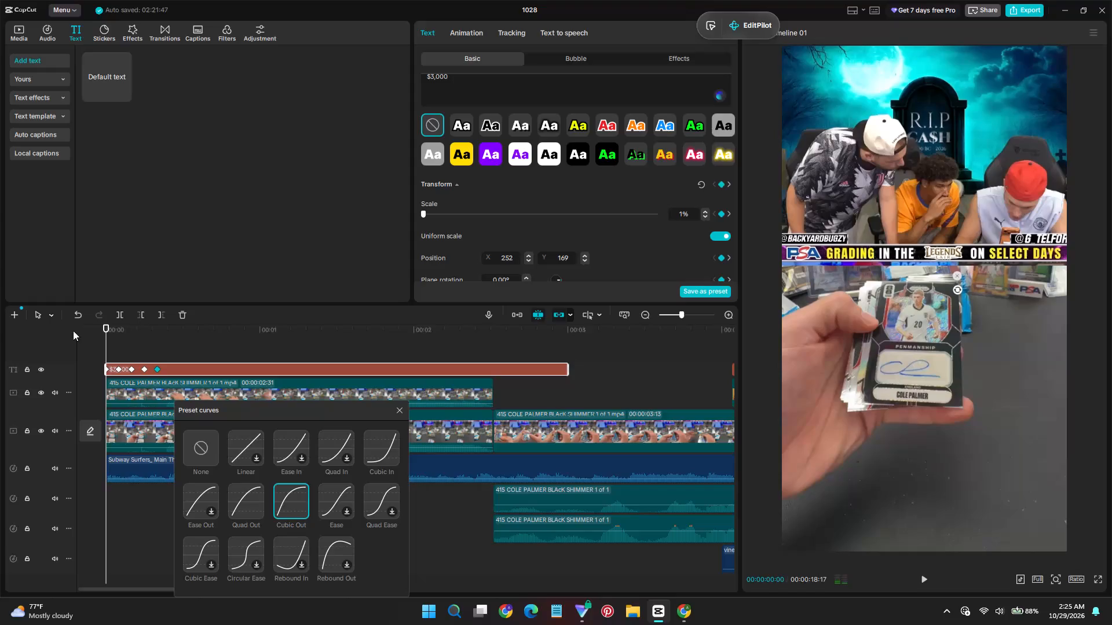
Play back the opening second or so from the start to review the $3,000 text animation.
{"action": "left_click", "coordinate": [402, 410]}
{"action": "key", "text": "space"}
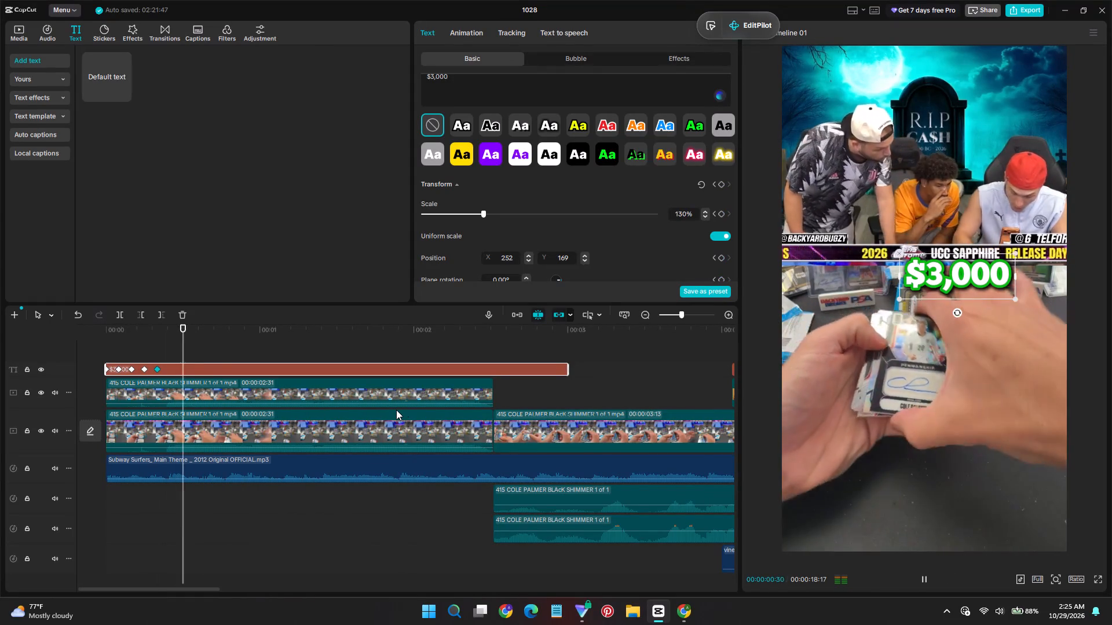
{"action": "left_click_drag", "start_coordinate": [133, 328], "coordinate": [69, 328]}
{"action": "key", "text": "space"}
{"action": "key", "text": "space"}
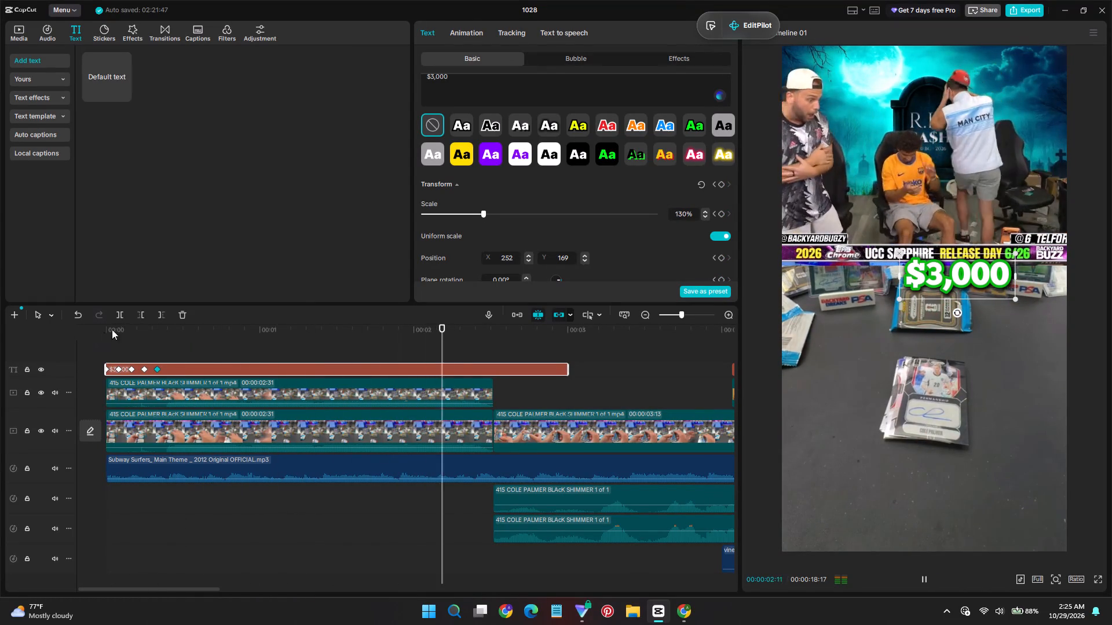
{"action": "left_click_drag", "start_coordinate": [120, 326], "coordinate": [74, 328]}
{"action": "key", "text": "space"}
{"action": "key", "text": "space"}
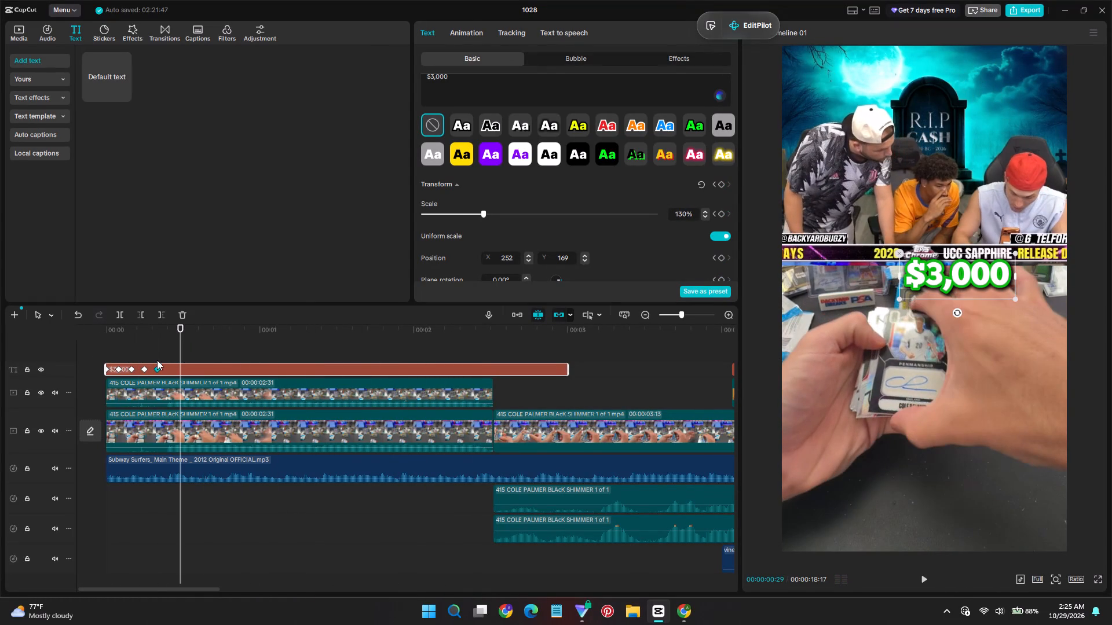
Keyframe the $3,000 text's Transform at 00:00:00:29 and move the text down to about X 285, Y -235 at 00:00:00:43.
{"action": "left_click", "coordinate": [184, 372]}
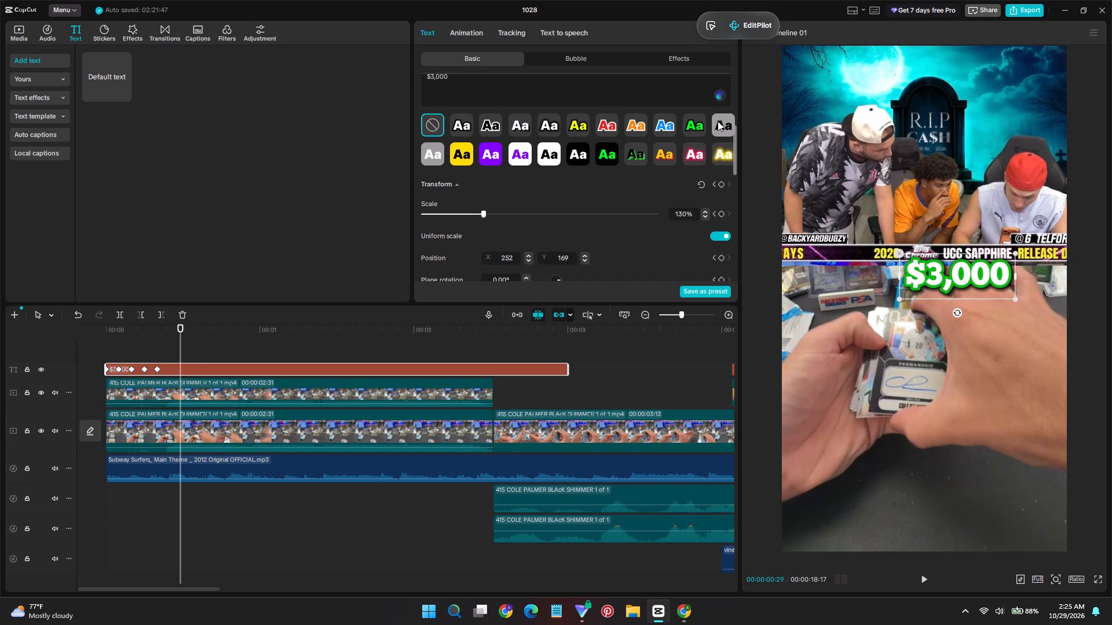
{"action": "scroll", "coordinate": [669, 219], "scroll_direction": "down", "scroll_amount": 2}
{"action": "scroll", "coordinate": [669, 219], "scroll_direction": "up", "scroll_amount": 2}
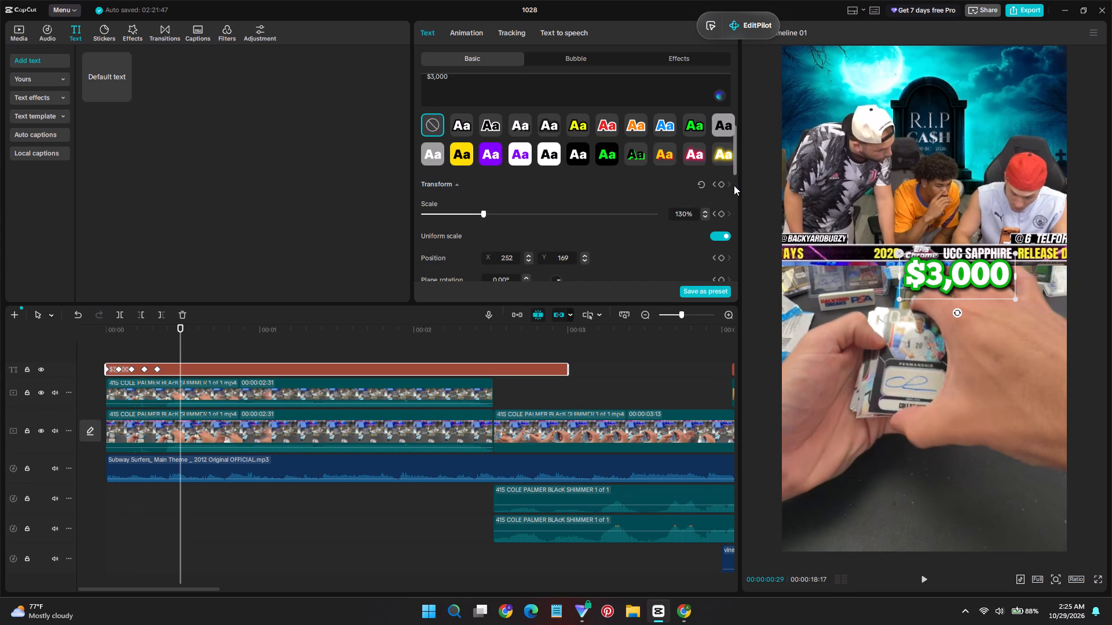
{"action": "left_click", "coordinate": [720, 186]}
{"action": "left_click_drag", "start_coordinate": [182, 341], "coordinate": [187, 341]}
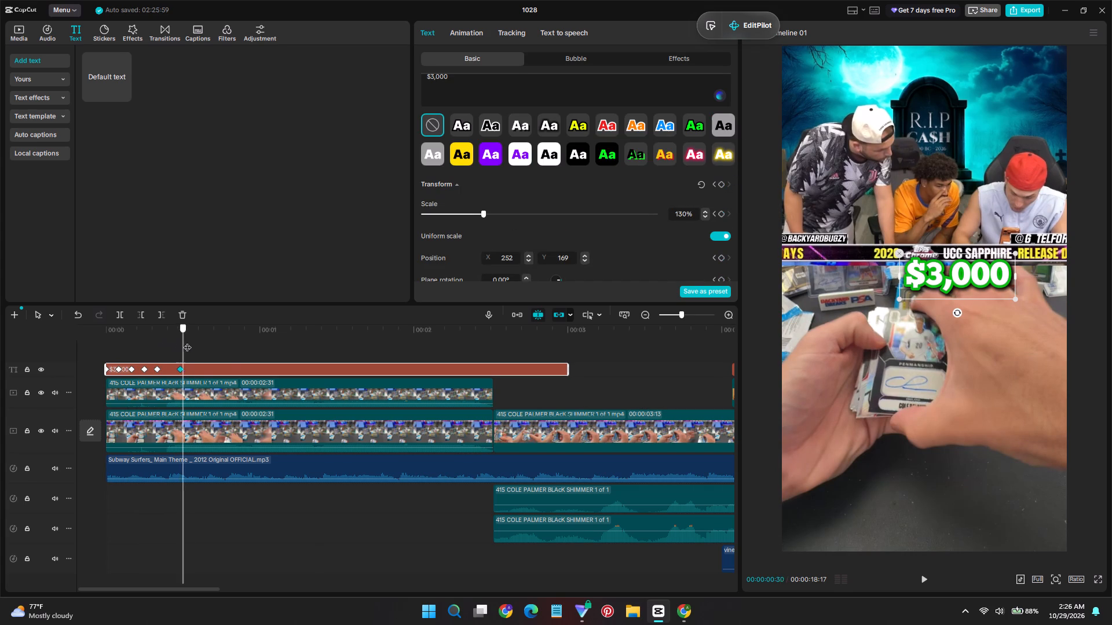
{"action": "left_click_drag", "start_coordinate": [187, 341], "coordinate": [216, 345]}
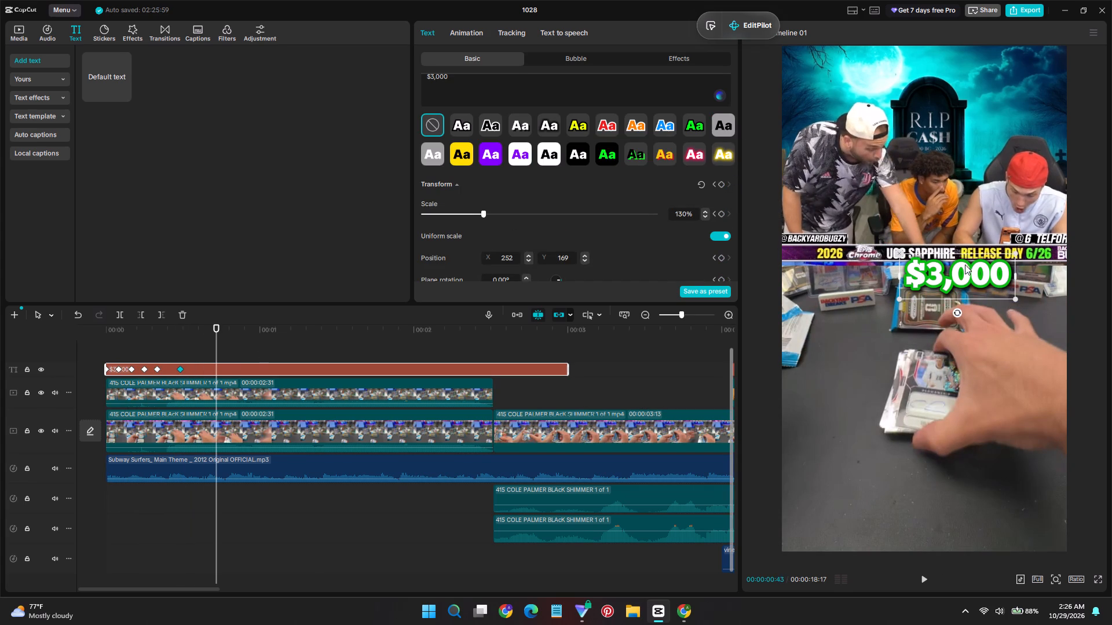
{"action": "left_click_drag", "start_coordinate": [952, 269], "coordinate": [956, 322]}
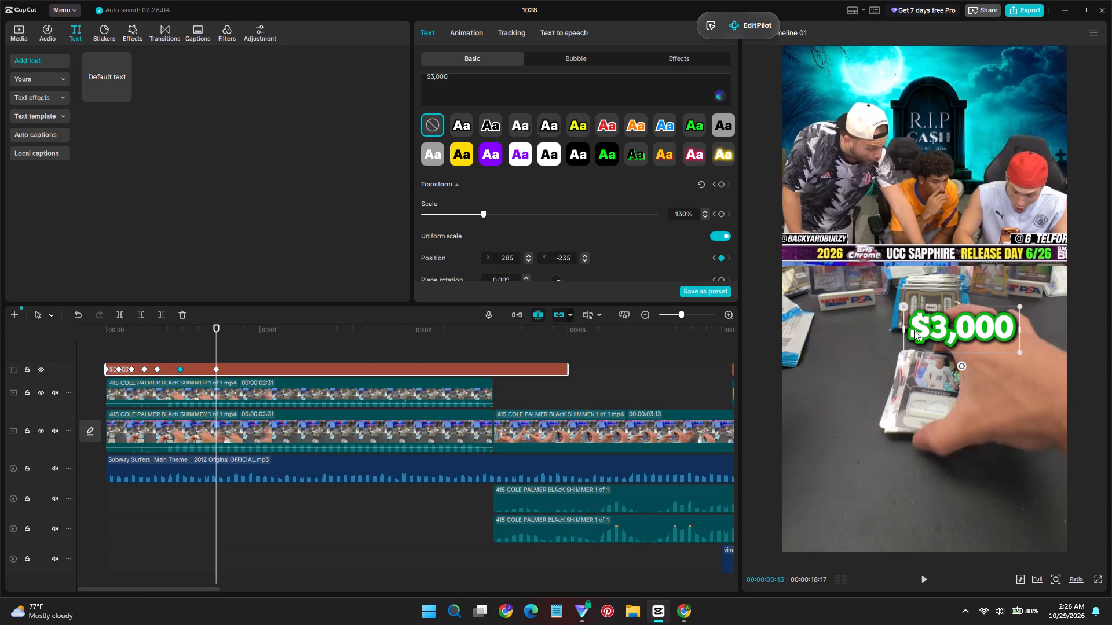
Apply the Quad Out preset curve to the $3,000 text's keyframe at 00:00:00:43.
{"action": "left_click_drag", "start_coordinate": [219, 348], "coordinate": [240, 354]}
{"action": "left_click", "coordinate": [218, 367]}
{"action": "right_click", "coordinate": [216, 367]}
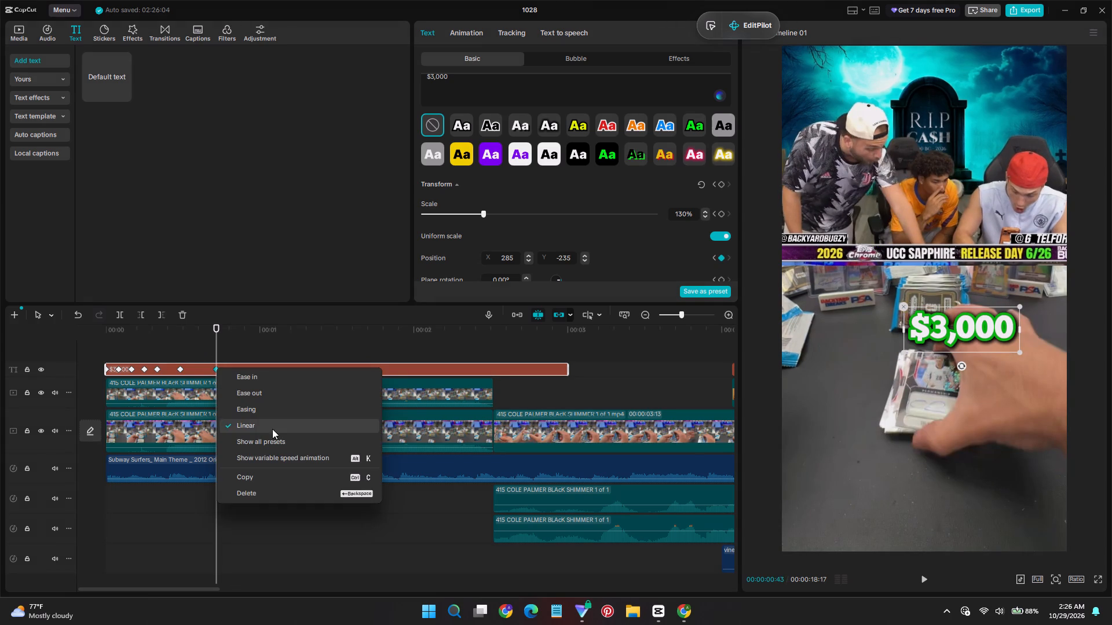
{"action": "left_click", "coordinate": [275, 436]}
{"action": "left_click", "coordinate": [357, 501]}
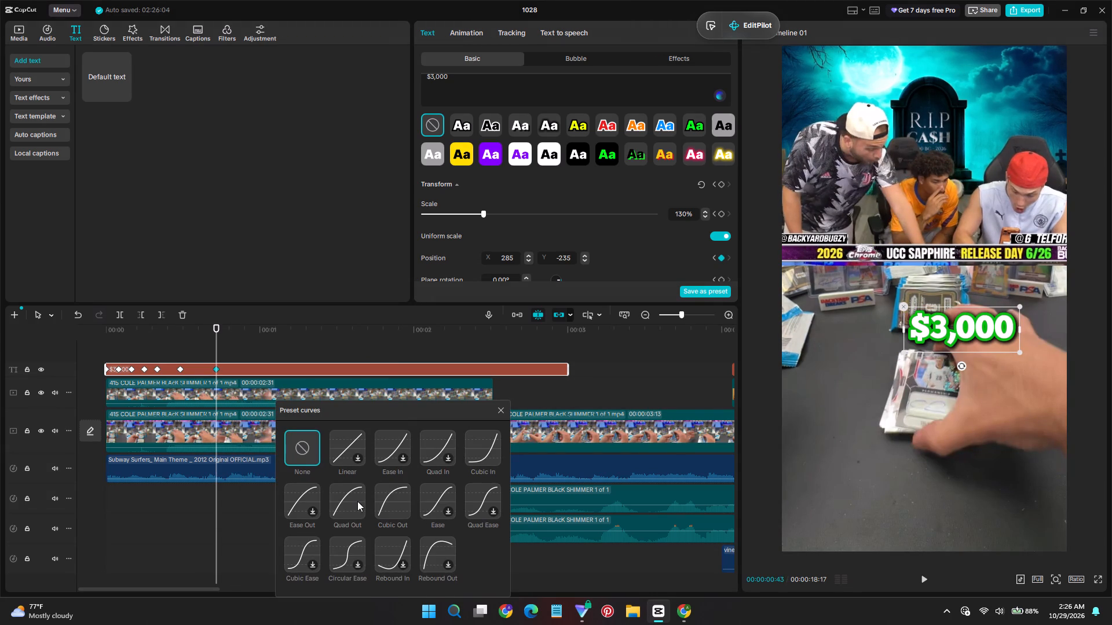
{"action": "left_click", "coordinate": [503, 410]}
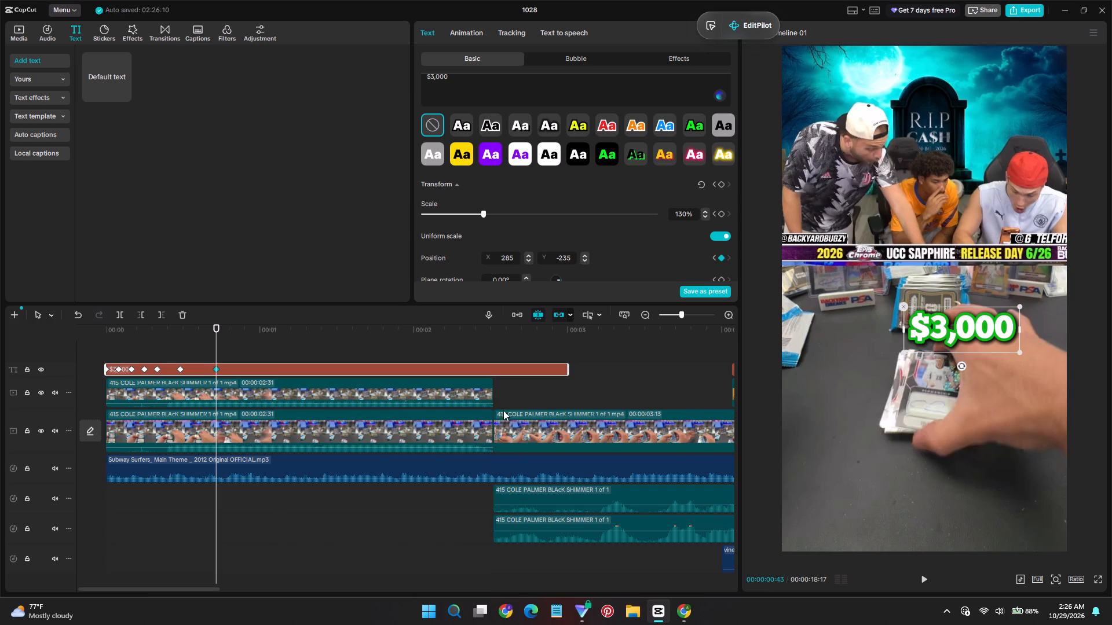
Play the video from the start to review the $3,000 text's movement and how long it stays on screen.
{"action": "left_click_drag", "start_coordinate": [127, 327], "coordinate": [75, 331]}
{"action": "key", "text": "space"}
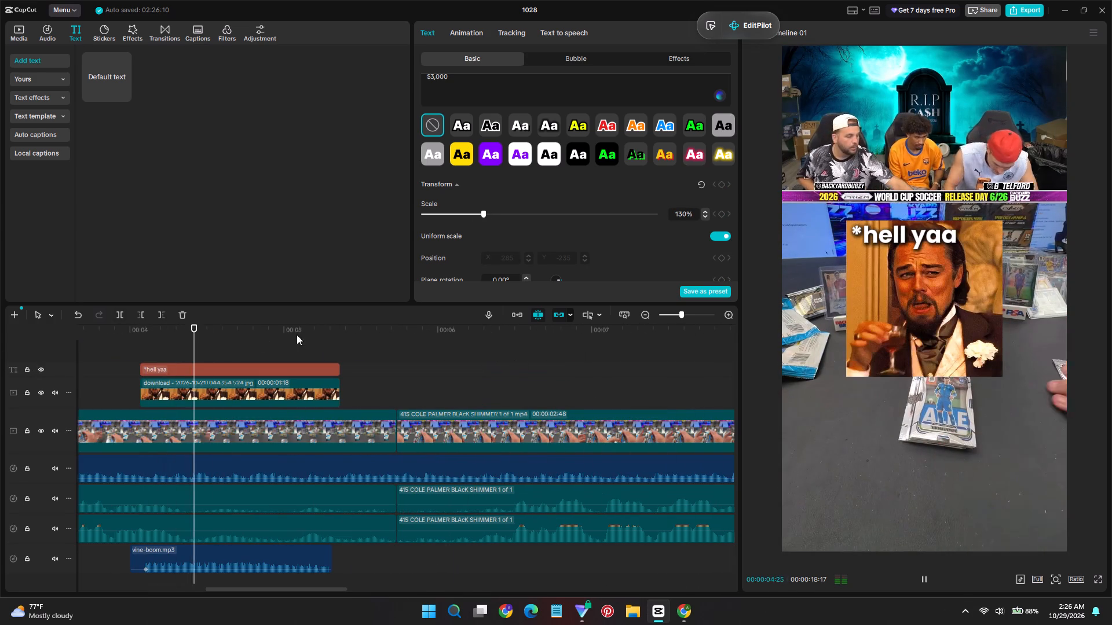
{"action": "key", "text": "space"}
Trim the end of the $3,000 text clip to the cut after the first video clip, at 00:00:02:31.
{"action": "scroll", "coordinate": [281, 422], "scroll_direction": "down", "scroll_amount": 14, "text": "ctrl"}
{"action": "left_click_drag", "start_coordinate": [308, 591], "coordinate": [292, 588]}
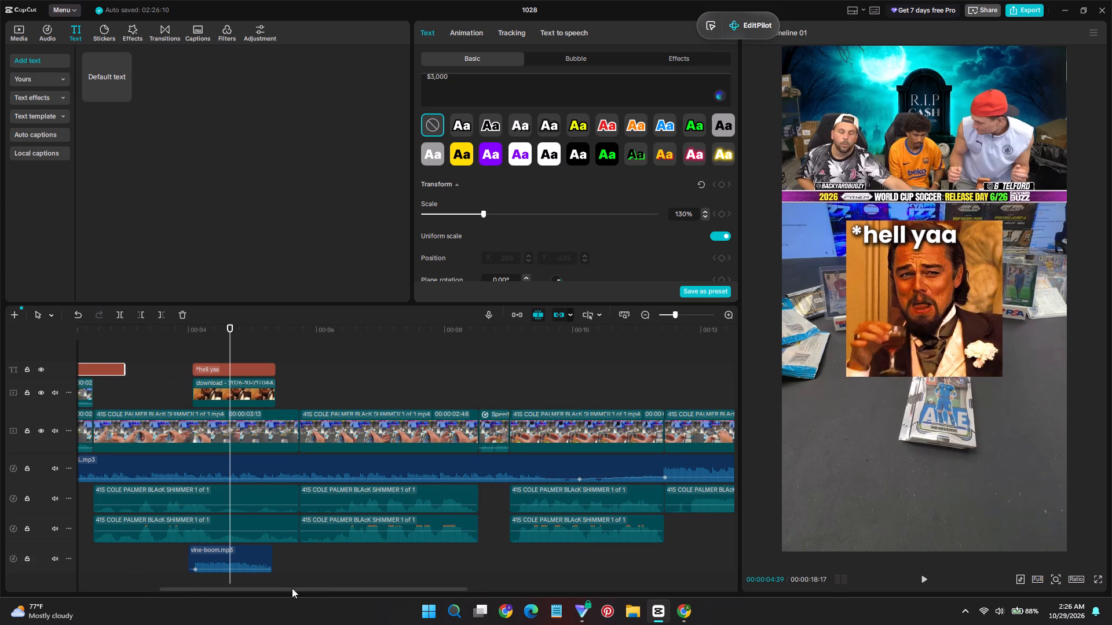
{"action": "left_click_drag", "start_coordinate": [292, 588], "coordinate": [139, 572]}
{"action": "left_click", "coordinate": [258, 330]}
{"action": "left_click_drag", "start_coordinate": [254, 326], "coordinate": [270, 334]}
{"action": "left_click", "coordinate": [269, 374]}
{"action": "key", "text": "w"}
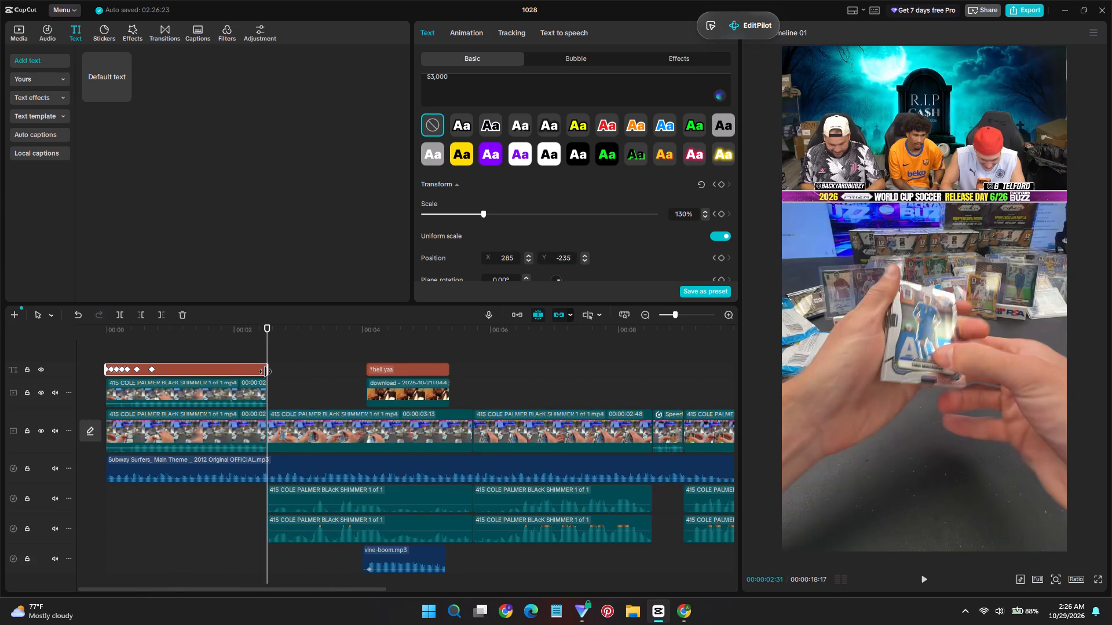
Play back the section around the first cut through the "*hell yaa" meme to check the trimmed text.
{"action": "left_click", "coordinate": [221, 331]}
{"action": "key", "text": "space"}
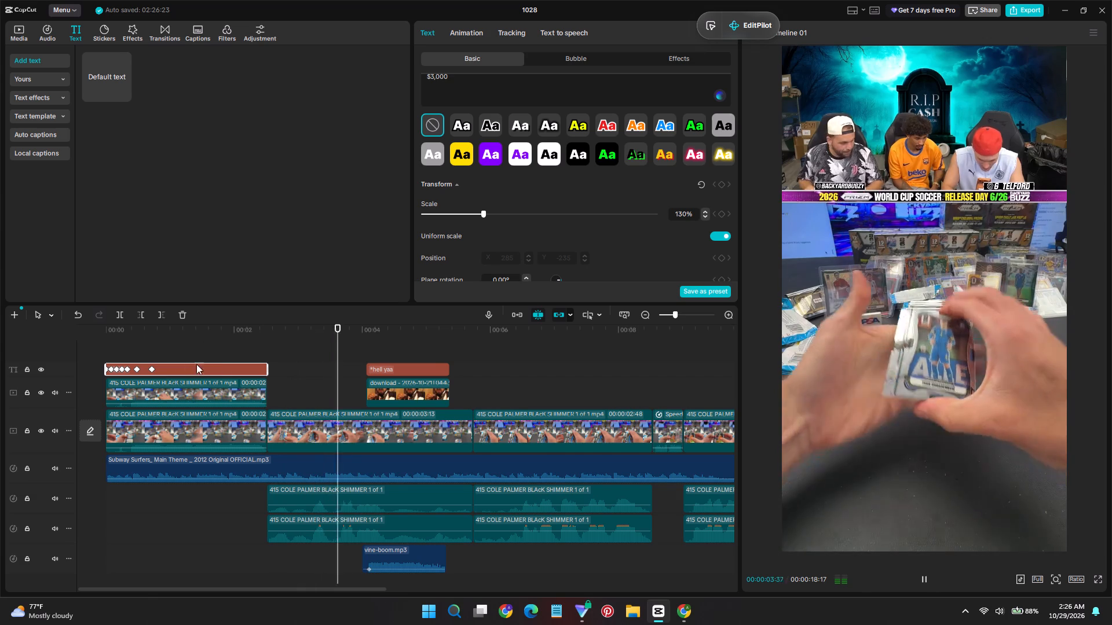
{"action": "scroll", "coordinate": [286, 388], "scroll_direction": "down", "scroll_amount": 9, "text": "ctrl"}
{"action": "key", "text": "space"}
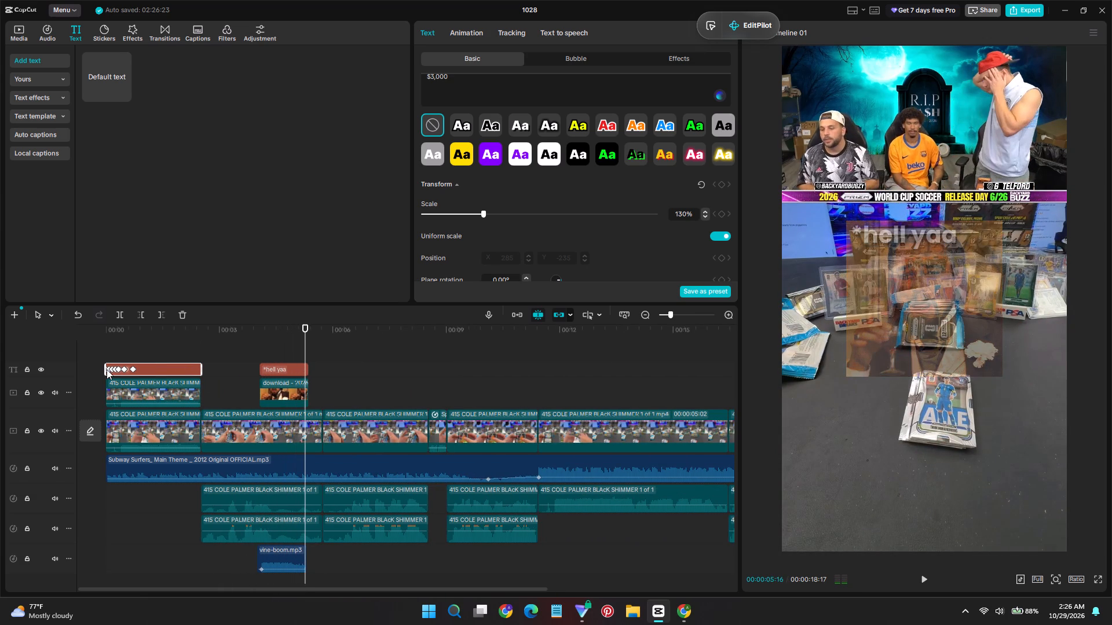
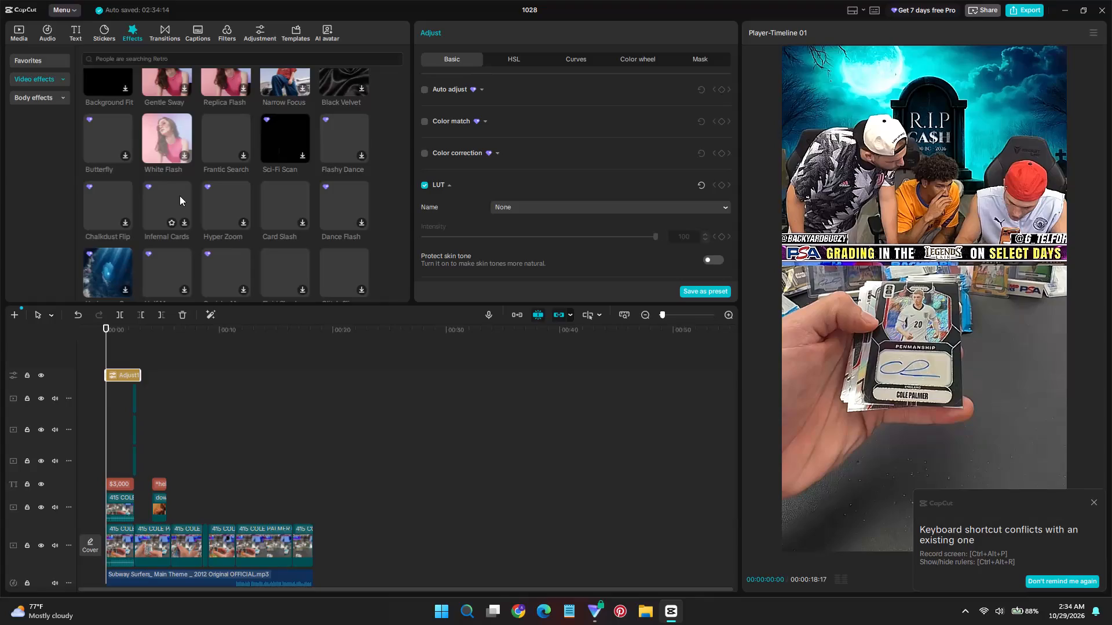
Search the video effects for 4k and preview the 4K HDR effect.
{"action": "scroll", "coordinate": [180, 196], "scroll_direction": "up", "scroll_amount": 4}
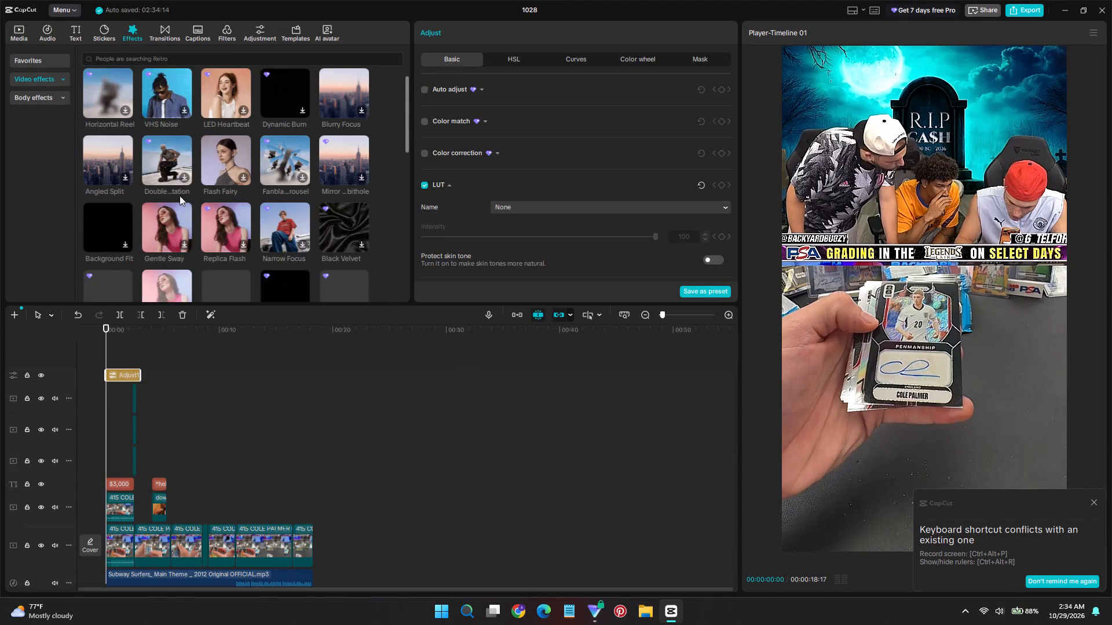
{"action": "scroll", "coordinate": [180, 196], "scroll_direction": "up", "scroll_amount": 8}
{"action": "left_click", "coordinate": [129, 59]}
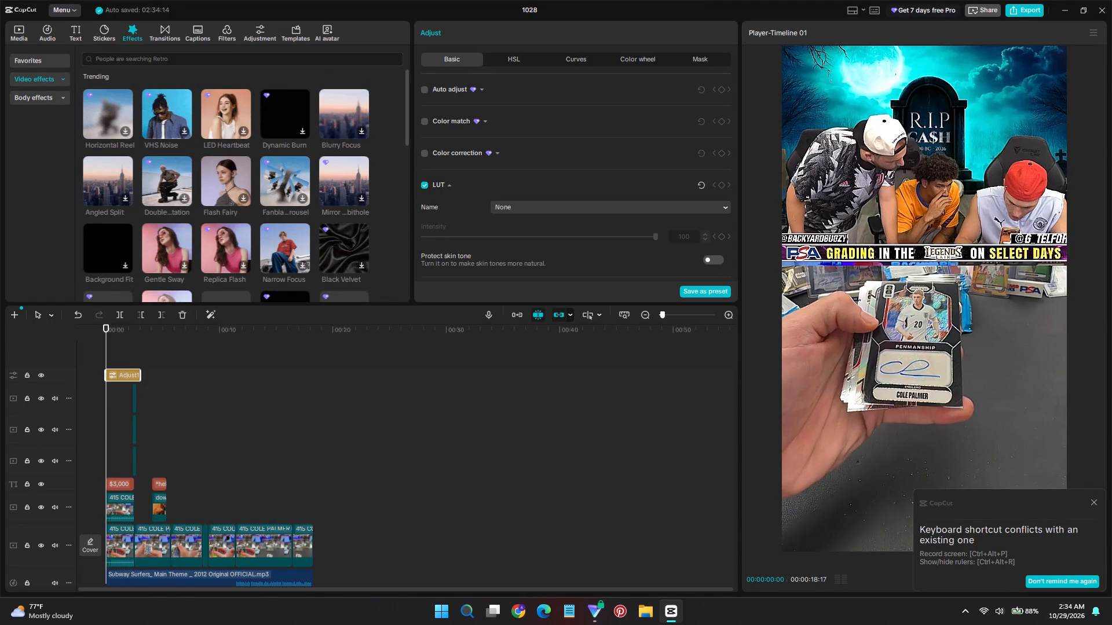
{"action": "left_click", "coordinate": [99, 89]}
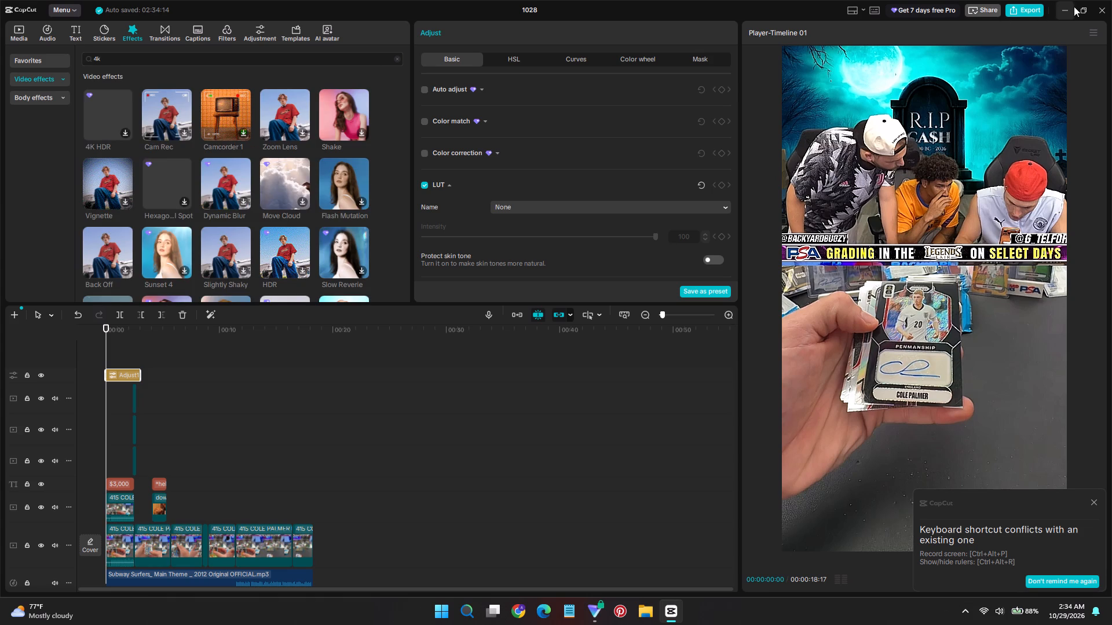
{"action": "left_click", "coordinate": [98, 106]}
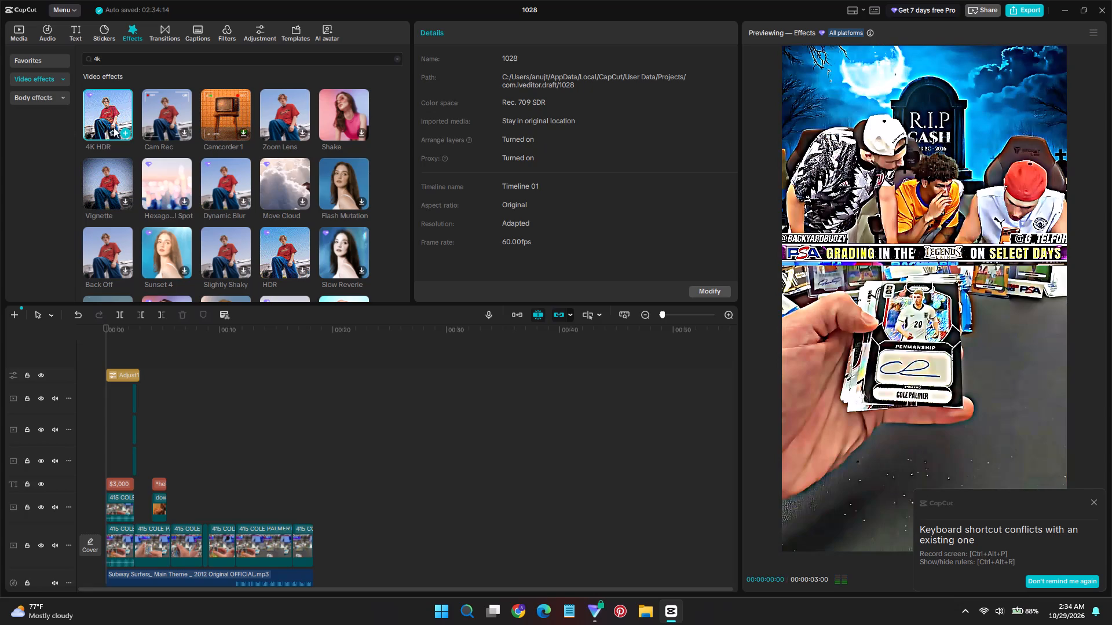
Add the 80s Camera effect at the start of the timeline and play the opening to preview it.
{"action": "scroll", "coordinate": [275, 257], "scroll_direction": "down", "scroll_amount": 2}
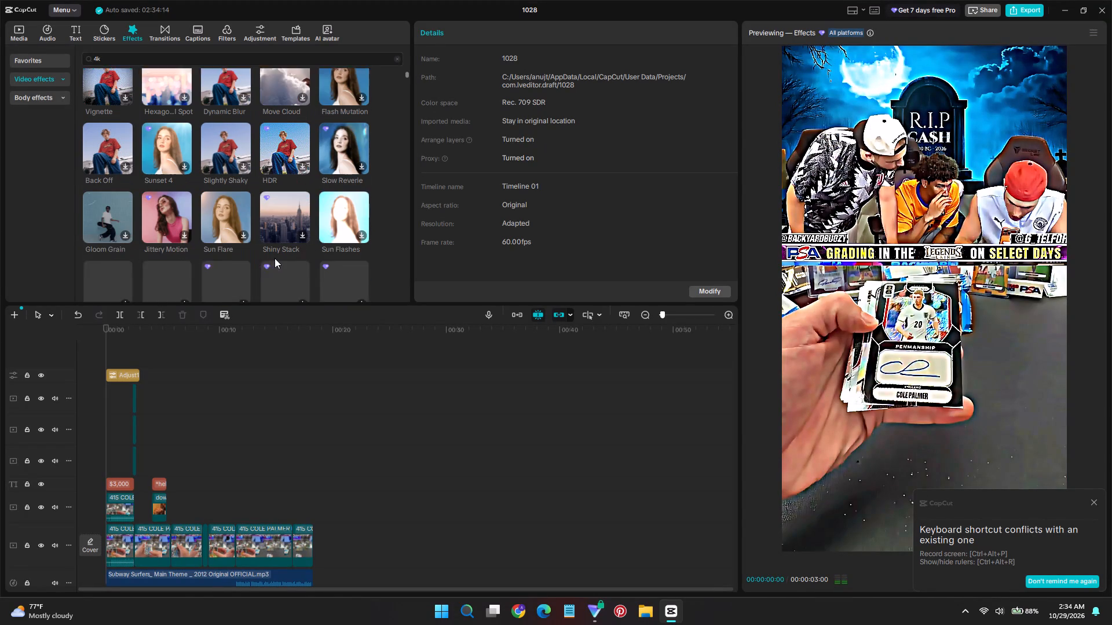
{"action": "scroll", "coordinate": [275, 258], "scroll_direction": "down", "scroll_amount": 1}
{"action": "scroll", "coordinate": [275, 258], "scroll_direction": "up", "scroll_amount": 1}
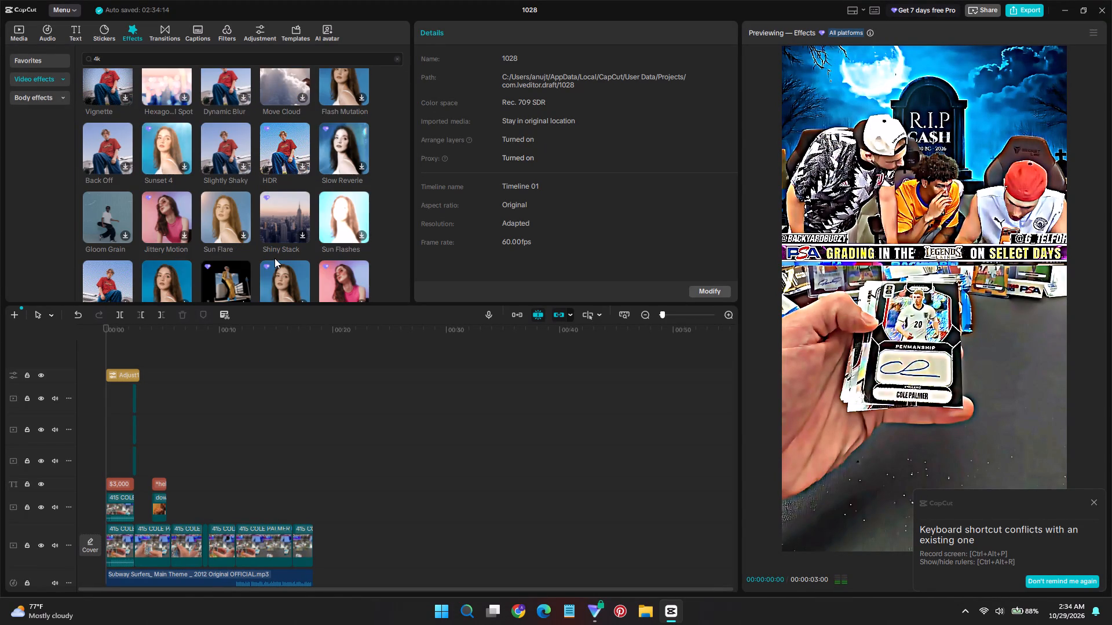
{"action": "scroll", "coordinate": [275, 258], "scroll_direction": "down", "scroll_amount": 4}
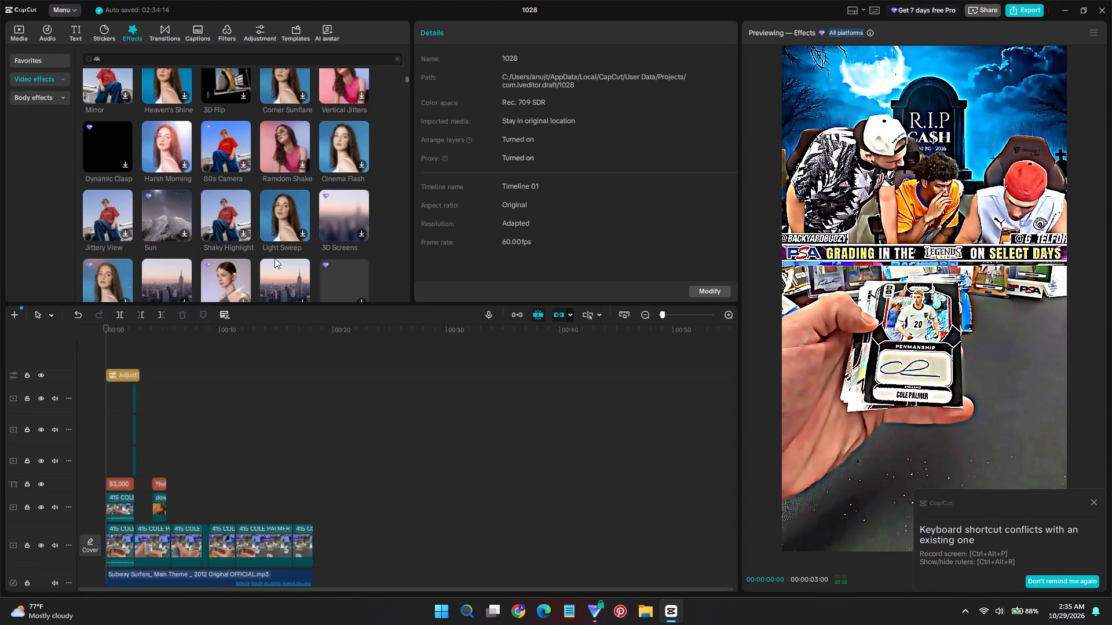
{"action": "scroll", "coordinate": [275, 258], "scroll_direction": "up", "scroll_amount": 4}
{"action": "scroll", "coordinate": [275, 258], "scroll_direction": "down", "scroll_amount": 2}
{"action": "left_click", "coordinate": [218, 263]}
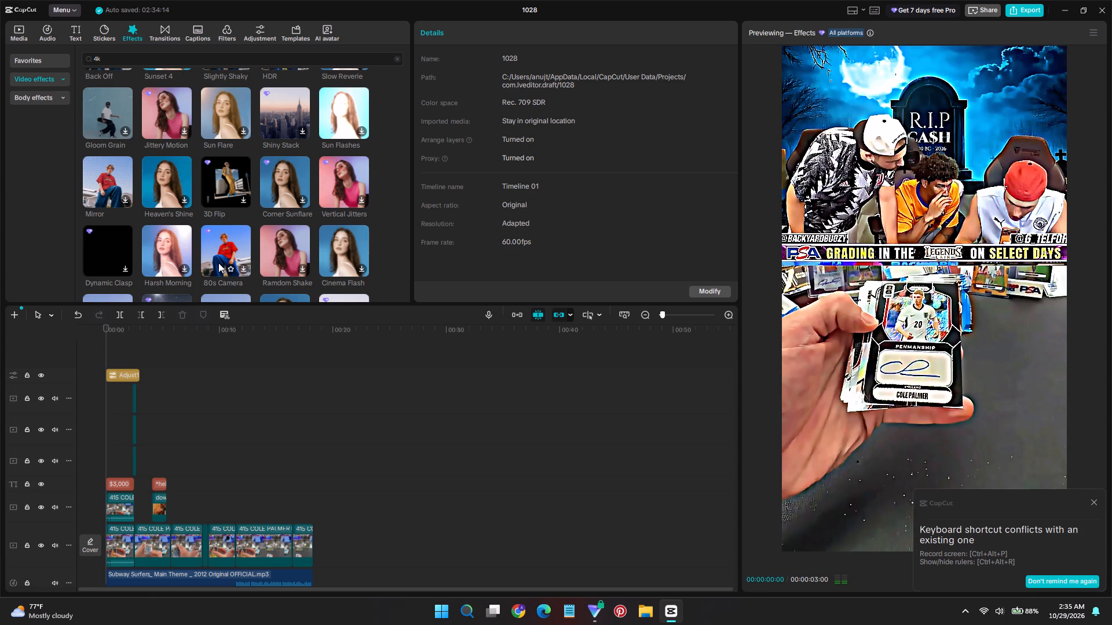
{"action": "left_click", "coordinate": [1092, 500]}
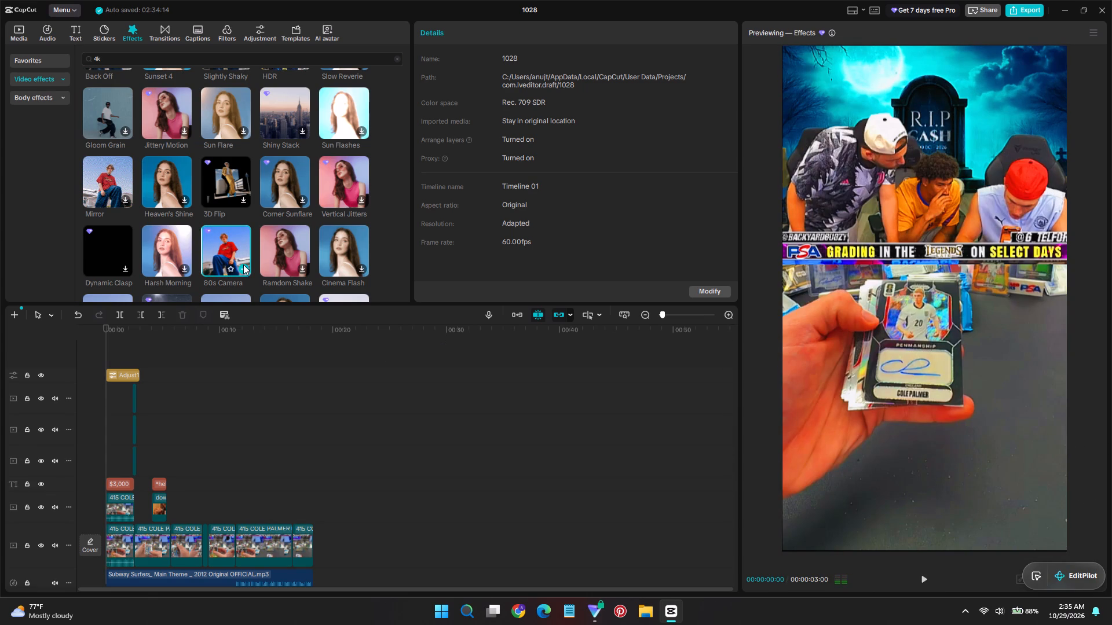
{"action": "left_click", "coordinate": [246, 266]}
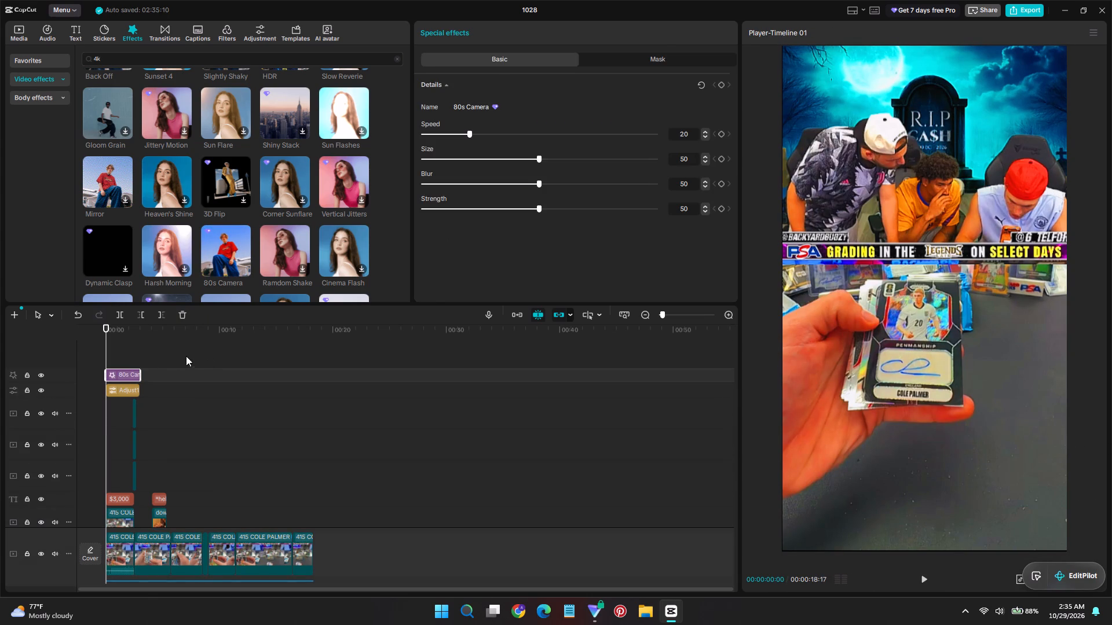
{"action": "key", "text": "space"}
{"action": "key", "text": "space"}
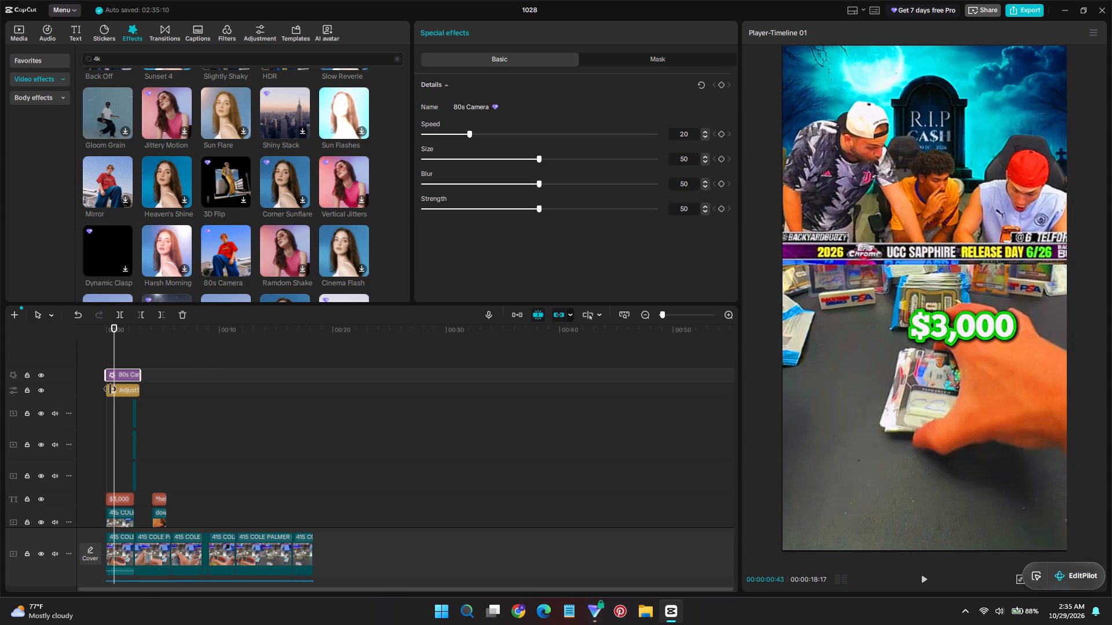
Reduce the Sharpen value of the opening adjustment layer to 24.
{"action": "left_click", "coordinate": [120, 392]}
{"action": "scroll", "coordinate": [536, 248], "scroll_direction": "down", "scroll_amount": 7}
{"action": "scroll", "coordinate": [473, 244], "scroll_direction": "down", "scroll_amount": 3}
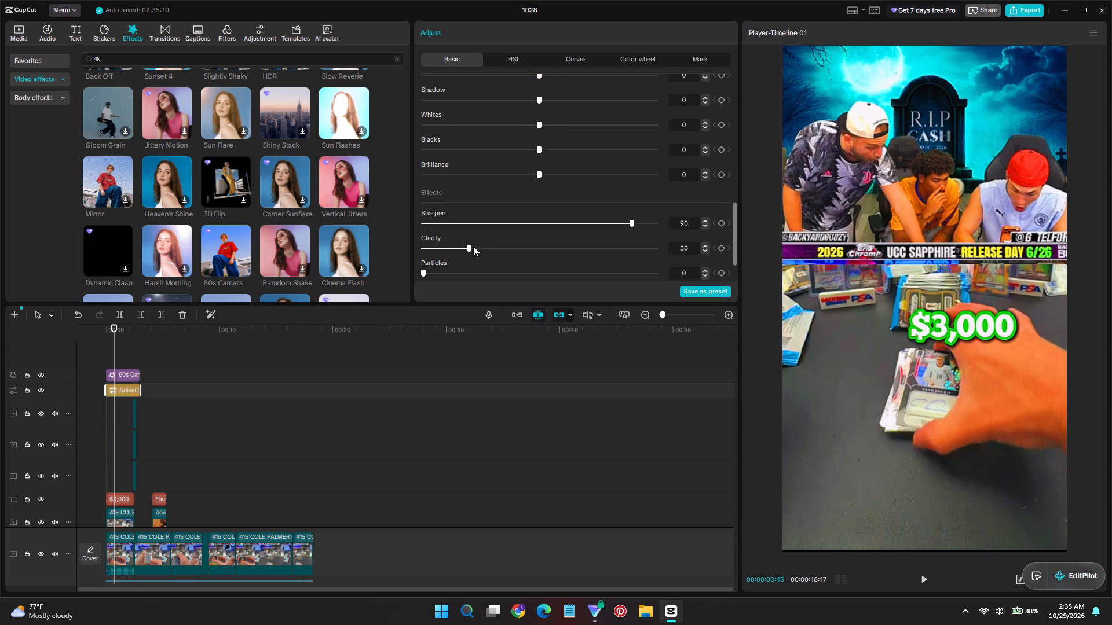
{"action": "left_click", "coordinate": [462, 175]}
{"action": "left_click_drag", "start_coordinate": [462, 175], "coordinate": [482, 179]}
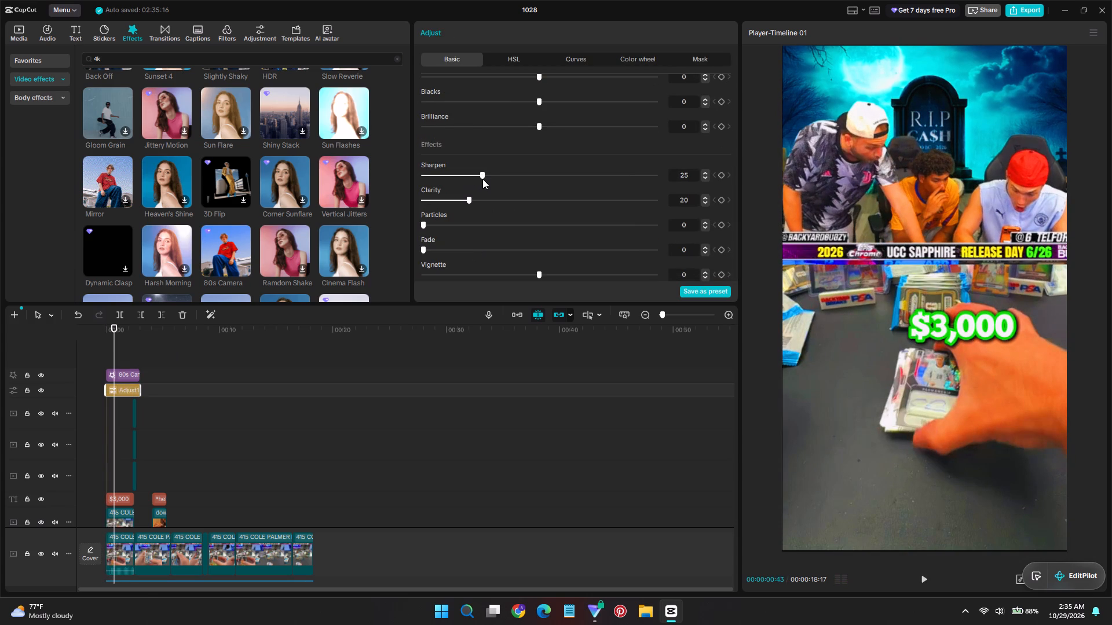
{"action": "left_click_drag", "start_coordinate": [482, 179], "coordinate": [480, 179]}
Set the adjustment layer's Contrast to 8 and raise its Saturation to about 6.
{"action": "scroll", "coordinate": [512, 221], "scroll_direction": "up", "scroll_amount": 5}
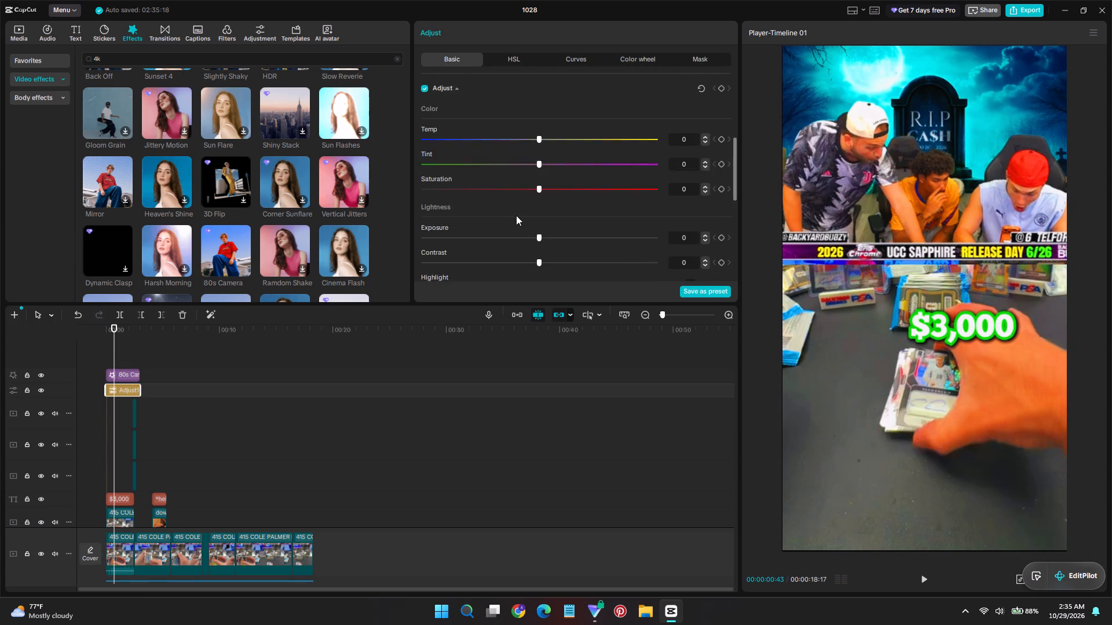
{"action": "scroll", "coordinate": [516, 215], "scroll_direction": "down", "scroll_amount": 1}
{"action": "left_click_drag", "start_coordinate": [539, 208], "coordinate": [546, 212]}
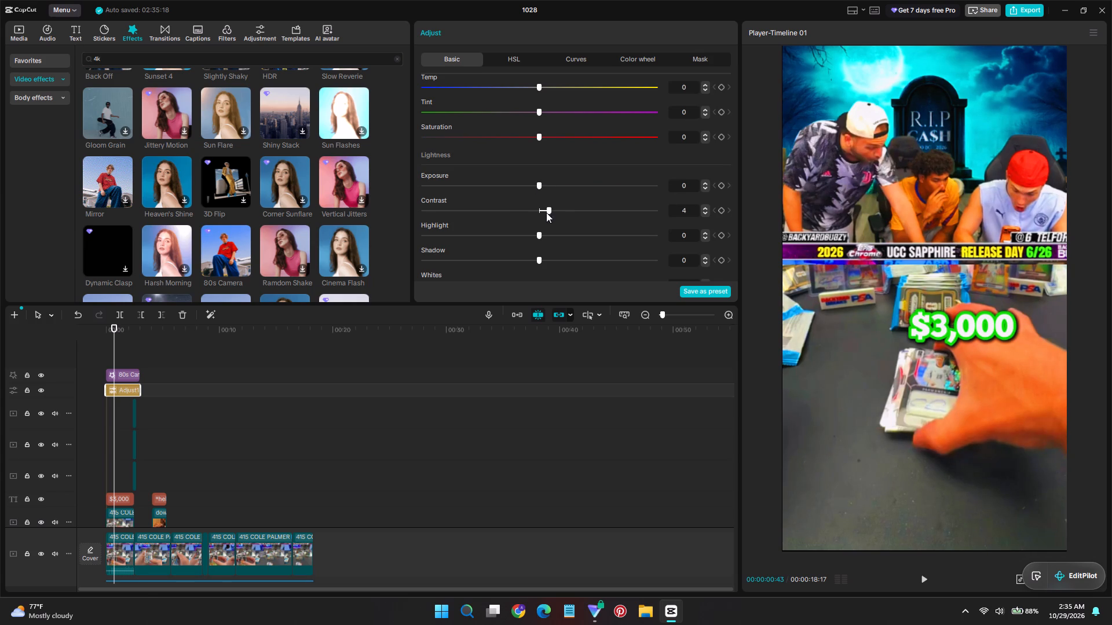
{"action": "left_click_drag", "start_coordinate": [546, 212], "coordinate": [555, 218]}
{"action": "left_click_drag", "start_coordinate": [544, 138], "coordinate": [555, 144]}
{"action": "left_click_drag", "start_coordinate": [555, 144], "coordinate": [554, 144]}
Set the adjustment layer's Highlight to 5 and Brilliance to 6, keeping Shadow at 0.
{"action": "scroll", "coordinate": [551, 157], "scroll_direction": "down", "scroll_amount": 2}
{"action": "left_click_drag", "start_coordinate": [540, 136], "coordinate": [562, 144]}
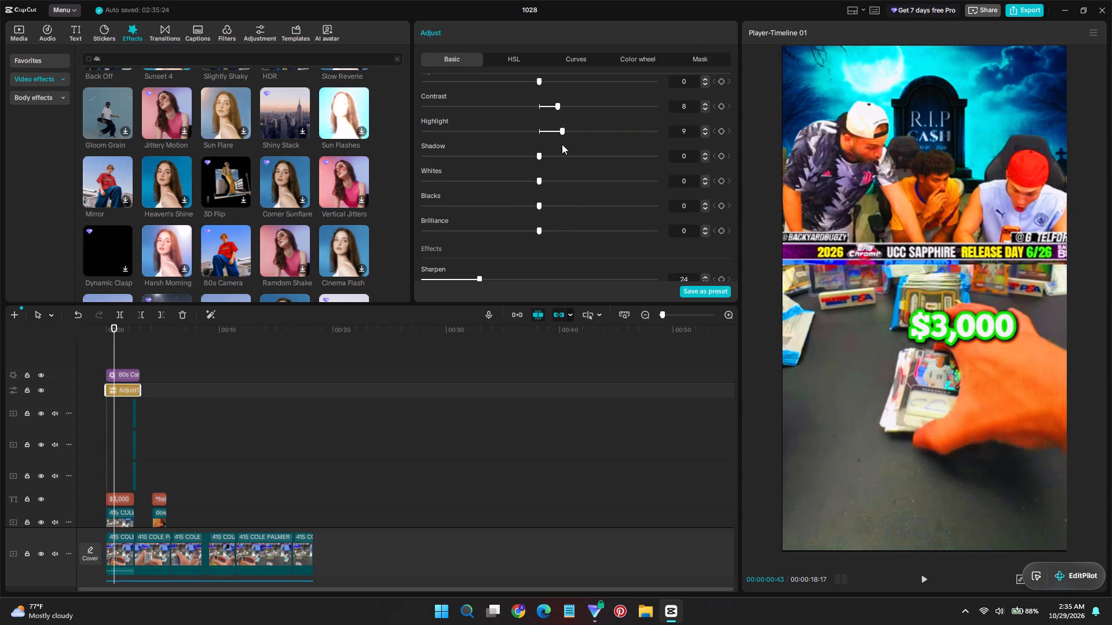
{"action": "left_click_drag", "start_coordinate": [562, 144], "coordinate": [550, 139]}
{"action": "left_click_drag", "start_coordinate": [541, 155], "coordinate": [533, 160]}
{"action": "left_click_drag", "start_coordinate": [533, 160], "coordinate": [543, 164]}
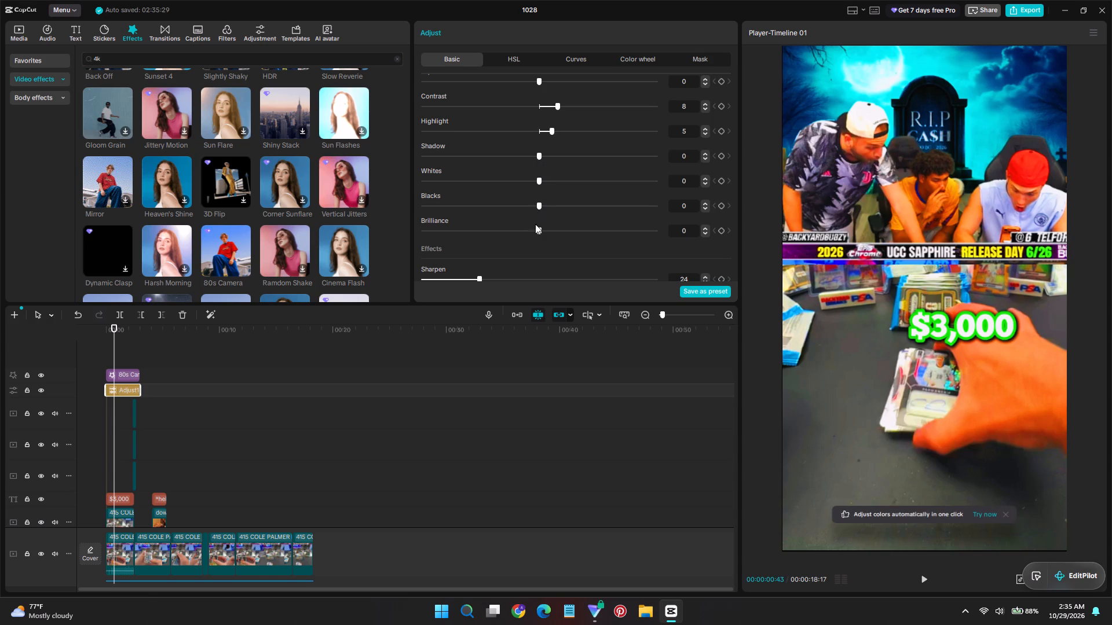
{"action": "left_click_drag", "start_coordinate": [536, 230], "coordinate": [550, 236]}
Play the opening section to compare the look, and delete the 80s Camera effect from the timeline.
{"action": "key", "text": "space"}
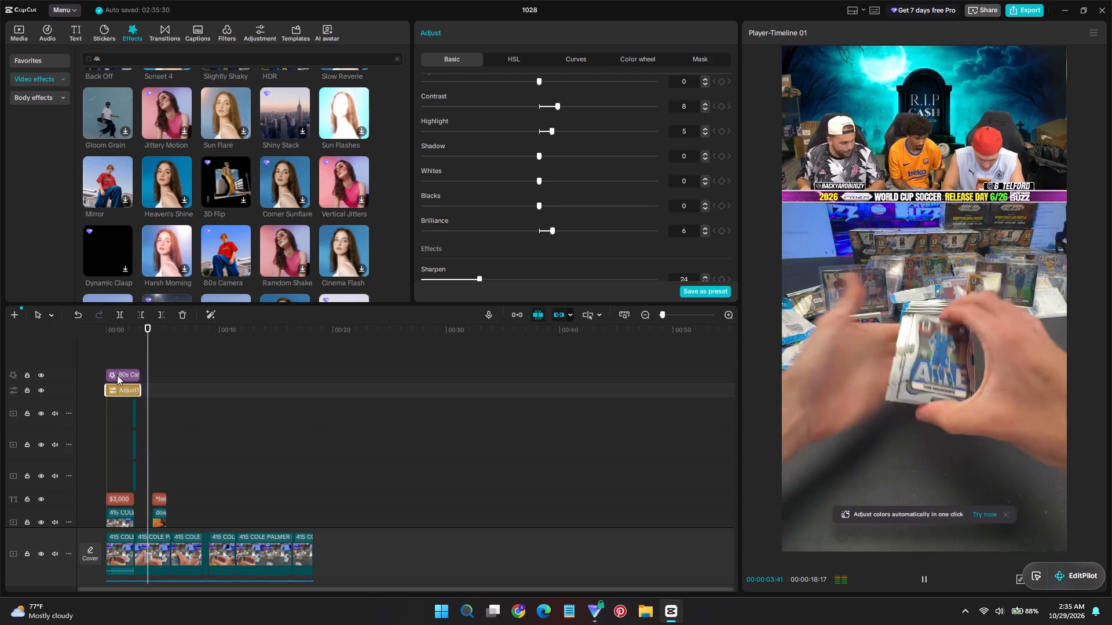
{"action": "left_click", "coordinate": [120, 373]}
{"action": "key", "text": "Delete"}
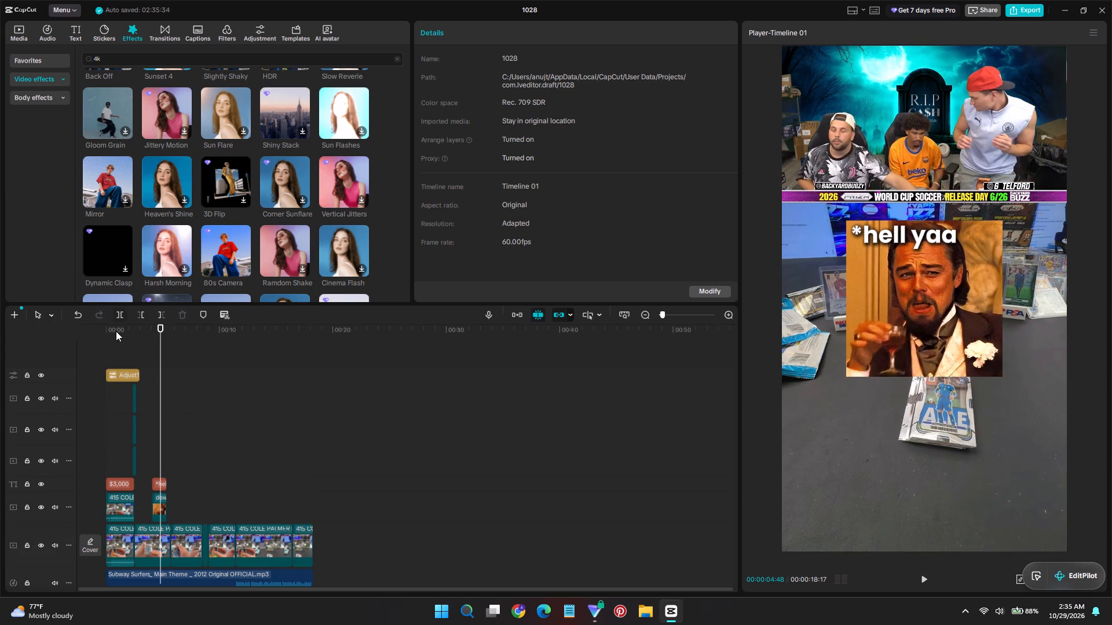
Add the 4K HDR effect at the very start of the timeline, above the adjustment layer.
{"action": "left_click_drag", "start_coordinate": [120, 335], "coordinate": [52, 275]}
{"action": "scroll", "coordinate": [132, 202], "scroll_direction": "up", "scroll_amount": 9}
{"action": "left_click", "coordinate": [104, 117]}
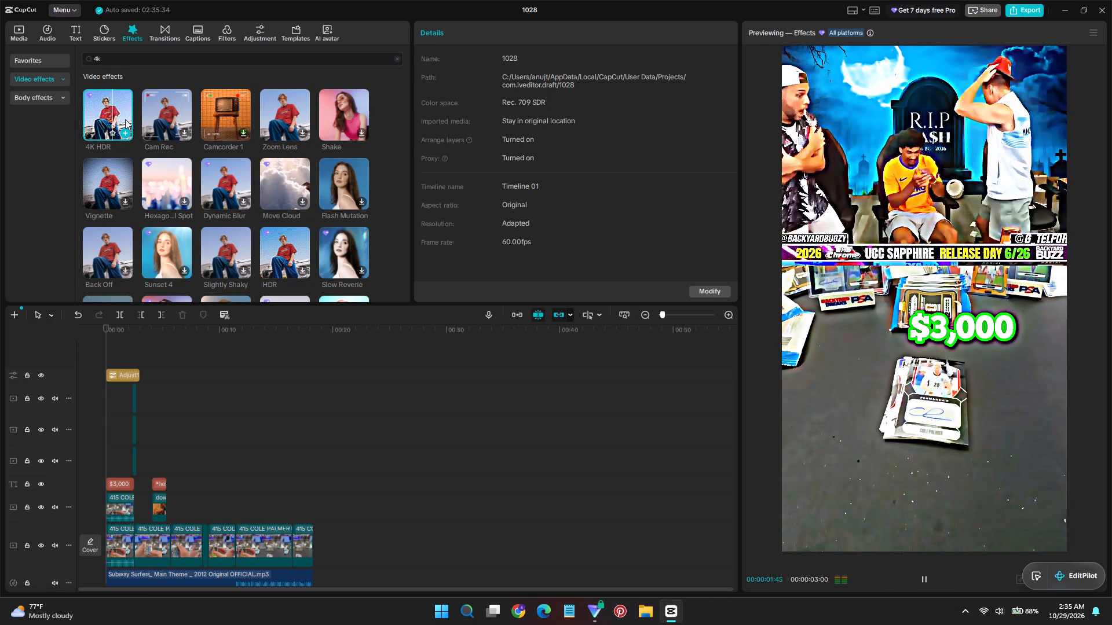
{"action": "left_click", "coordinate": [125, 133]}
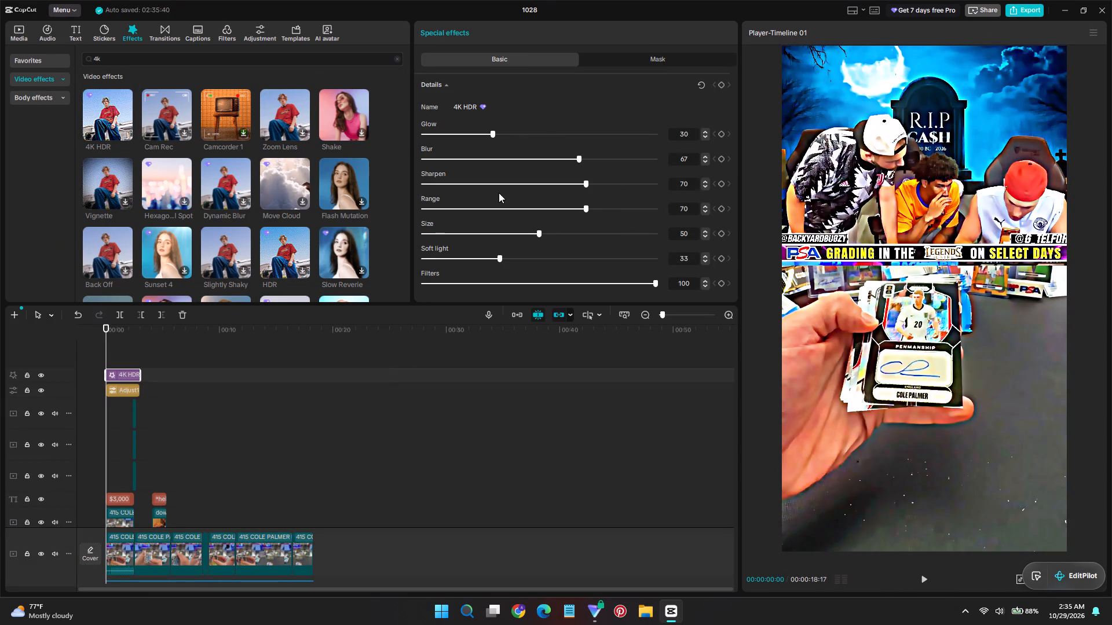
Set the 4K HDR effect's Glow to 0 and its Sharpen to 26.
{"action": "left_click_drag", "start_coordinate": [485, 136], "coordinate": [216, 148]}
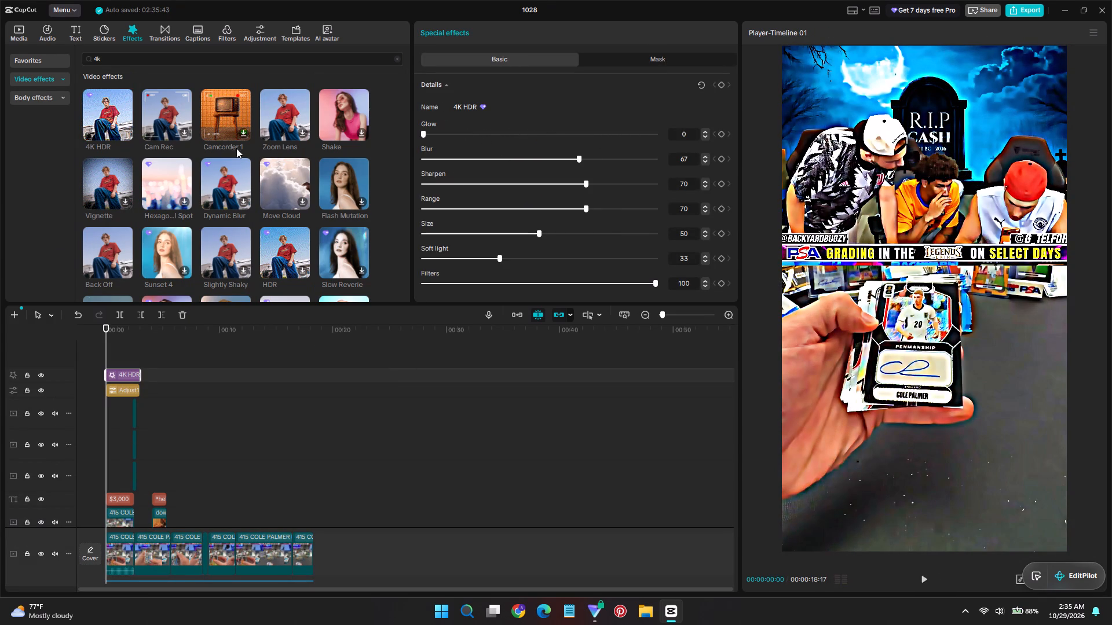
{"action": "left_click_drag", "start_coordinate": [584, 181], "coordinate": [507, 185]}
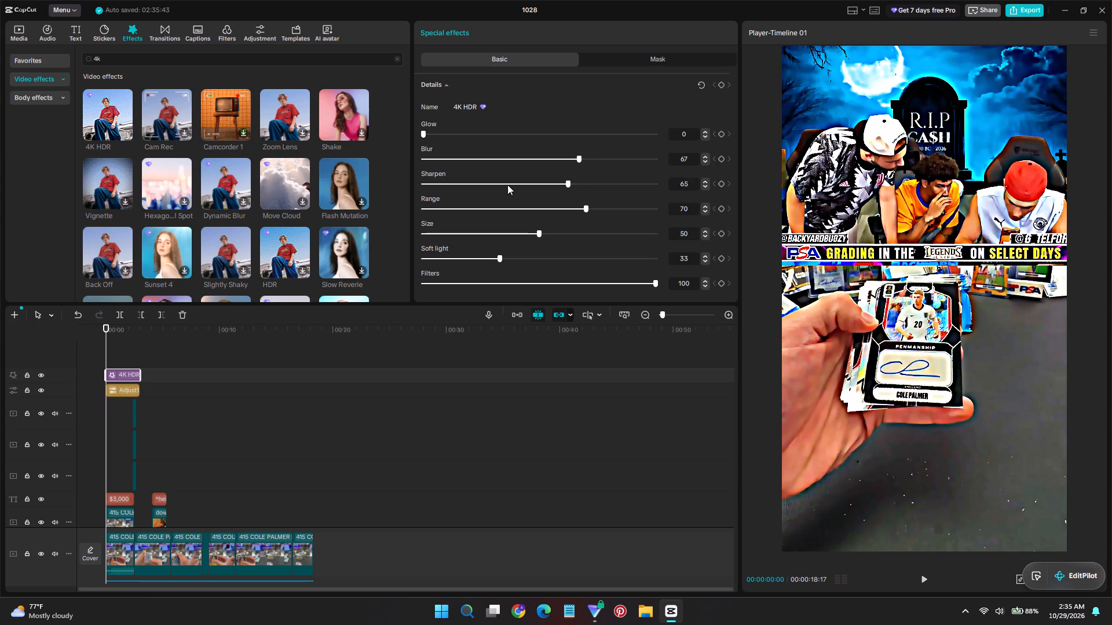
{"action": "left_click_drag", "start_coordinate": [507, 185], "coordinate": [484, 192]}
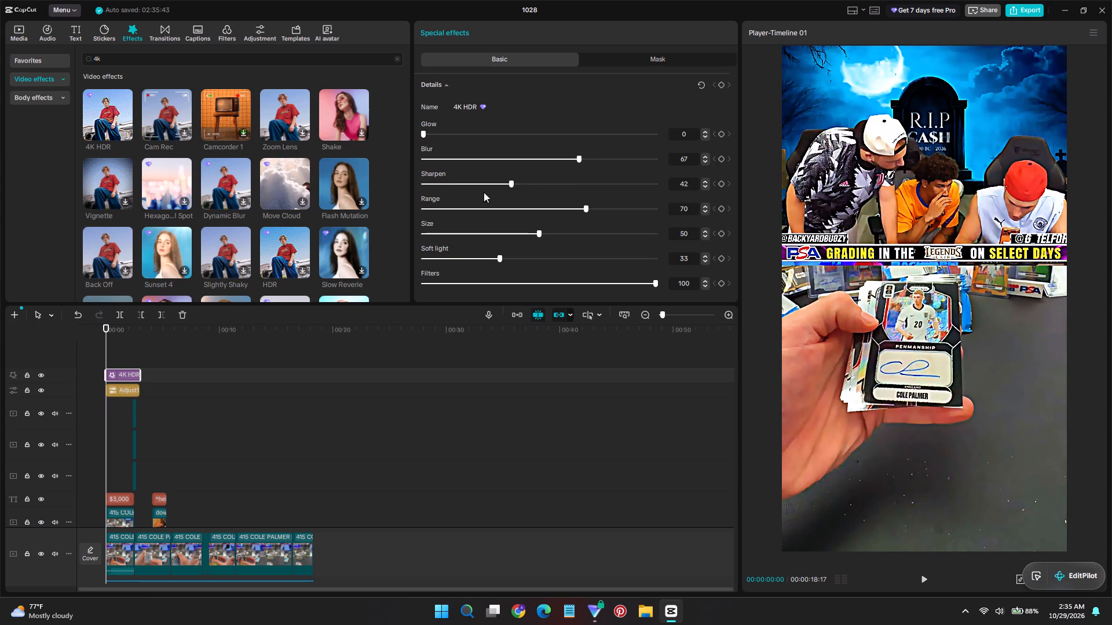
{"action": "left_click_drag", "start_coordinate": [484, 192], "coordinate": [482, 194]}
Set the 4K HDR effect's Range, Size, Soft light, Filters and Blur all to 0.
{"action": "left_click_drag", "start_coordinate": [586, 207], "coordinate": [583, 207]}
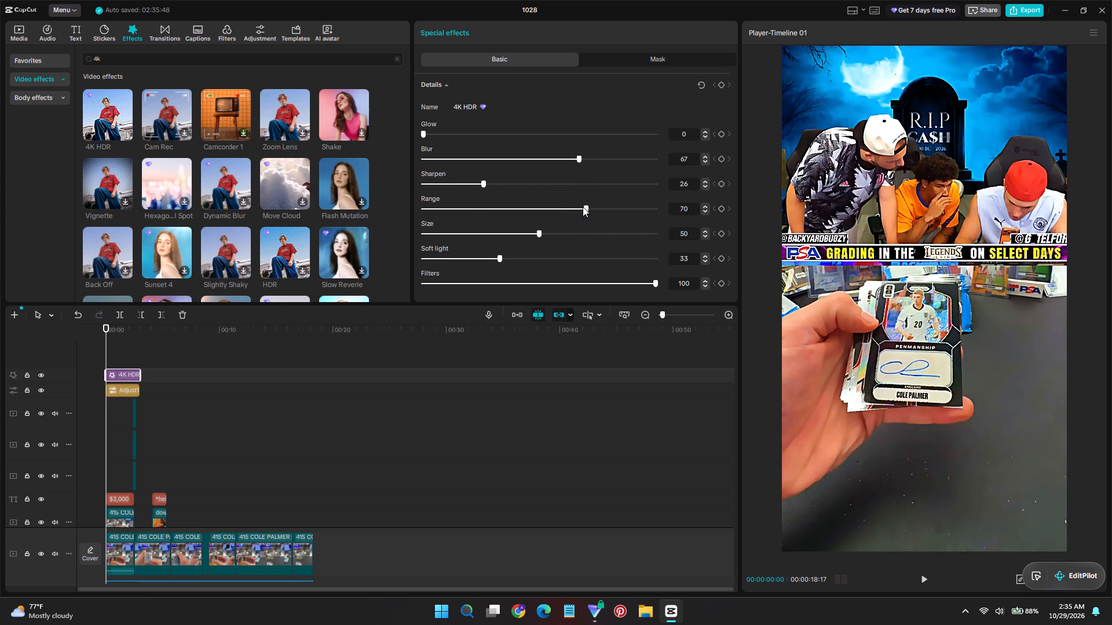
{"action": "left_click_drag", "start_coordinate": [583, 207], "coordinate": [330, 201]}
{"action": "left_click_drag", "start_coordinate": [537, 231], "coordinate": [336, 225]}
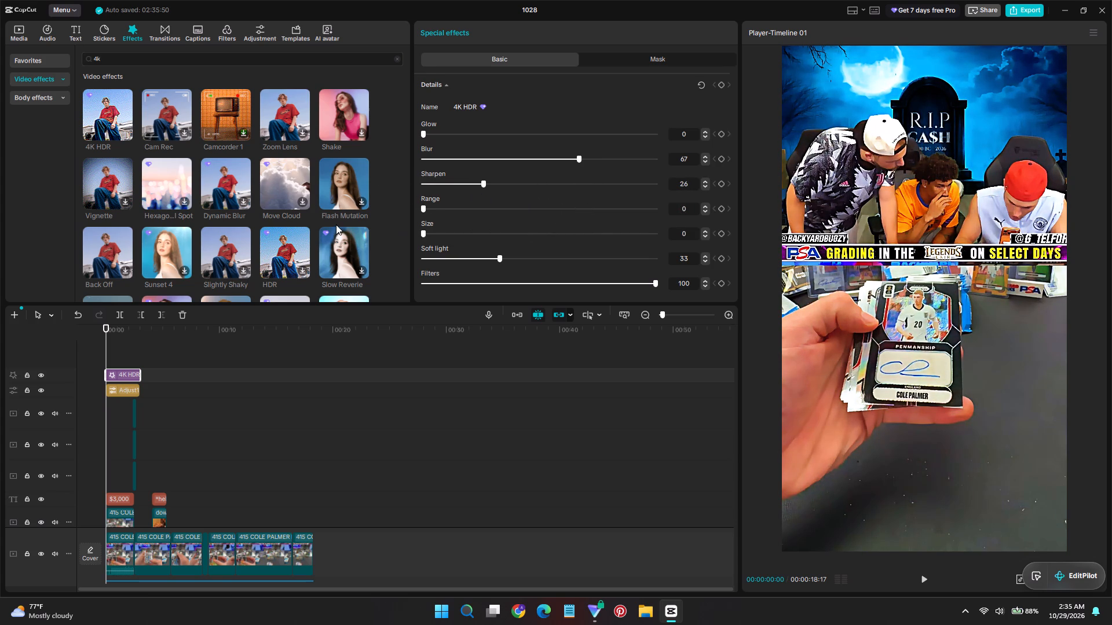
{"action": "left_click_drag", "start_coordinate": [336, 225], "coordinate": [244, 225]}
{"action": "left_click_drag", "start_coordinate": [493, 258], "coordinate": [325, 282]}
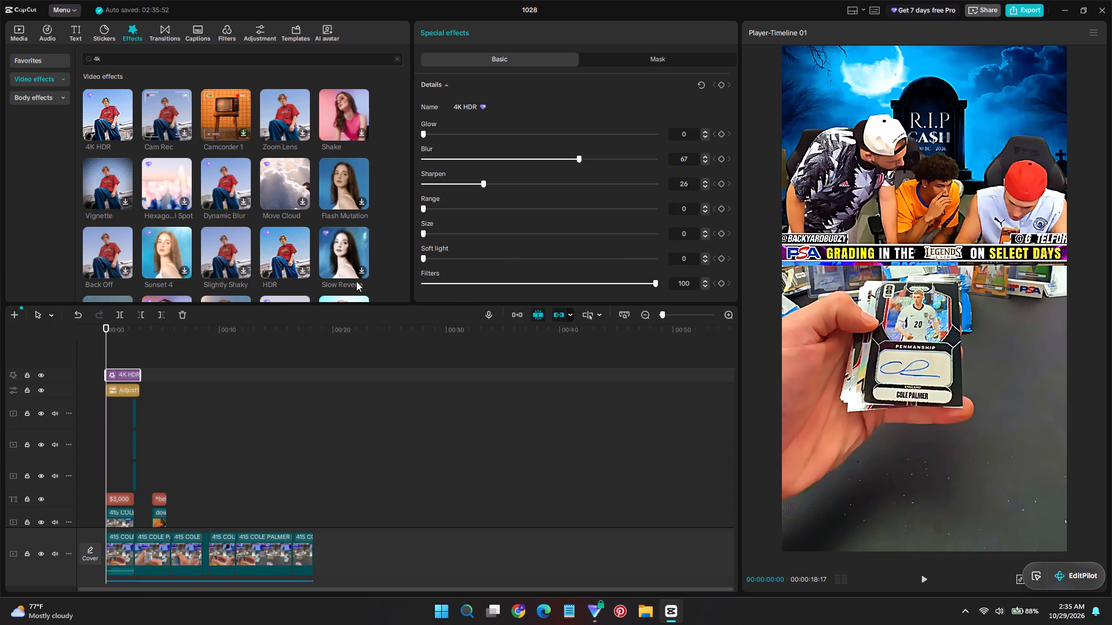
{"action": "left_click_drag", "start_coordinate": [653, 285], "coordinate": [822, 299]}
{"action": "left_click_drag", "start_coordinate": [822, 299], "coordinate": [236, 308]}
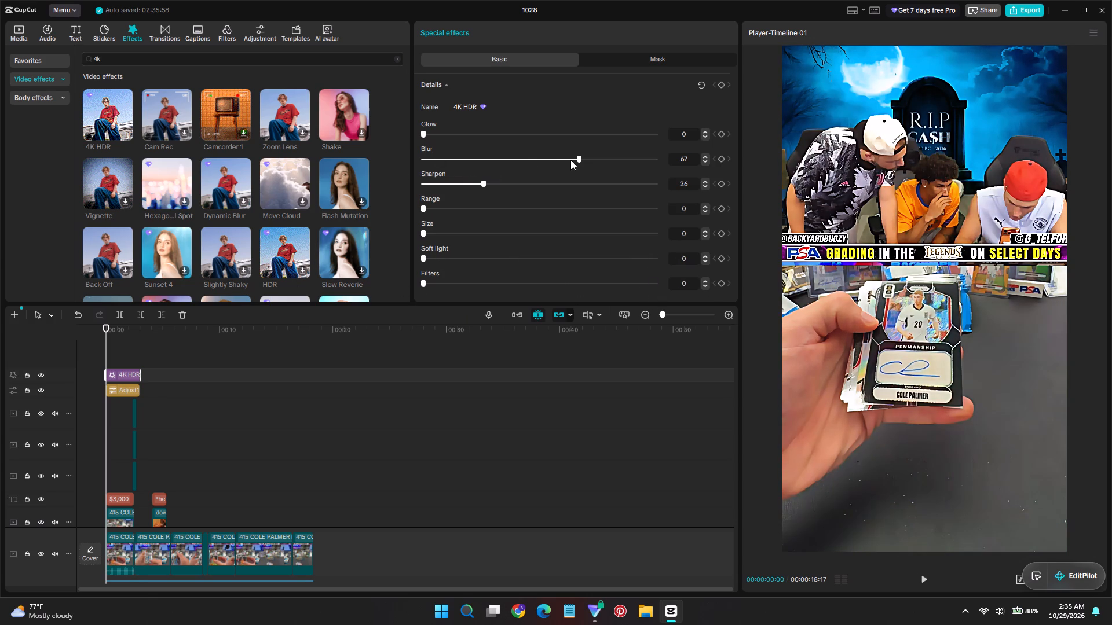
{"action": "left_click_drag", "start_coordinate": [570, 160], "coordinate": [184, 174]}
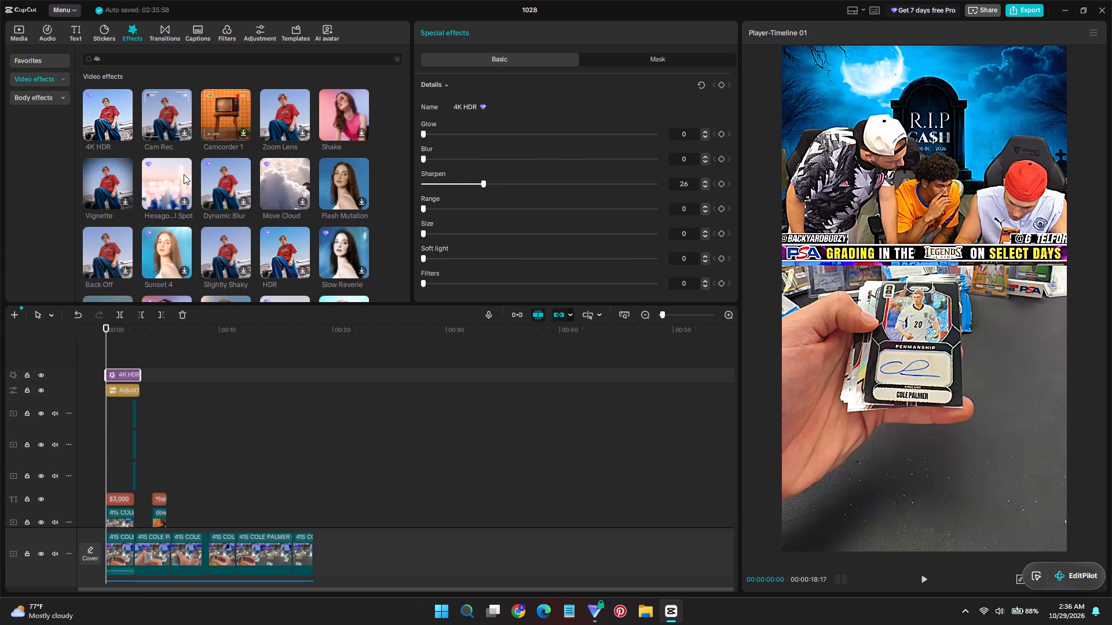
{"action": "left_click_drag", "start_coordinate": [184, 174], "coordinate": [546, 205]}
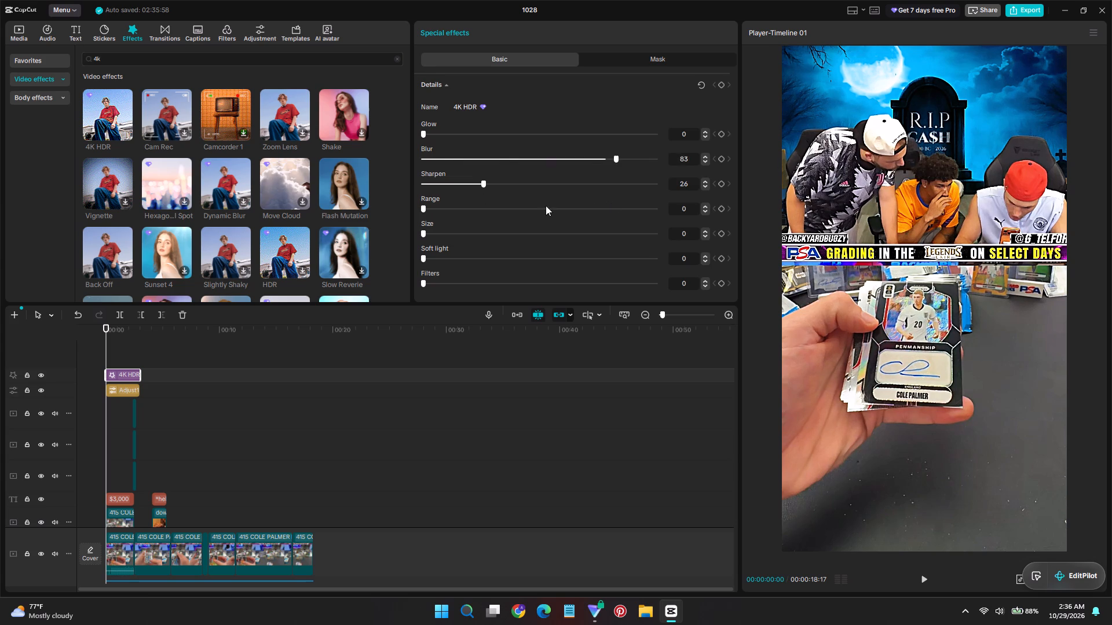
{"action": "left_click_drag", "start_coordinate": [546, 205], "coordinate": [29, 205]}
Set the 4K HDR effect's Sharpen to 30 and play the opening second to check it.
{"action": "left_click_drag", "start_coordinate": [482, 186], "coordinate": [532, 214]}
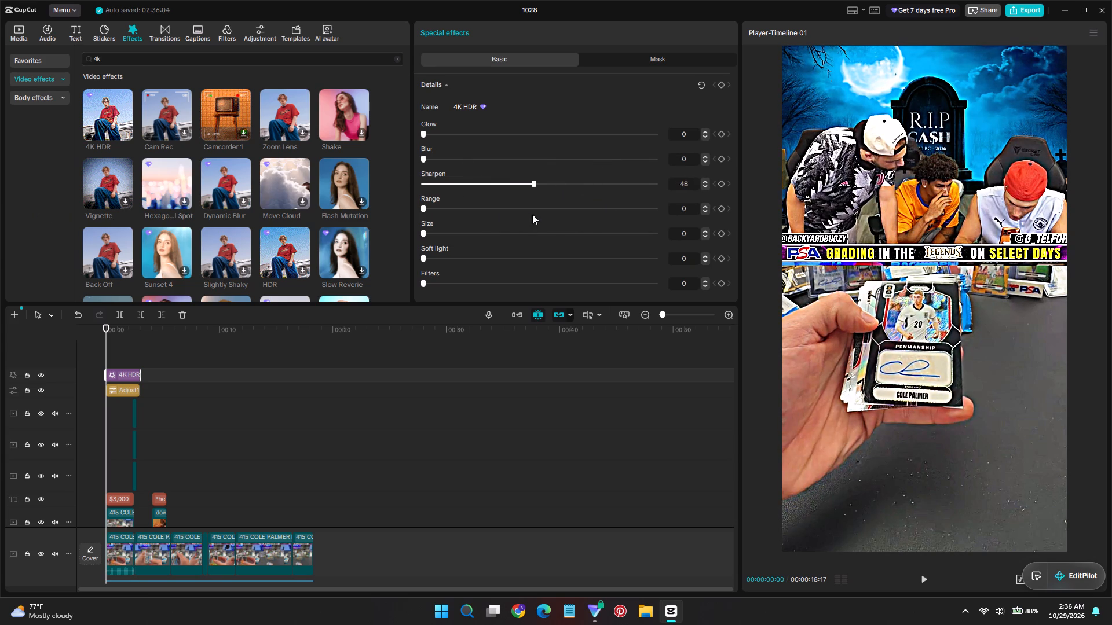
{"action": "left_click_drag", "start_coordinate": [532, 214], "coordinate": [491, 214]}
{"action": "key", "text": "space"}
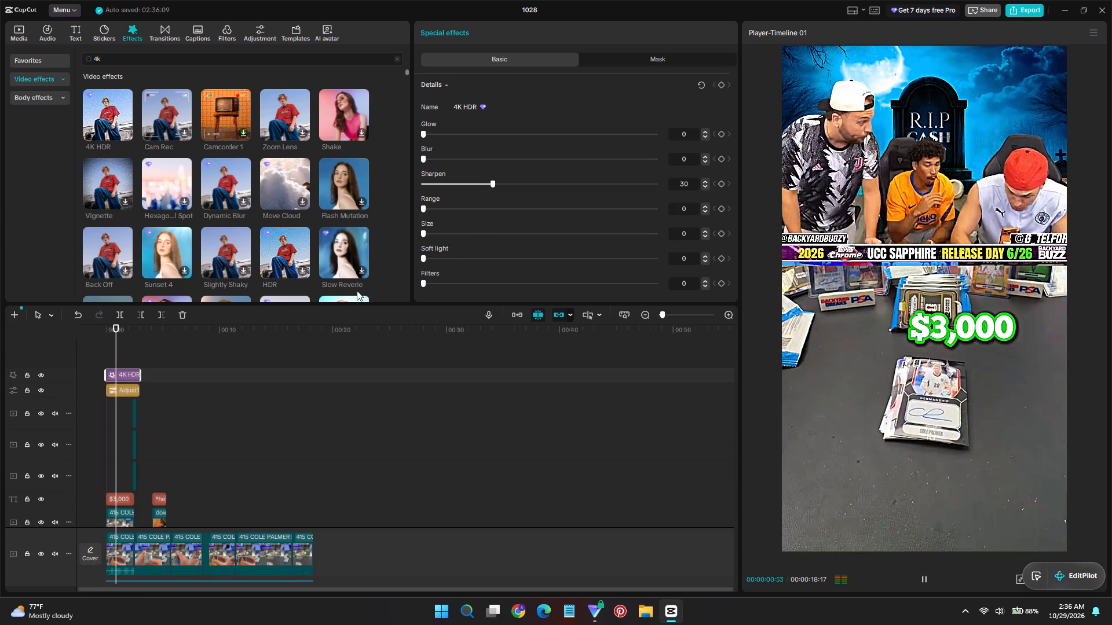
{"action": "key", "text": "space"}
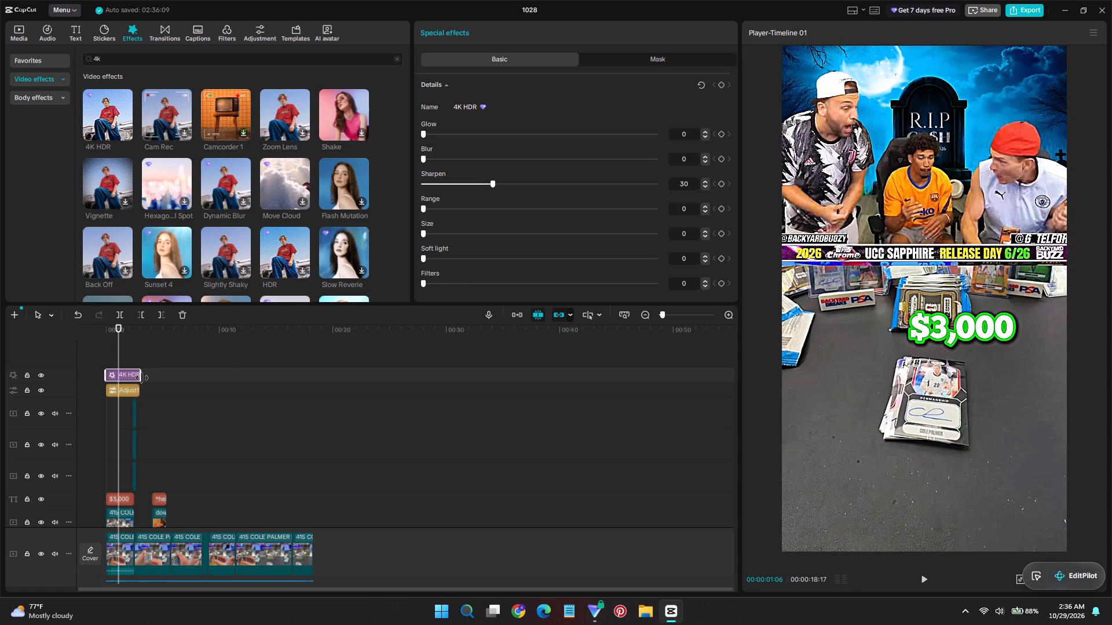
Extend the 4K HDR effect and the adjustment layer together to the end of the video.
{"action": "left_click_drag", "start_coordinate": [152, 396], "coordinate": [112, 363]}
{"action": "left_click_drag", "start_coordinate": [142, 377], "coordinate": [303, 406]}
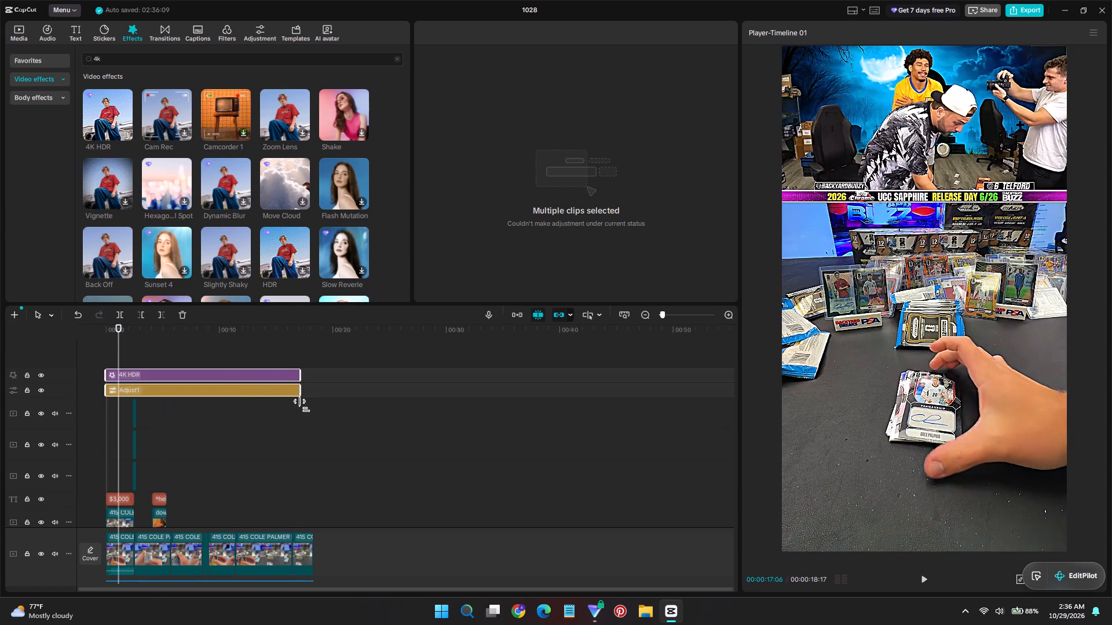
{"action": "left_click_drag", "start_coordinate": [303, 406], "coordinate": [311, 417]}
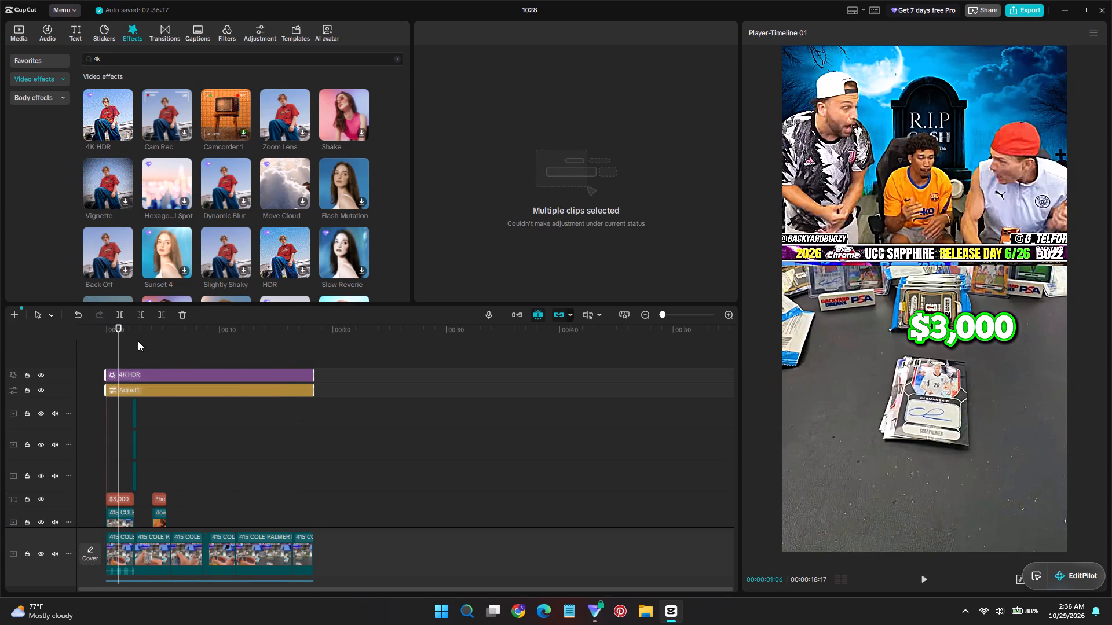
Play the video and inspect the 4K HDR look at different preview zooms, ending back at the start.
{"action": "key", "text": "space"}
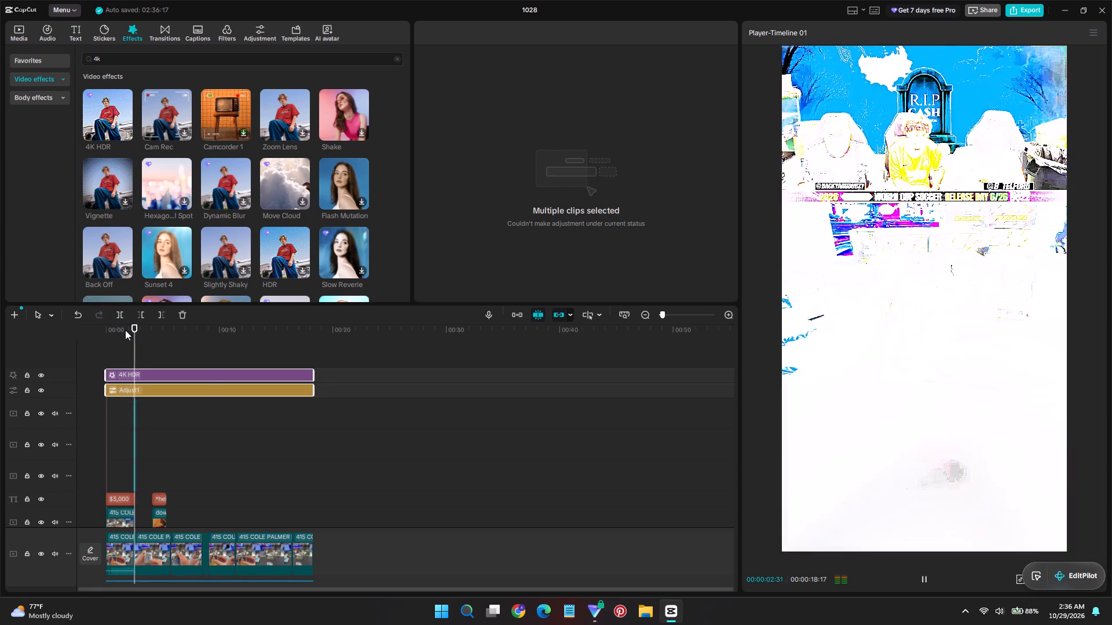
{"action": "scroll", "coordinate": [792, 337], "scroll_direction": "up", "scroll_amount": 3, "text": "ctrl"}
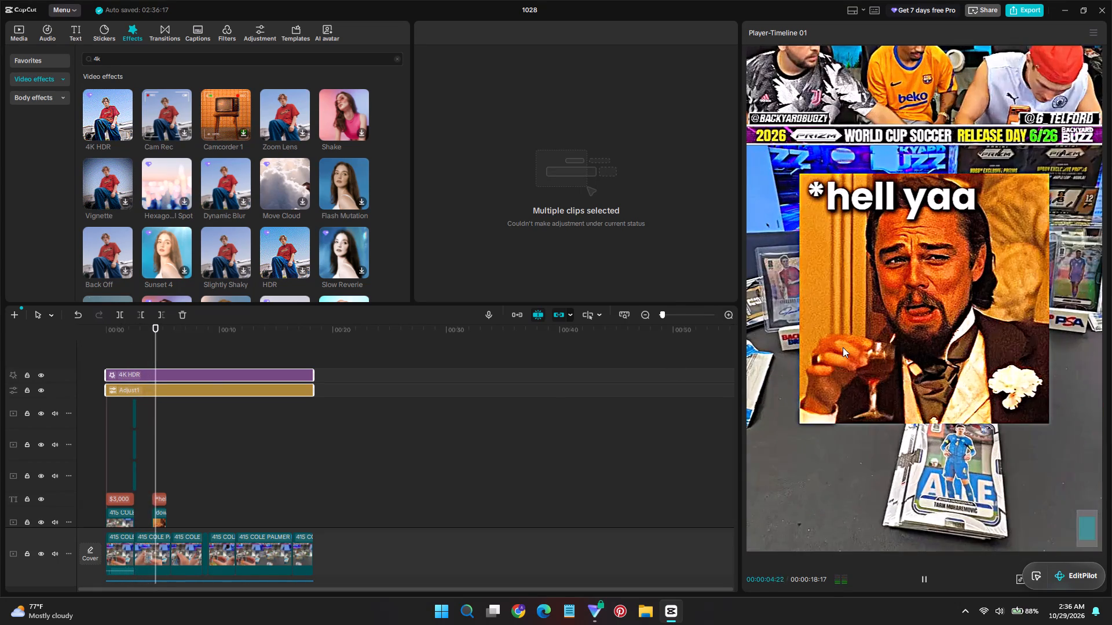
{"action": "scroll", "coordinate": [961, 321], "scroll_direction": "up", "scroll_amount": 4}
{"action": "scroll", "coordinate": [960, 324], "scroll_direction": "down", "scroll_amount": 2, "text": "ctrl"}
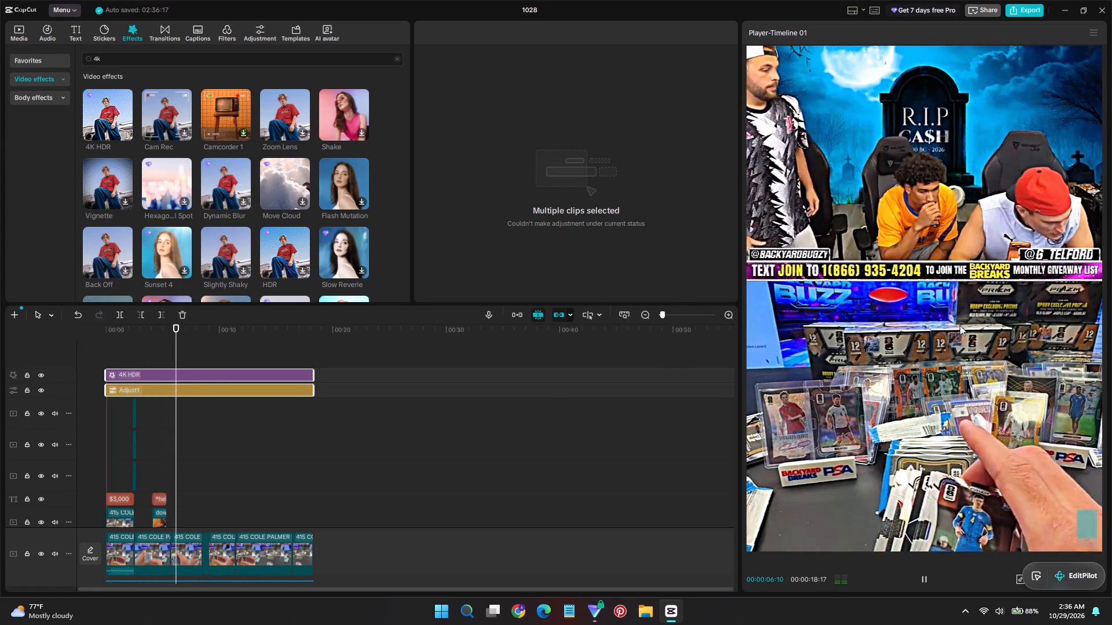
{"action": "scroll", "coordinate": [960, 325], "scroll_direction": "down", "scroll_amount": 2, "text": "ctrl"}
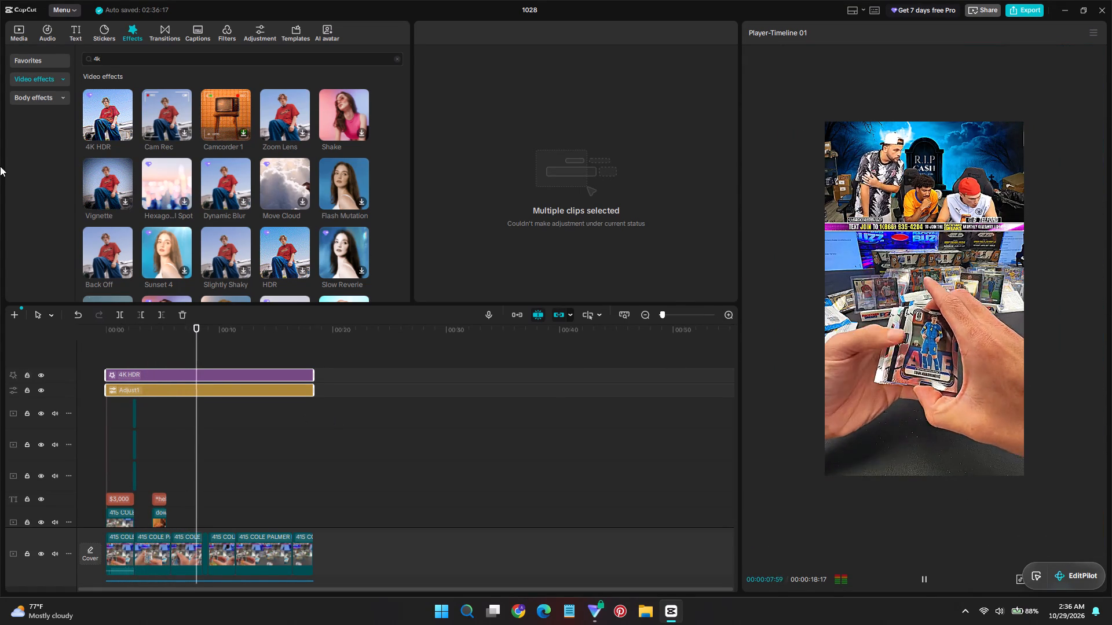
{"action": "left_click_drag", "start_coordinate": [140, 332], "coordinate": [57, 316]}
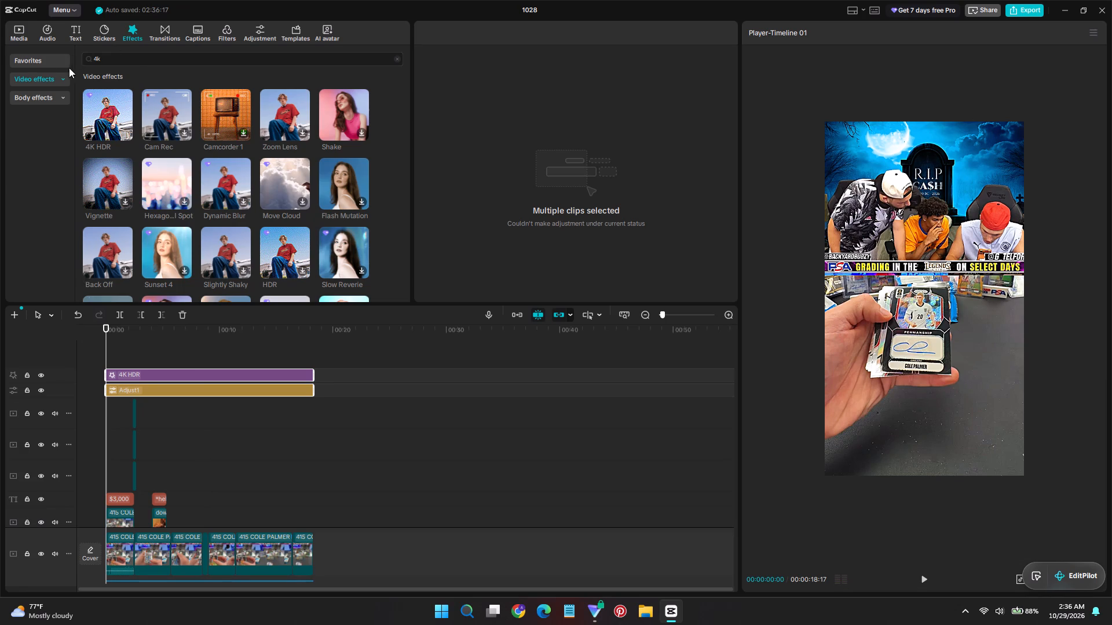
Browse the favourite effects and the filter library, and delete the 4K HDR effect from the timeline.
{"action": "left_click", "coordinate": [16, 64]}
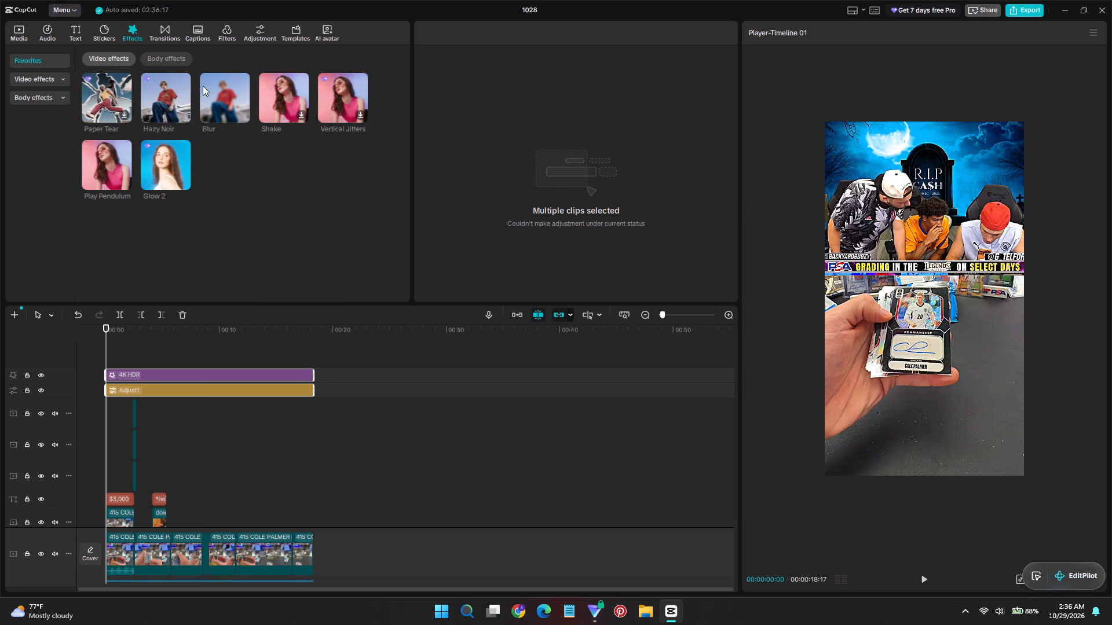
{"action": "left_click", "coordinate": [240, 33]}
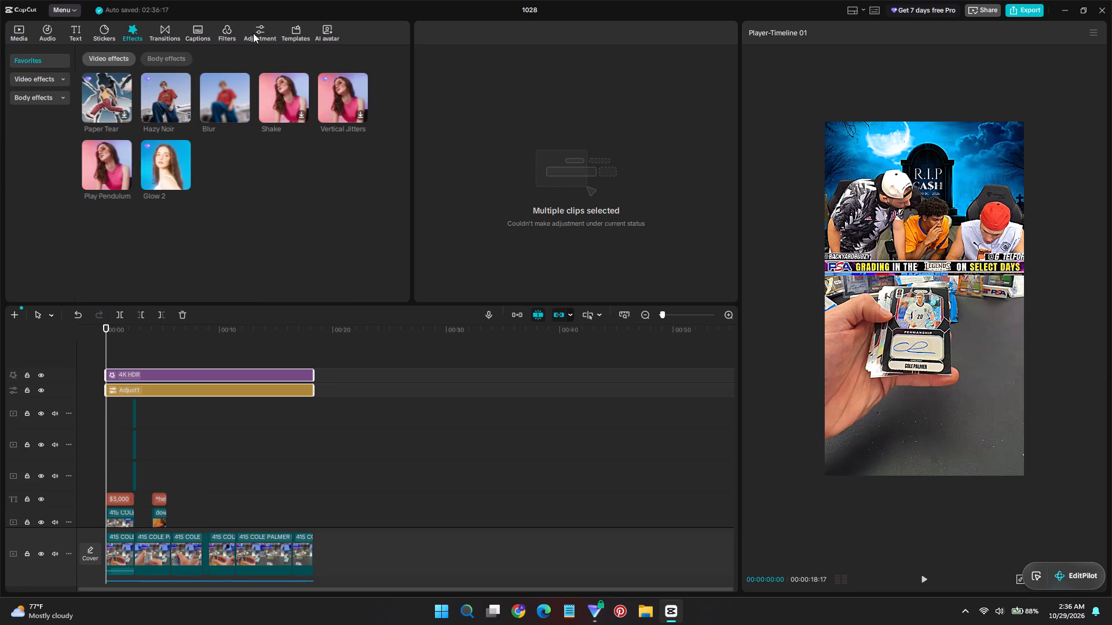
{"action": "left_click", "coordinate": [253, 33]}
{"action": "left_click", "coordinate": [229, 36]}
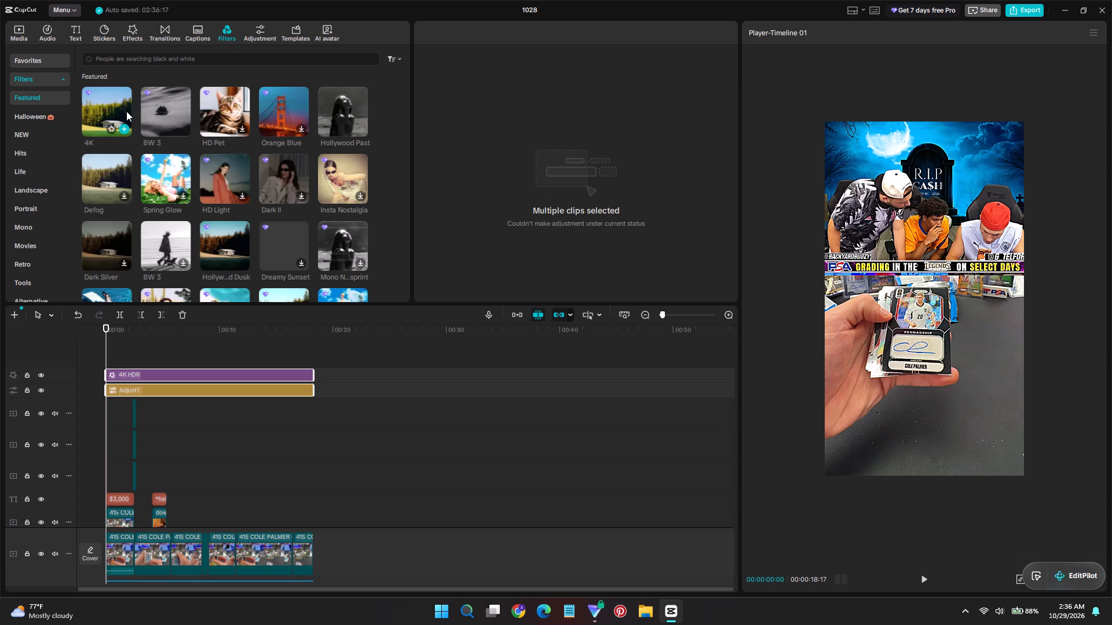
{"action": "left_click", "coordinate": [153, 373]}
{"action": "key", "text": "Delete"}
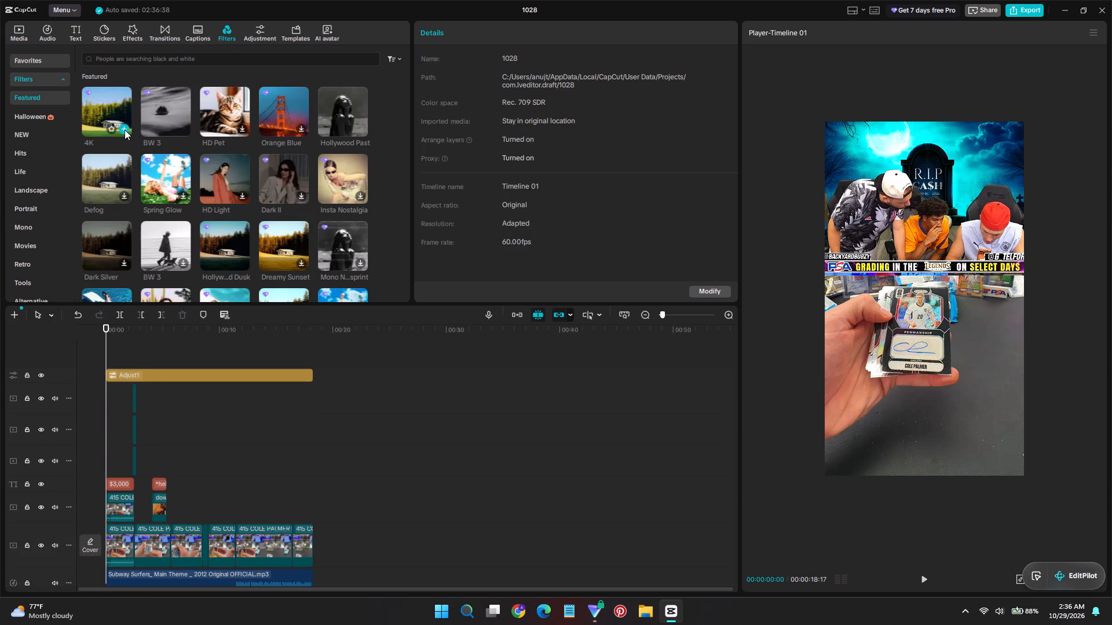
Add the 4K filter at the start of the timeline and extend it to the end of the video.
{"action": "left_click", "coordinate": [125, 129]}
{"action": "key", "text": "space"}
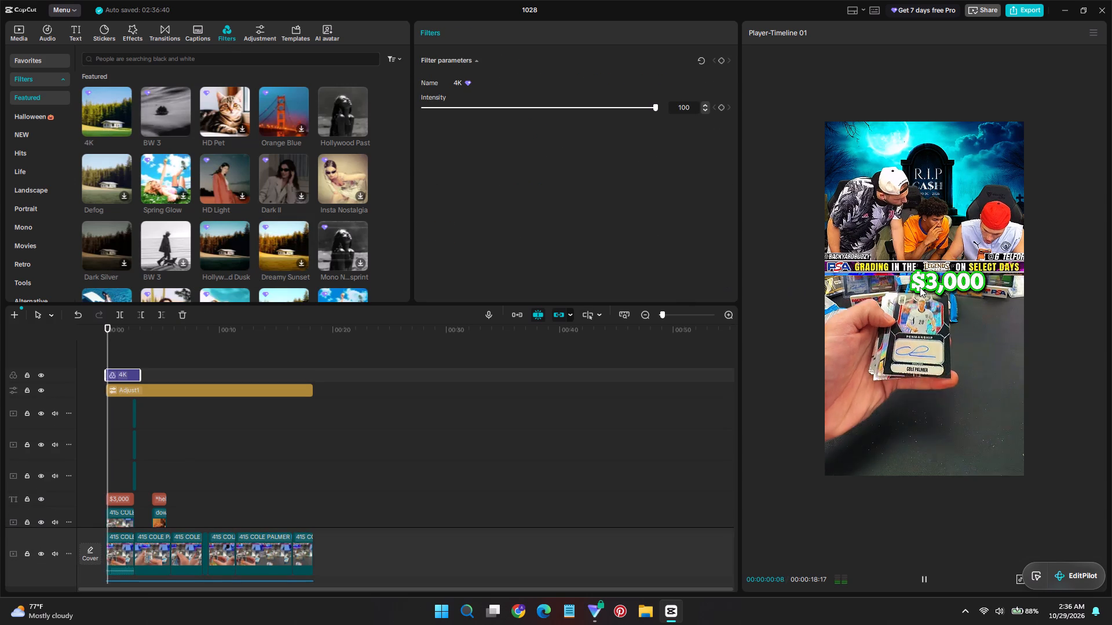
{"action": "key", "text": "space"}
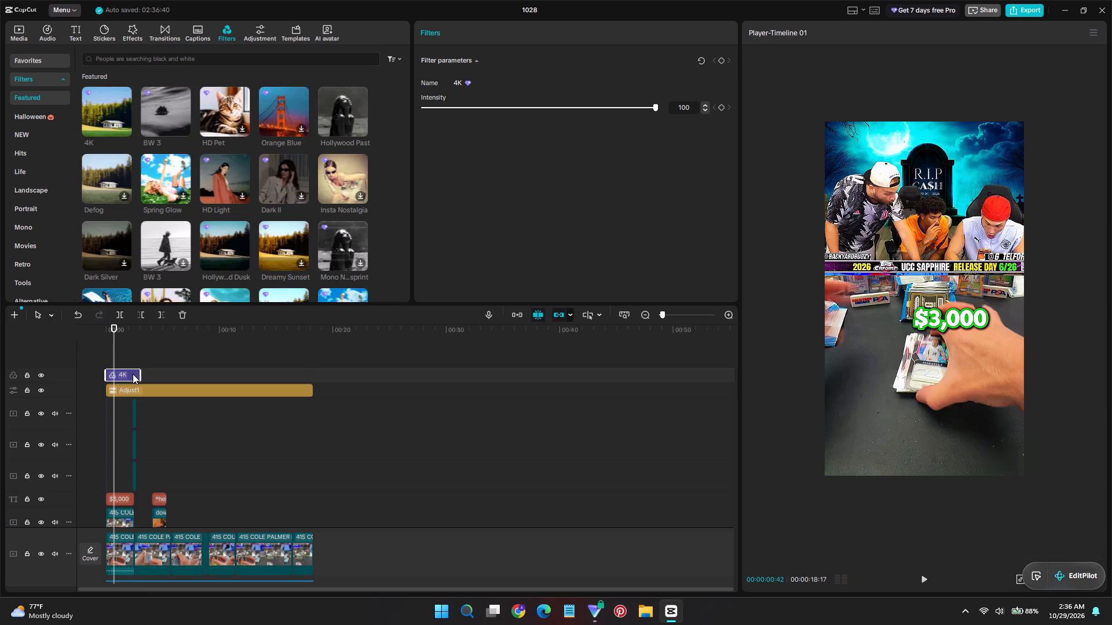
{"action": "left_click_drag", "start_coordinate": [138, 373], "coordinate": [311, 406]}
Play the opening section, replaying it from the start, to check the 4K filter's look.
{"action": "key", "text": "space"}
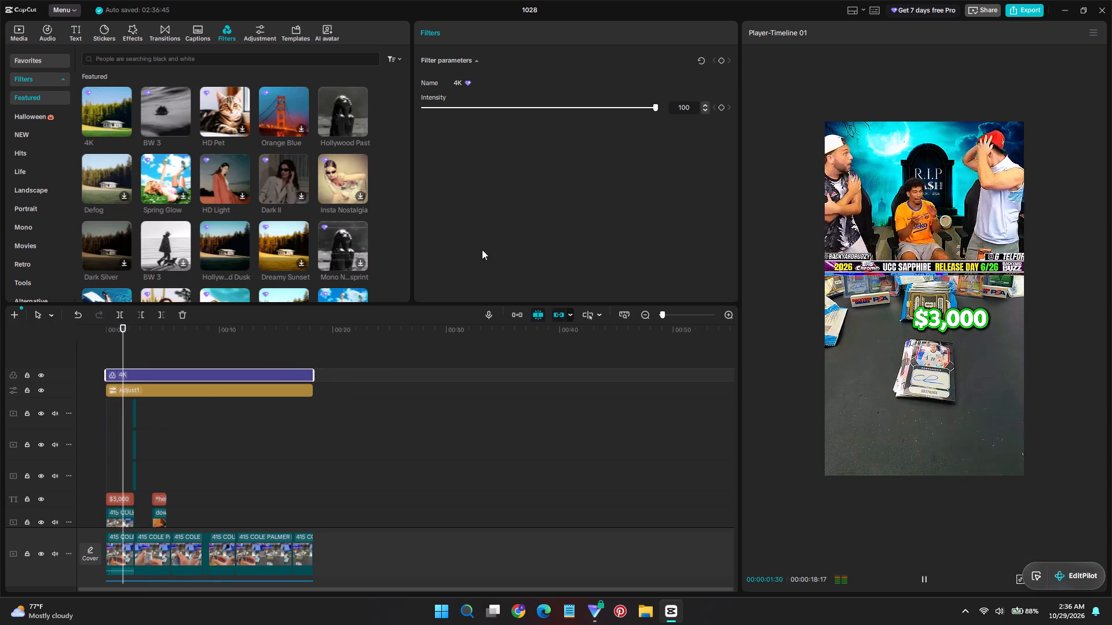
{"action": "scroll", "coordinate": [919, 315], "scroll_direction": "up", "scroll_amount": 4, "text": "ctrl"}
{"action": "scroll", "coordinate": [911, 303], "scroll_direction": "down", "scroll_amount": 3, "text": "ctrl"}
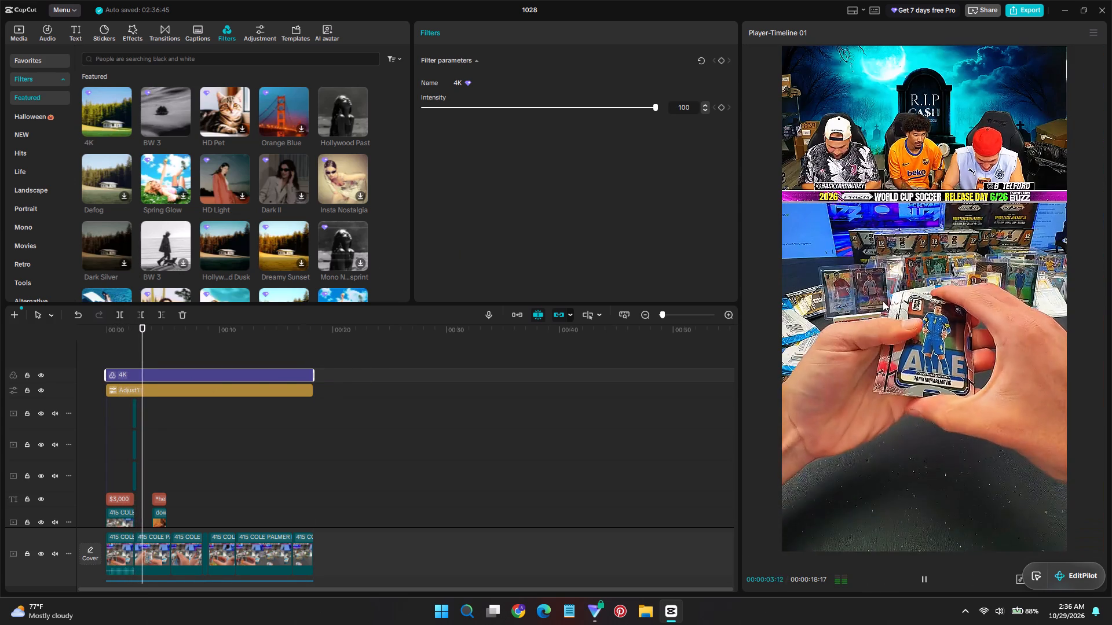
{"action": "left_click_drag", "start_coordinate": [127, 330], "coordinate": [65, 325]}
{"action": "key", "text": "space"}
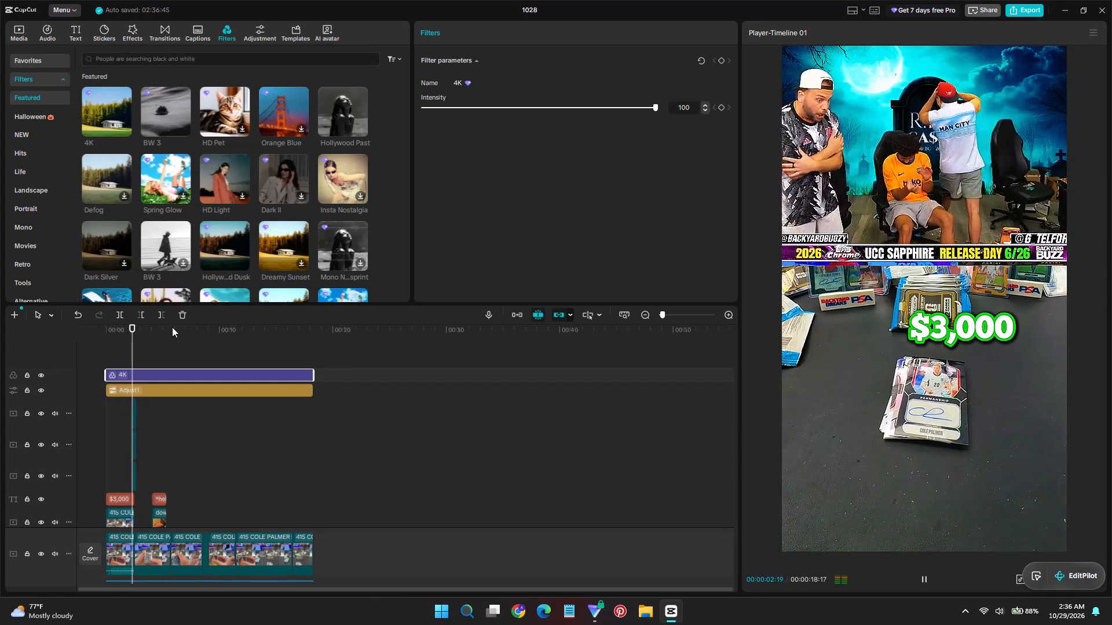
Move the 4K filter and adjustment layers together to just below the text track, above the overlay clips.
{"action": "left_click_drag", "start_coordinate": [149, 356], "coordinate": [167, 393]}
{"action": "left_click_drag", "start_coordinate": [173, 389], "coordinate": [167, 510]}
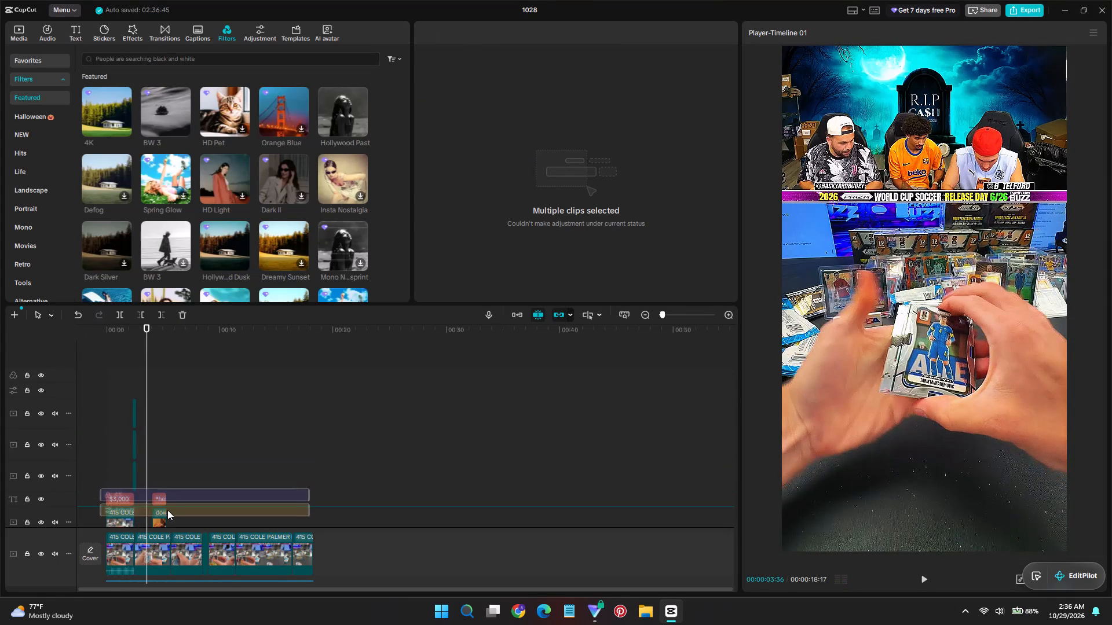
{"action": "left_click_drag", "start_coordinate": [167, 510], "coordinate": [160, 510]}
Mute the Subway Surfers music track and generate English auto captions for the video.
{"action": "scroll", "coordinate": [160, 475], "scroll_direction": "down", "scroll_amount": 7}
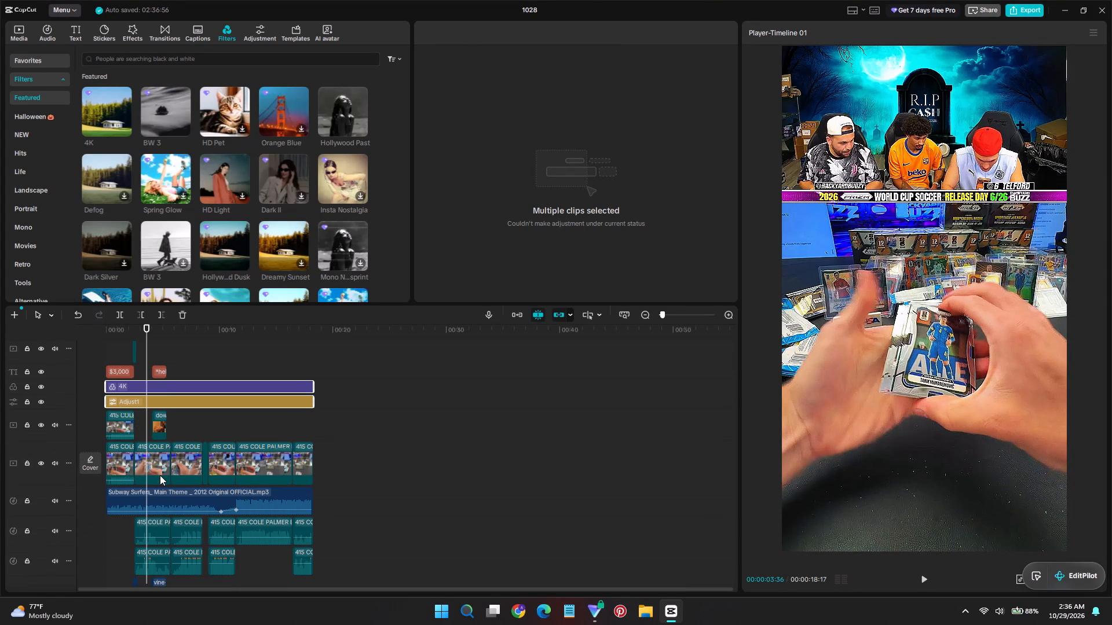
{"action": "left_click", "coordinate": [53, 503]}
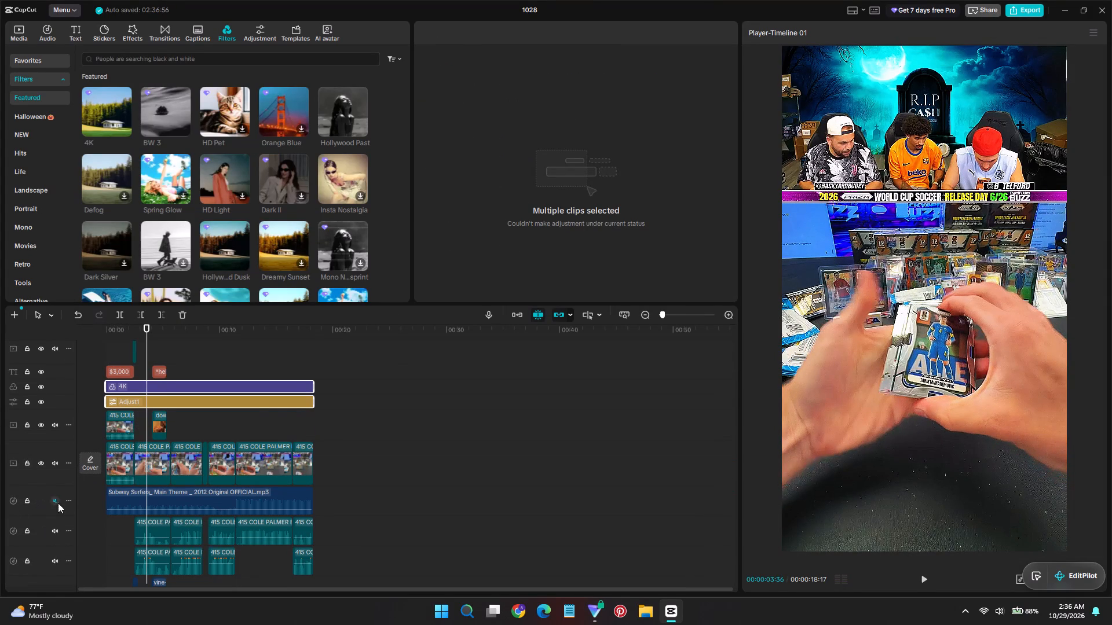
{"action": "left_click", "coordinate": [200, 33]}
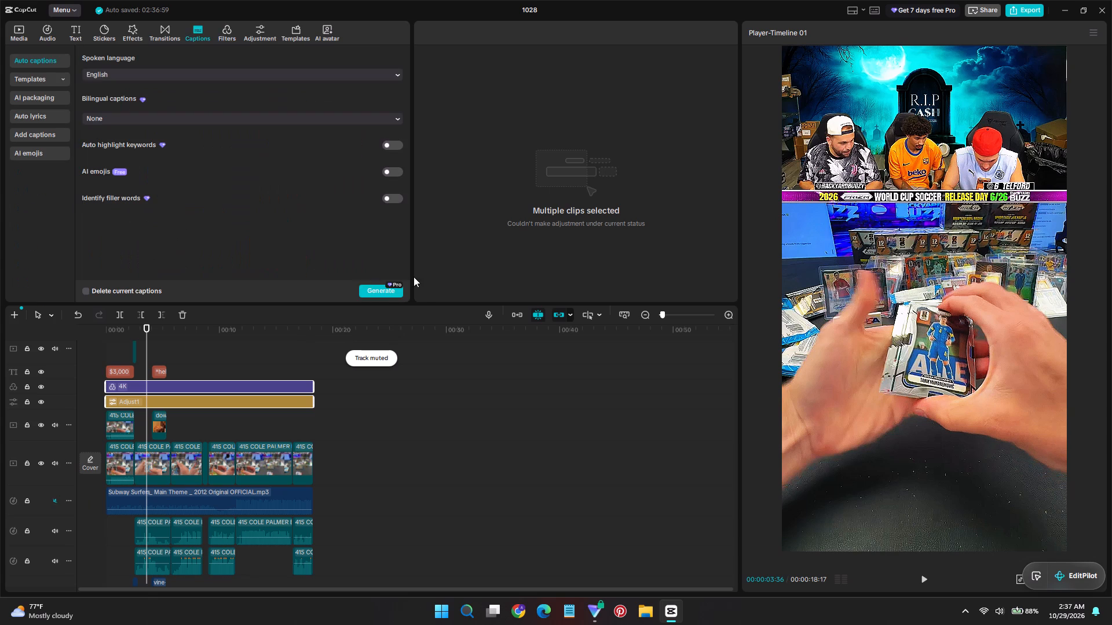
{"action": "left_click", "coordinate": [379, 295]}
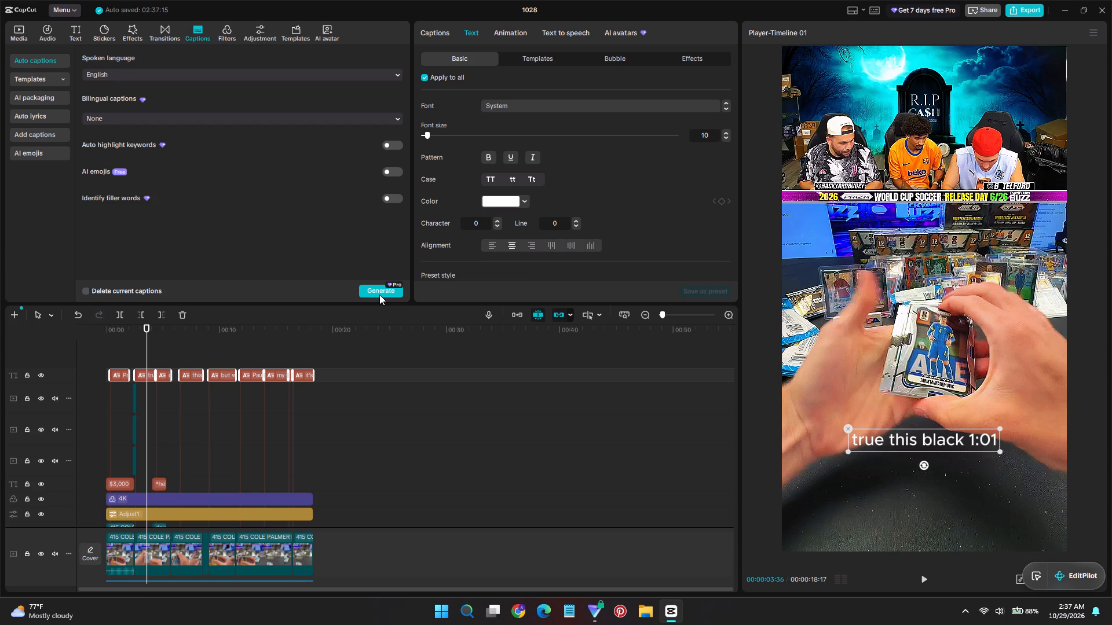
Play the opening from the start to check the generated captions.
{"action": "left_click_drag", "start_coordinate": [120, 332], "coordinate": [59, 323]}
{"action": "key", "text": "space"}
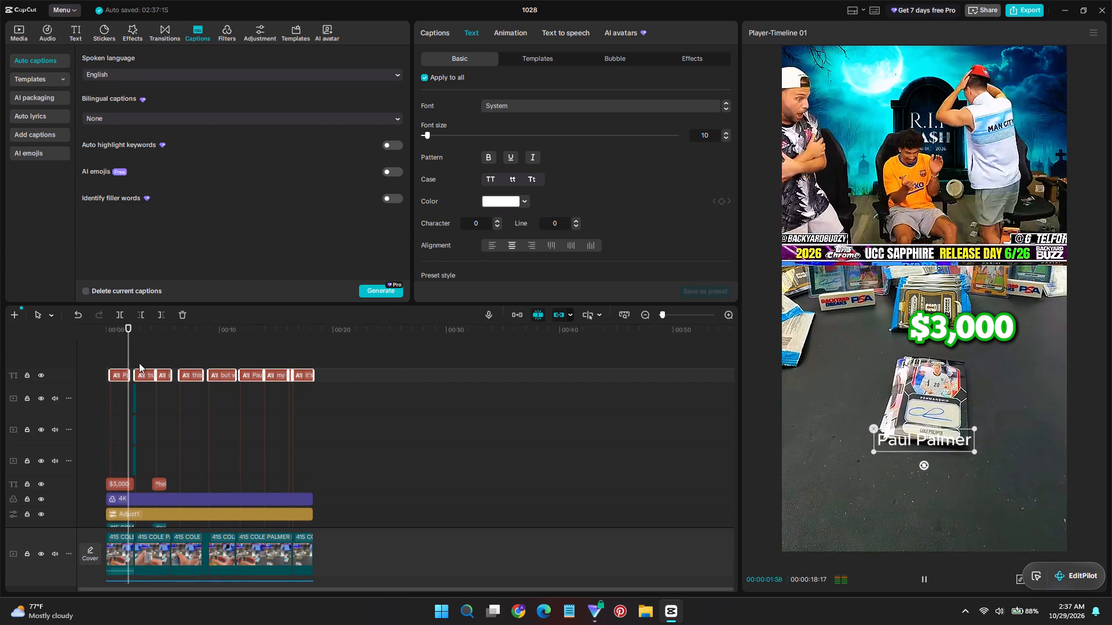
{"action": "left_click_drag", "start_coordinate": [134, 333], "coordinate": [60, 329]}
{"action": "key", "text": "space"}
{"action": "key", "text": "space"}
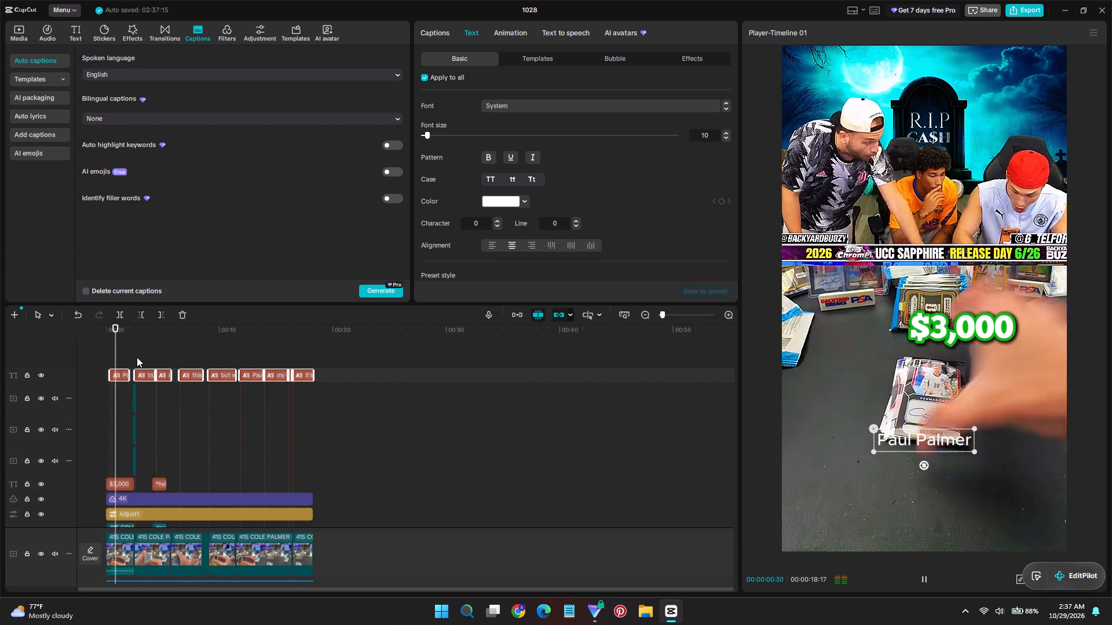
Unmute the Subway Surfers music track and resume playback.
{"action": "left_click", "coordinate": [19, 39]}
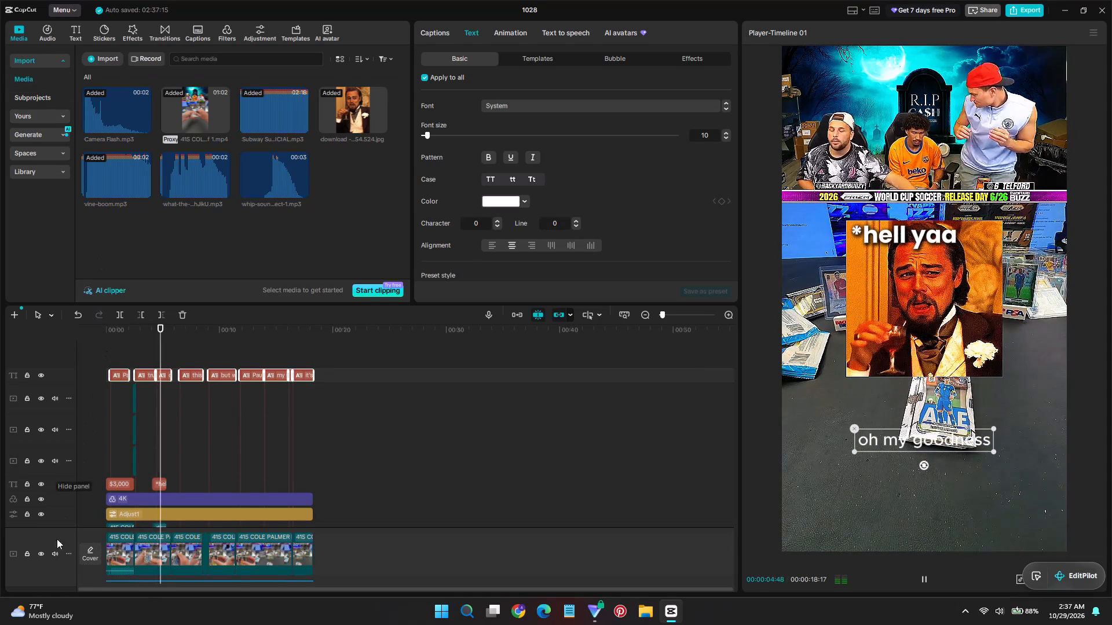
{"action": "scroll", "coordinate": [69, 491], "scroll_direction": "down", "scroll_amount": 12}
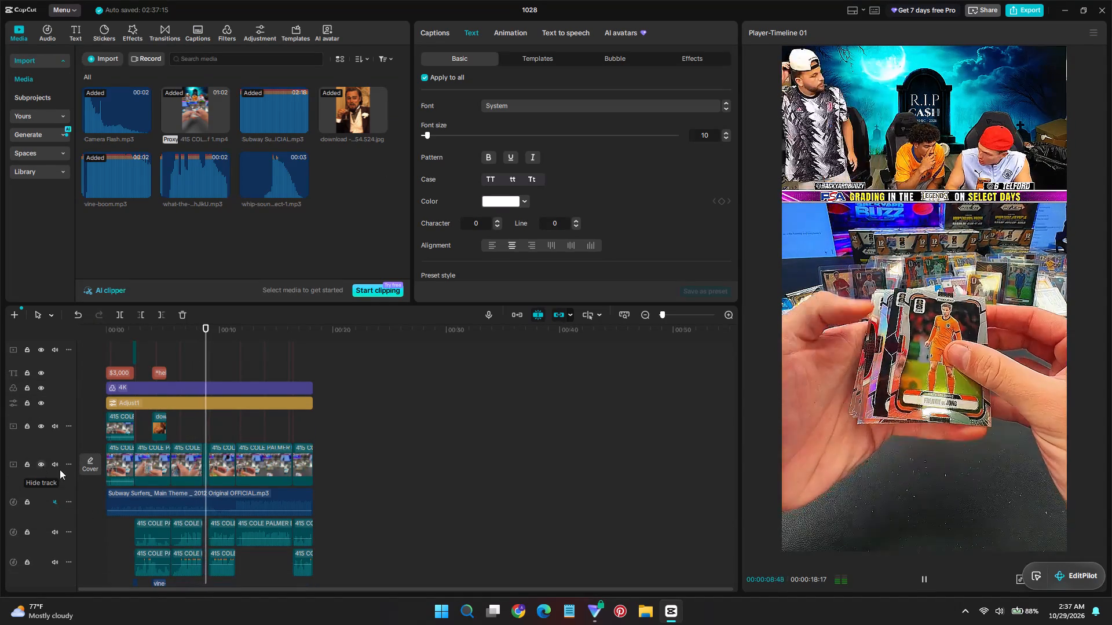
{"action": "key", "text": "space"}
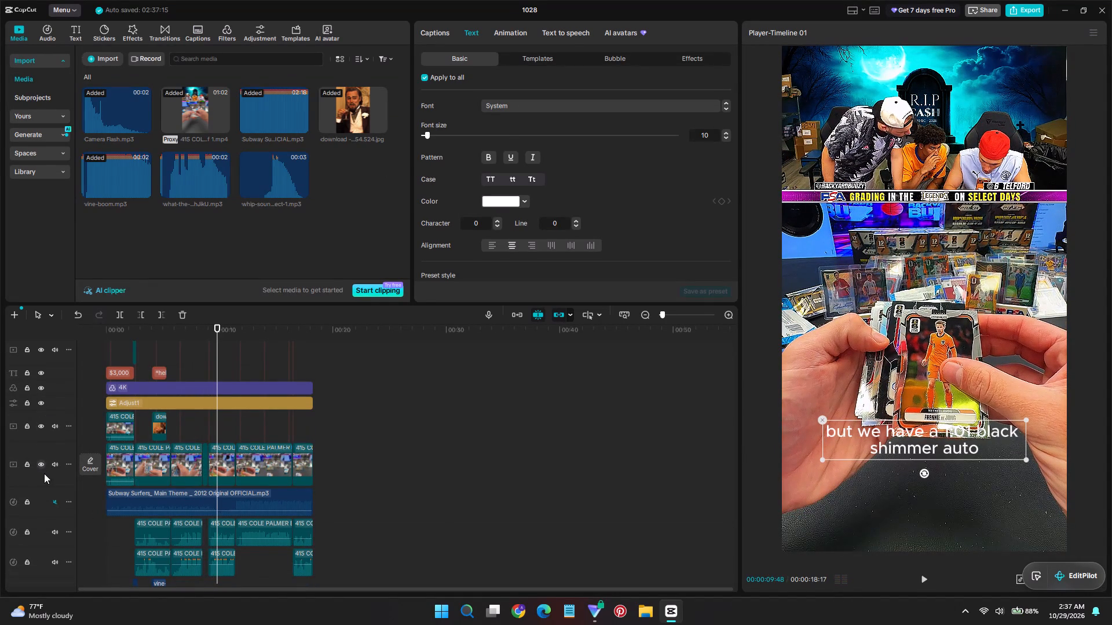
{"action": "left_click", "coordinate": [55, 503]}
{"action": "key", "text": "space"}
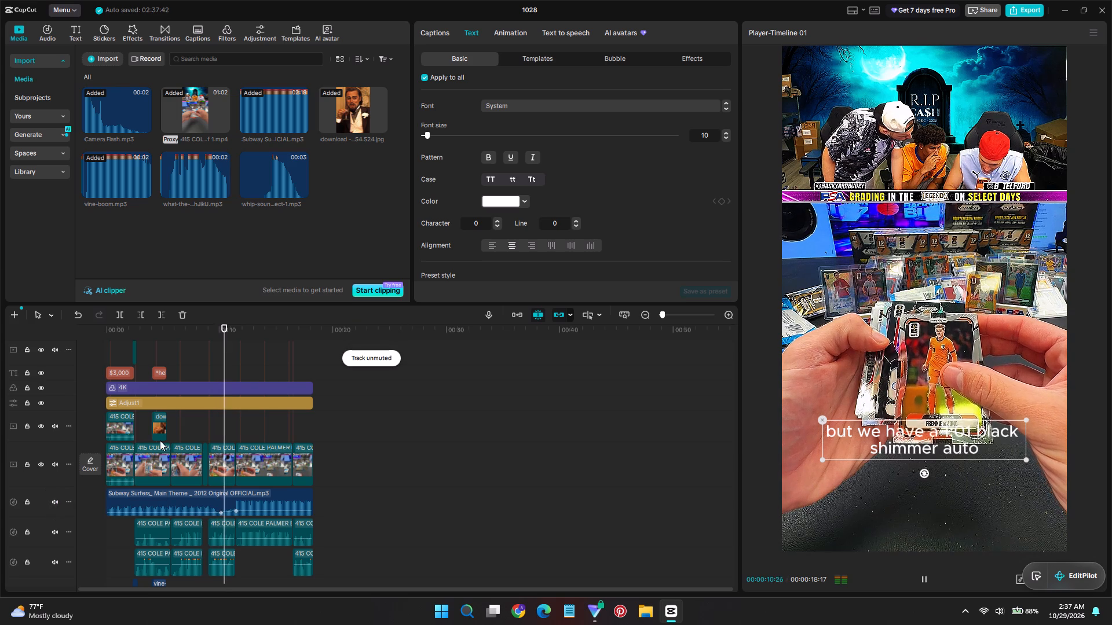
Apply the favourite bold white single-word template previewed as "Rubah" to all generated captions.
{"action": "left_click_drag", "start_coordinate": [188, 329], "coordinate": [110, 328]}
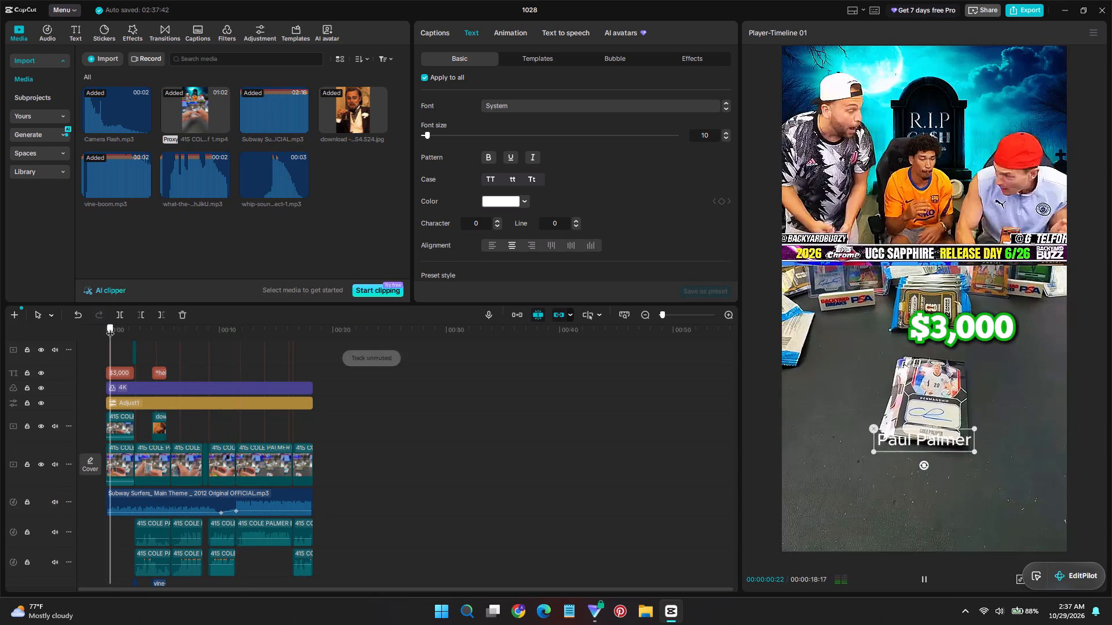
{"action": "left_click_drag", "start_coordinate": [110, 328], "coordinate": [147, 336]}
{"action": "scroll", "coordinate": [189, 428], "scroll_direction": "up", "scroll_amount": 7}
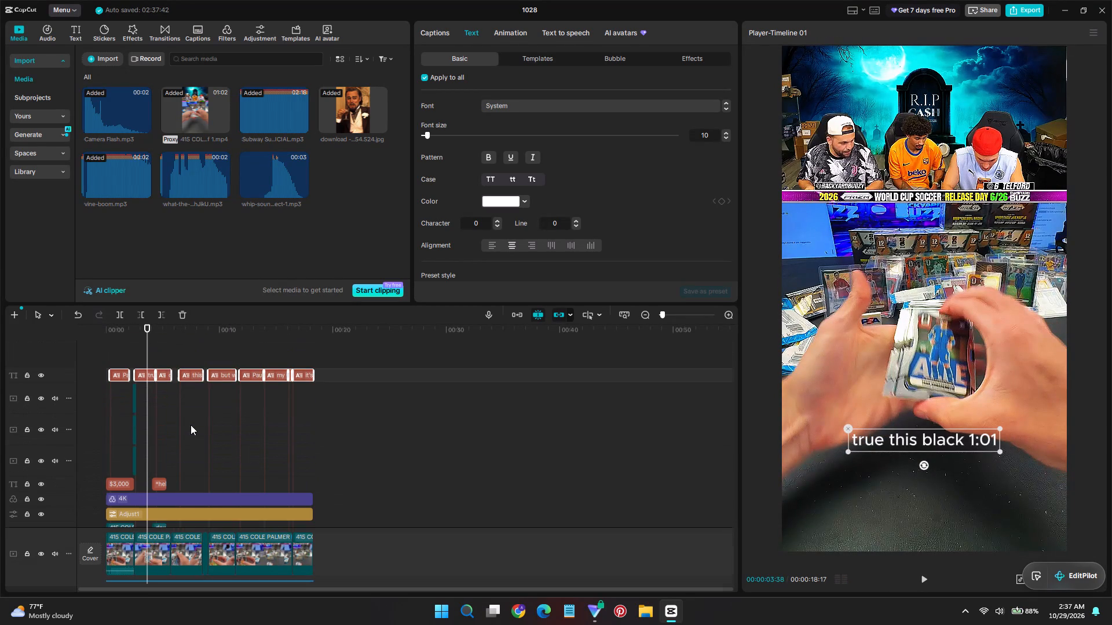
{"action": "scroll", "coordinate": [191, 425], "scroll_direction": "up", "scroll_amount": 4}
{"action": "left_click", "coordinate": [186, 379]}
{"action": "left_click", "coordinate": [528, 58]}
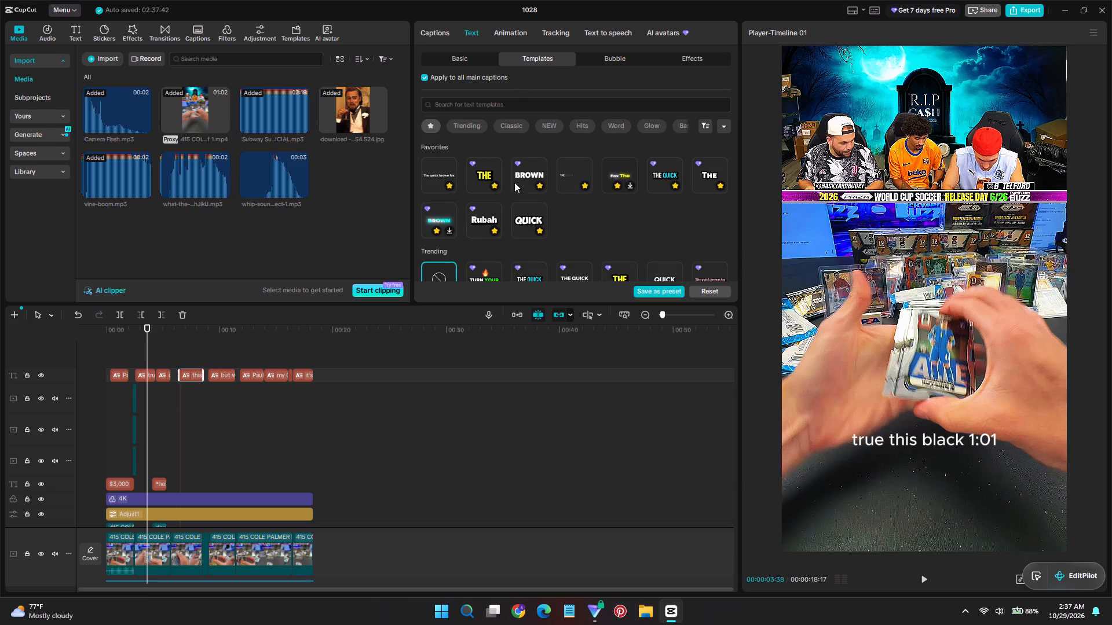
{"action": "left_click", "coordinate": [480, 222]}
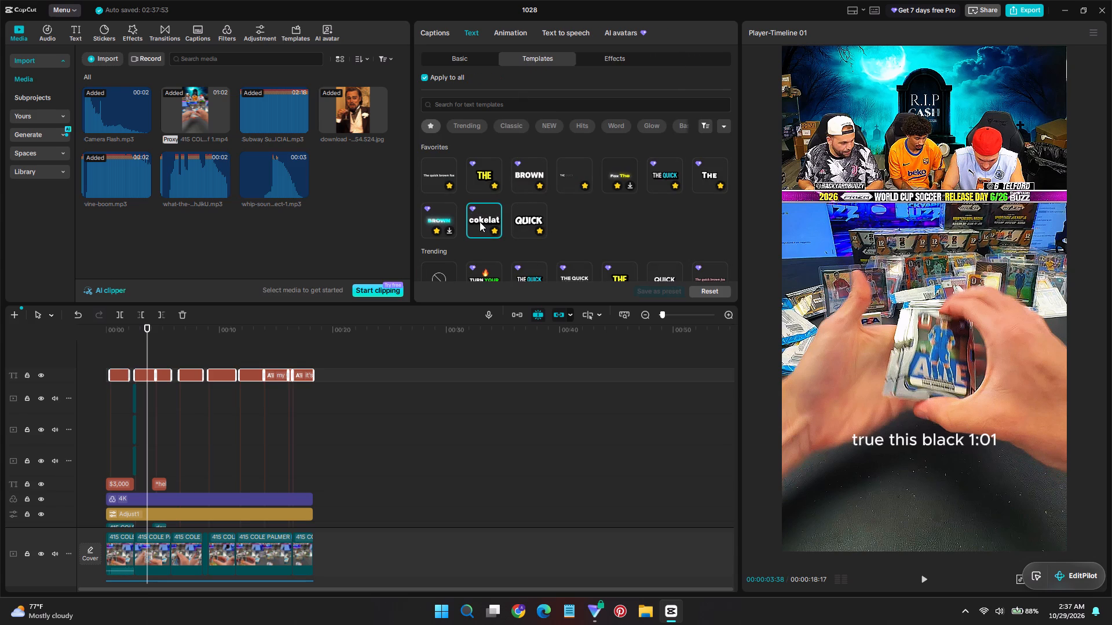
Apply a plain white preset style to all captions and enable their text stroke.
{"action": "left_click", "coordinate": [461, 58]}
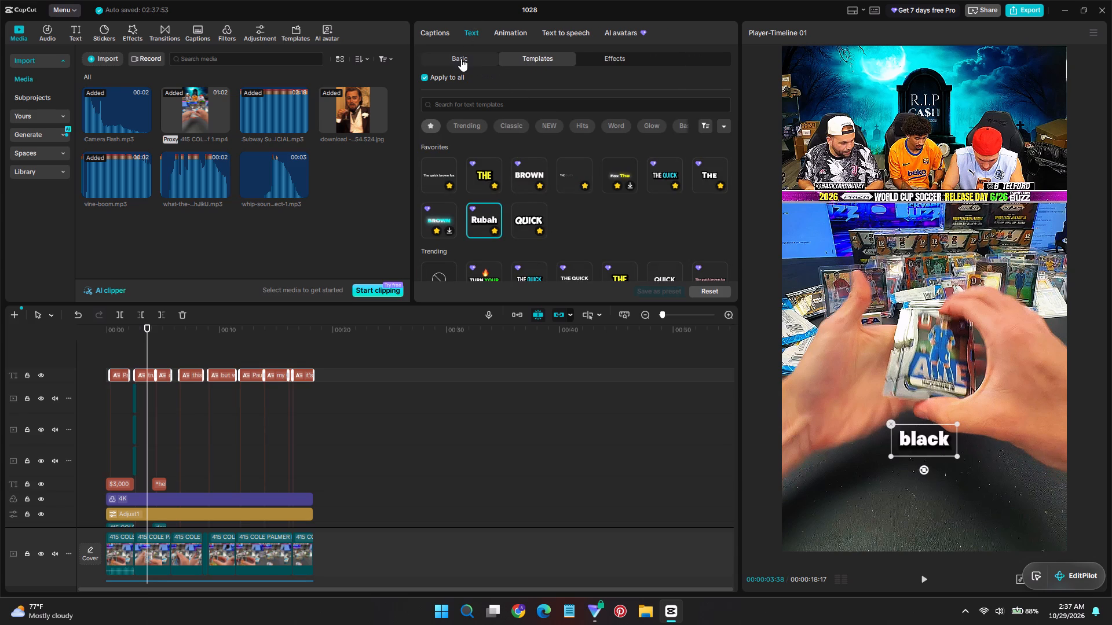
{"action": "scroll", "coordinate": [561, 190], "scroll_direction": "up", "scroll_amount": 12}
{"action": "scroll", "coordinate": [620, 198], "scroll_direction": "down", "scroll_amount": 4}
{"action": "scroll", "coordinate": [620, 198], "scroll_direction": "up", "scroll_amount": 4}
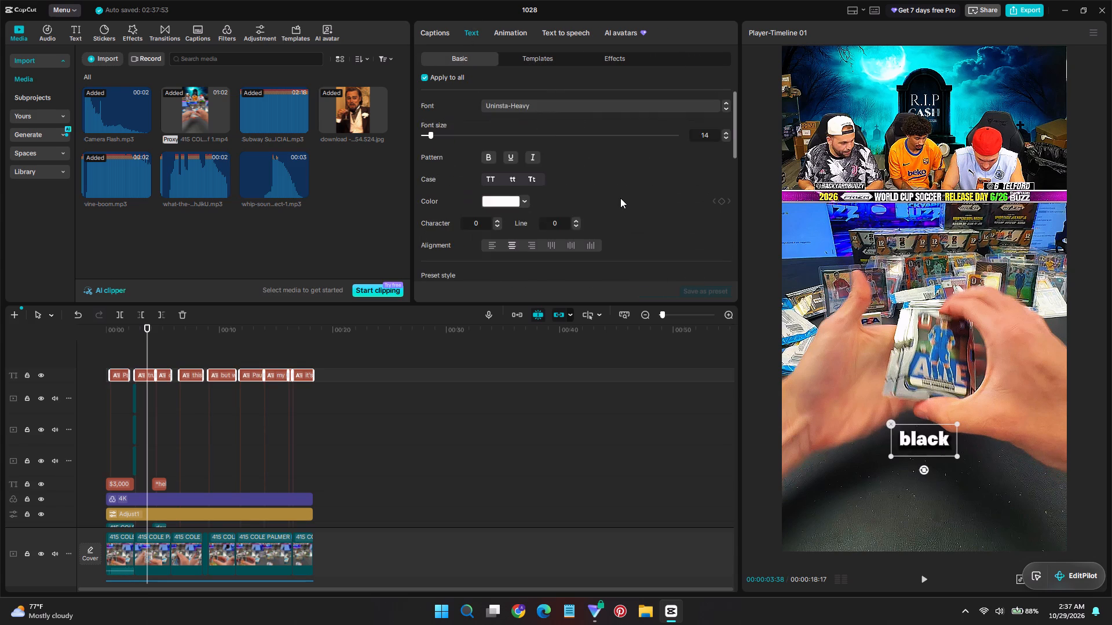
{"action": "scroll", "coordinate": [620, 198], "scroll_direction": "down", "scroll_amount": 2}
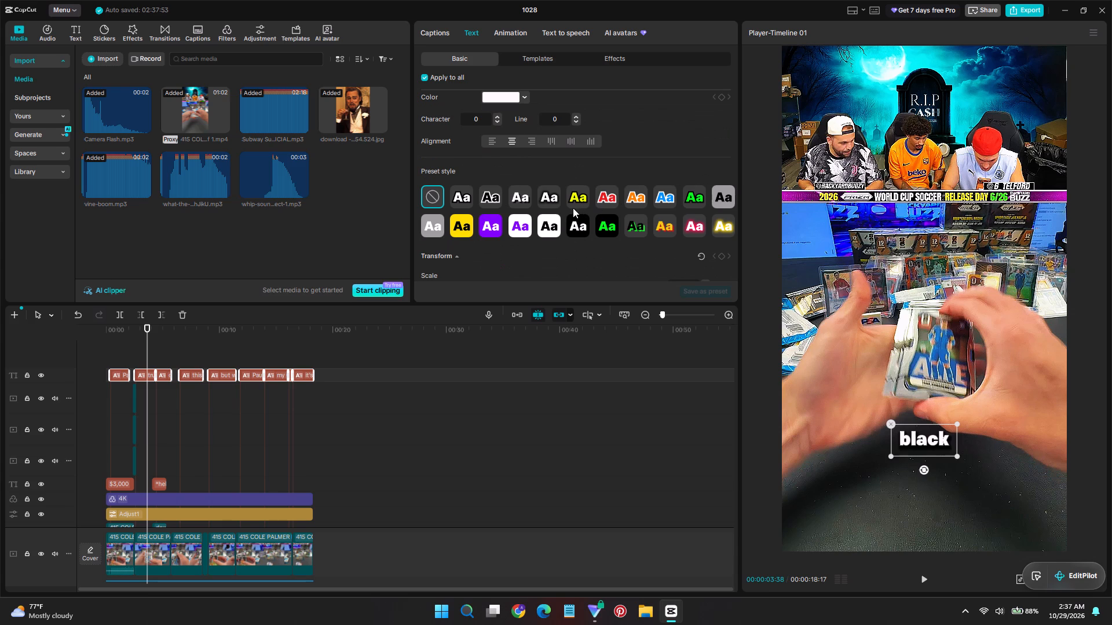
{"action": "left_click", "coordinate": [513, 198]}
{"action": "scroll", "coordinate": [514, 200], "scroll_direction": "down", "scroll_amount": 8}
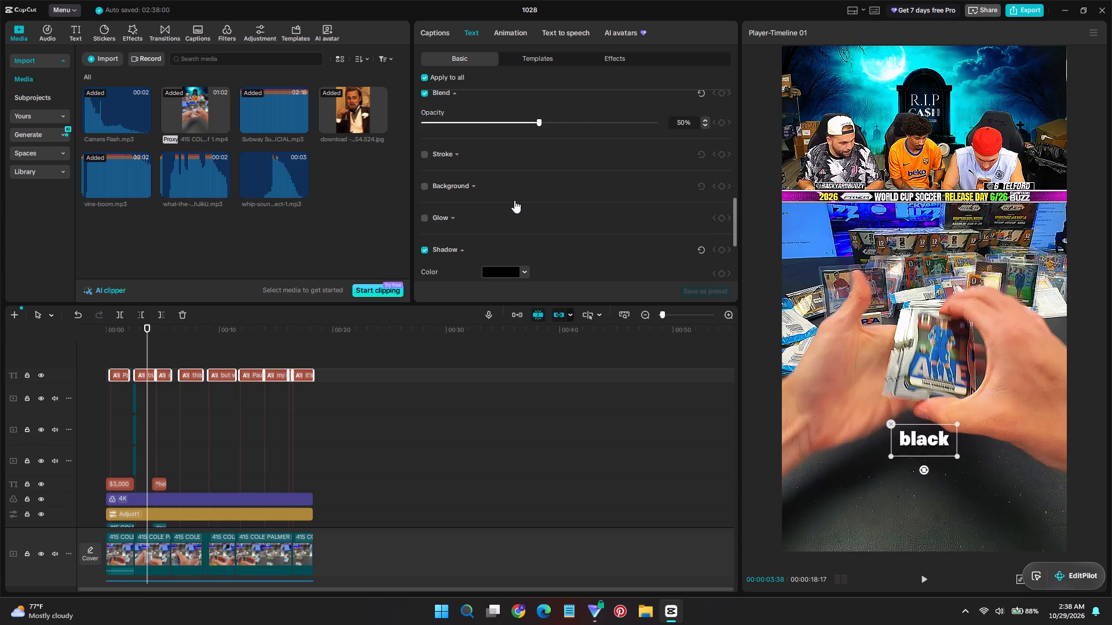
{"action": "scroll", "coordinate": [510, 201], "scroll_direction": "up", "scroll_amount": 3}
{"action": "left_click", "coordinate": [420, 207]}
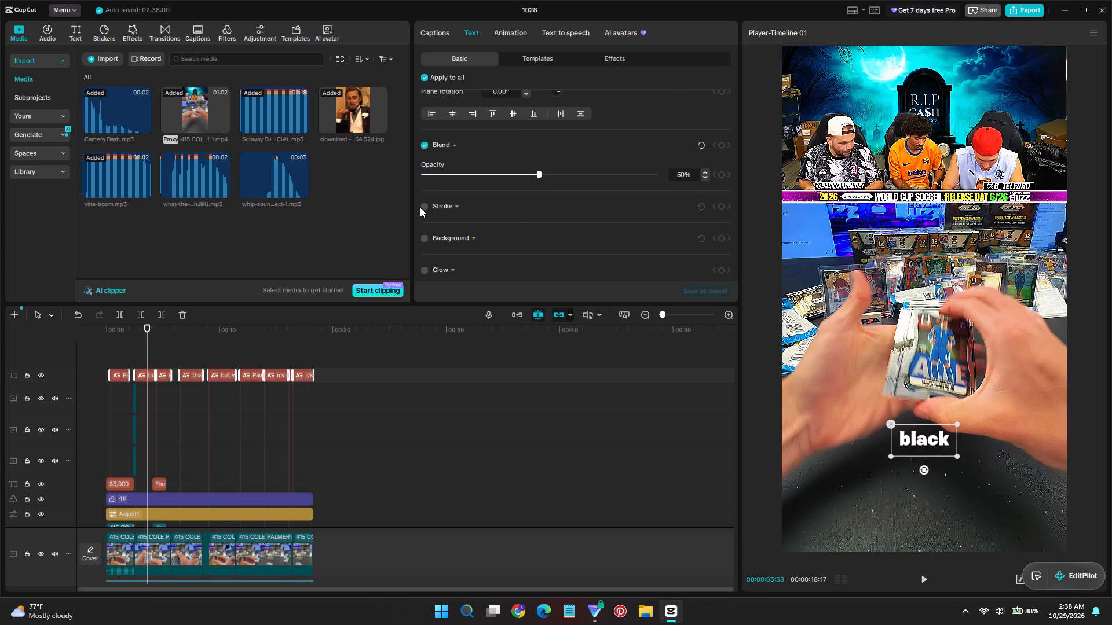
{"action": "left_click", "coordinate": [425, 205]}
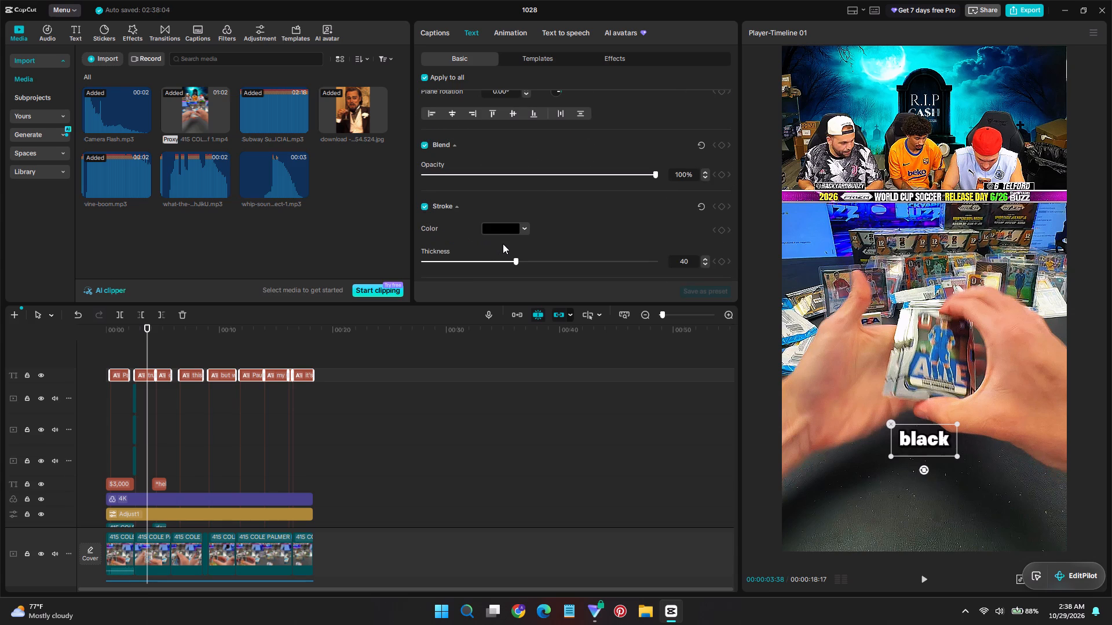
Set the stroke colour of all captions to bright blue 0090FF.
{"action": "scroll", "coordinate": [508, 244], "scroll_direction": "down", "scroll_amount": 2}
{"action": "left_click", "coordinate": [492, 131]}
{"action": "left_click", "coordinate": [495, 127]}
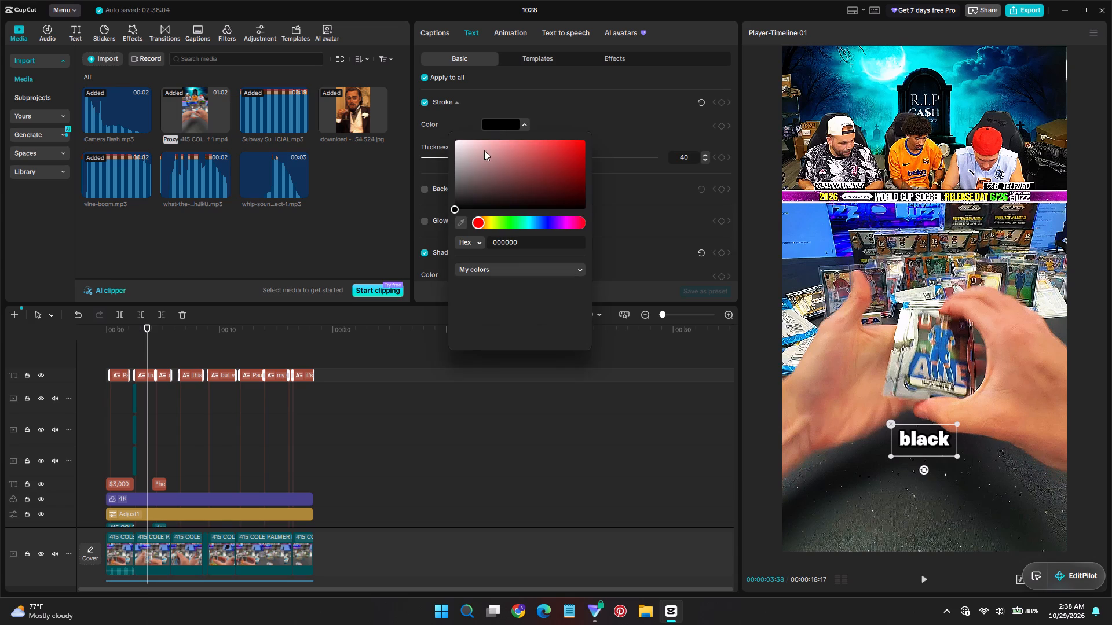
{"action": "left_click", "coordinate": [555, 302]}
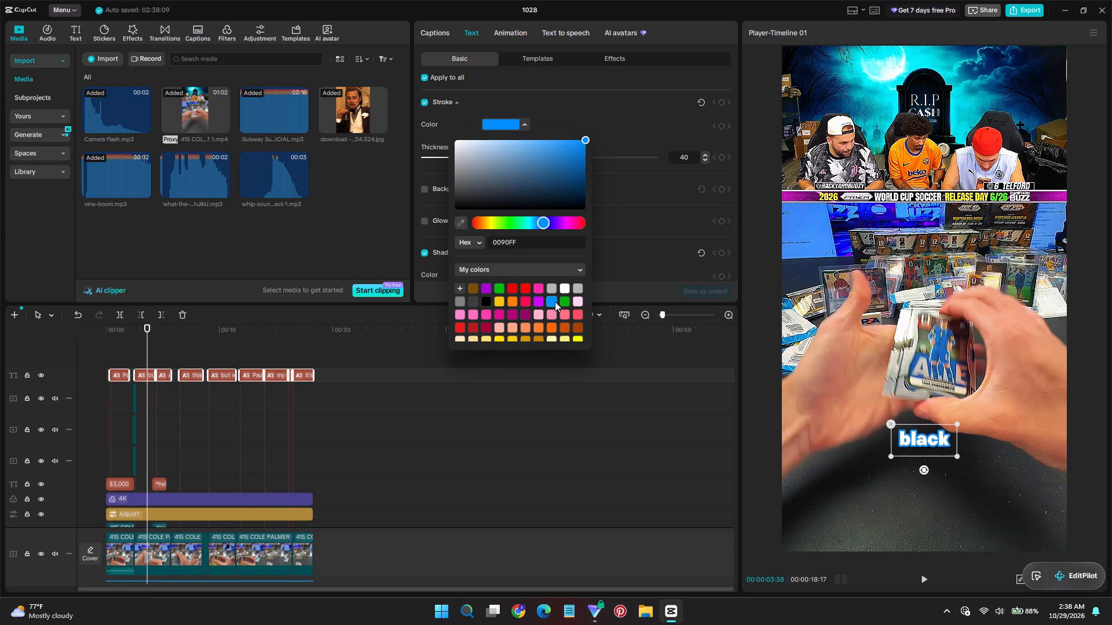
Move the captions up to just above the held card stack, keeping them horizontally centred.
{"action": "left_click_drag", "start_coordinate": [938, 439], "coordinate": [938, 293]}
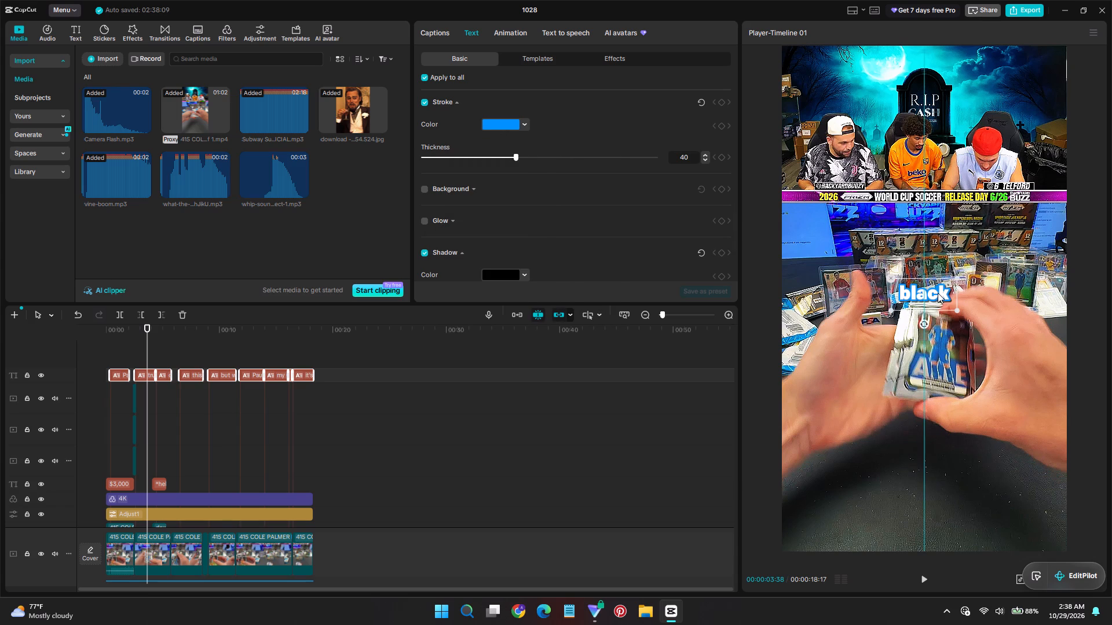
{"action": "left_click_drag", "start_coordinate": [938, 293], "coordinate": [938, 296]}
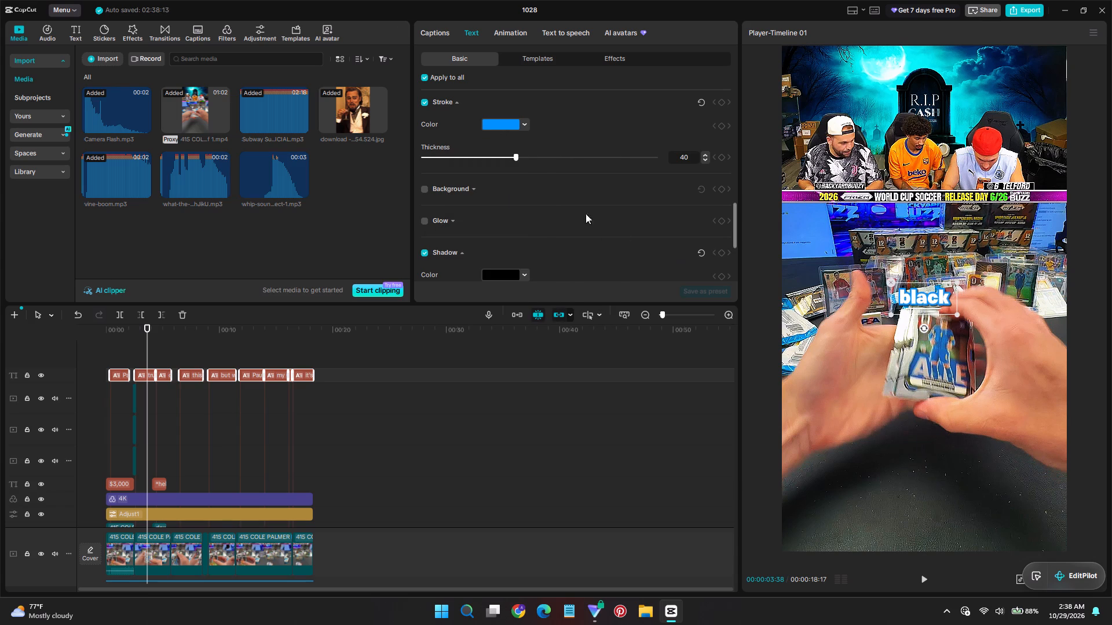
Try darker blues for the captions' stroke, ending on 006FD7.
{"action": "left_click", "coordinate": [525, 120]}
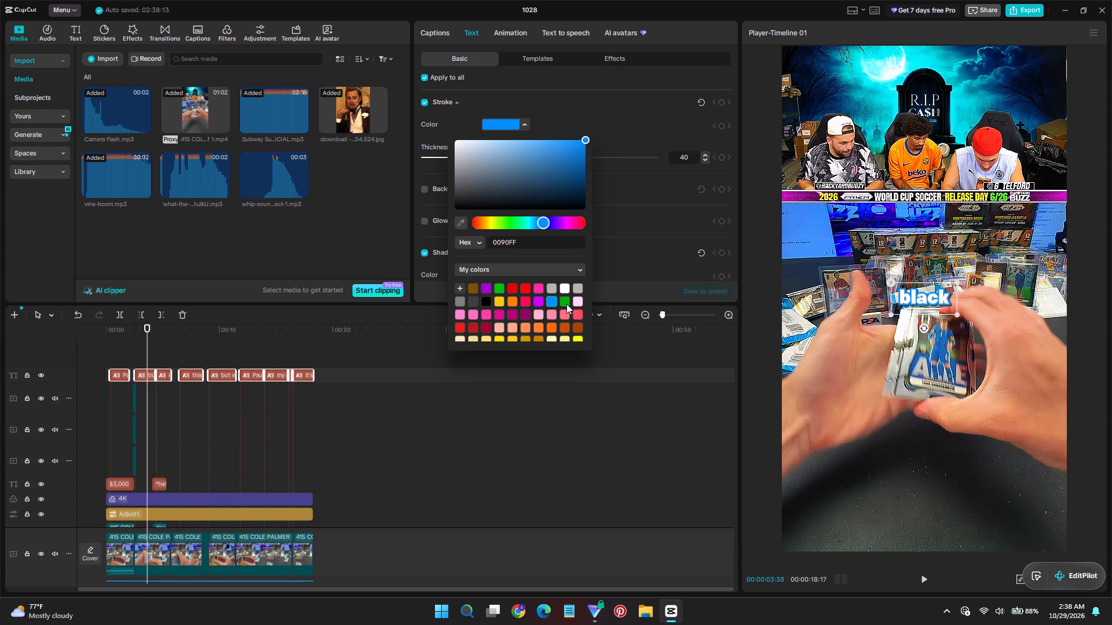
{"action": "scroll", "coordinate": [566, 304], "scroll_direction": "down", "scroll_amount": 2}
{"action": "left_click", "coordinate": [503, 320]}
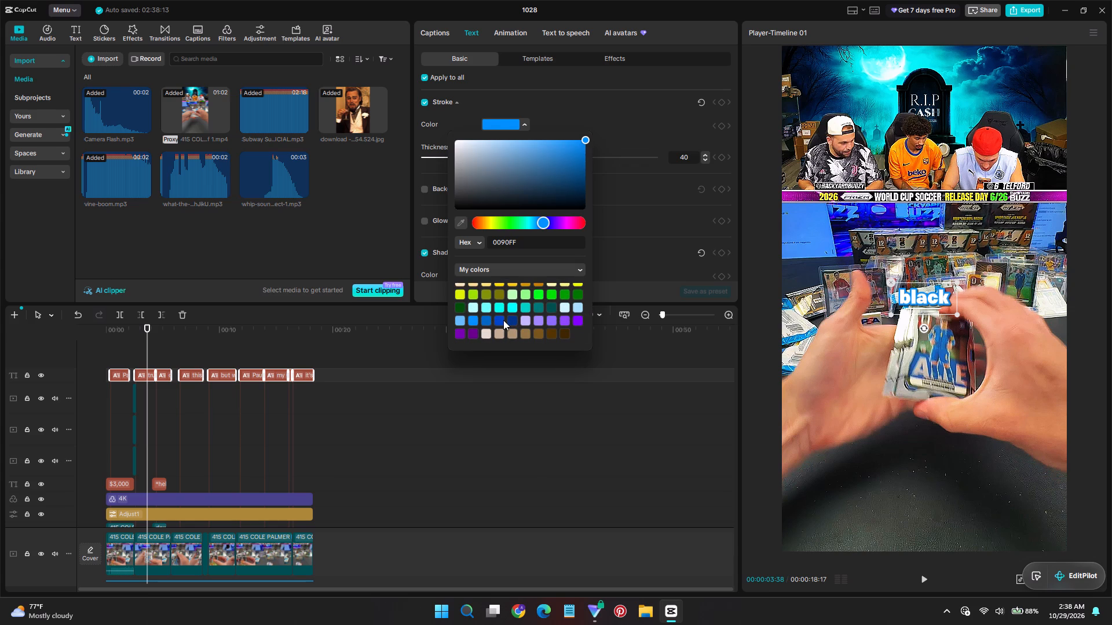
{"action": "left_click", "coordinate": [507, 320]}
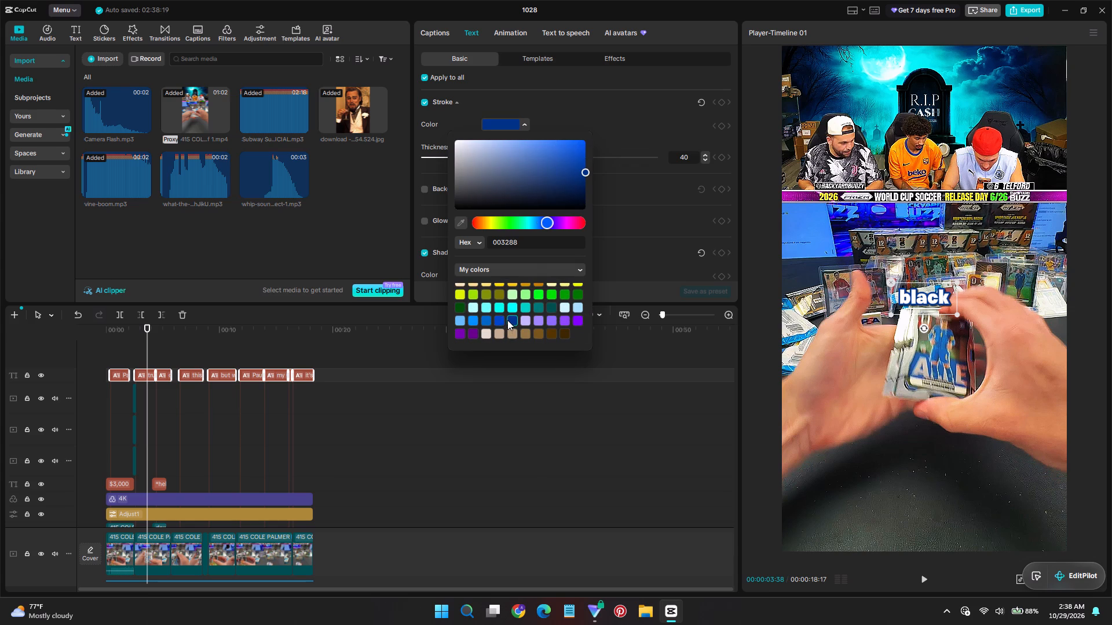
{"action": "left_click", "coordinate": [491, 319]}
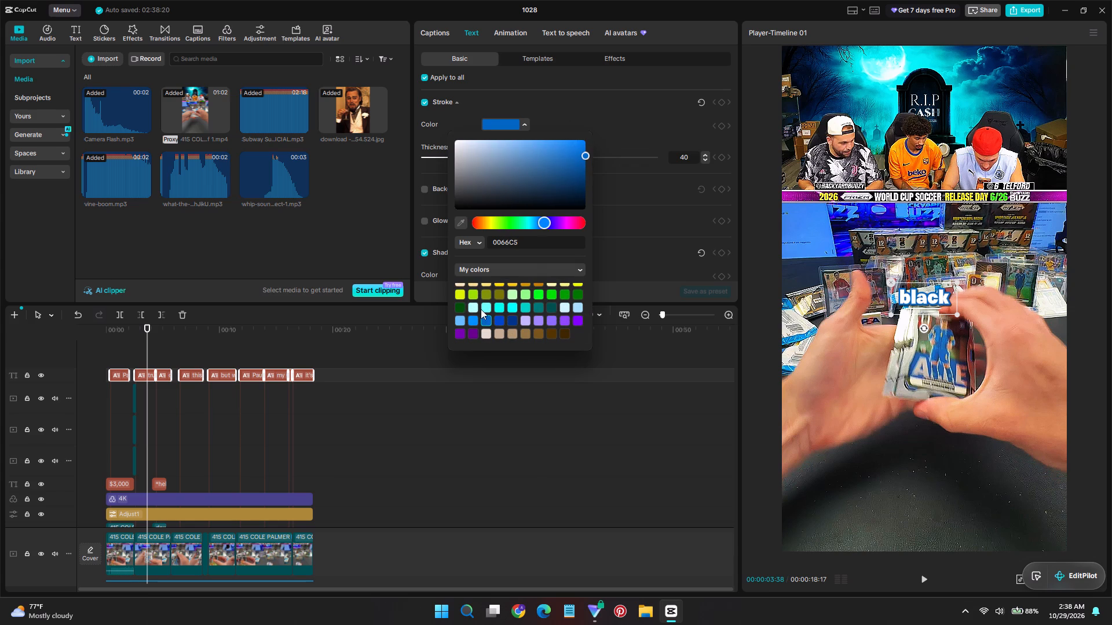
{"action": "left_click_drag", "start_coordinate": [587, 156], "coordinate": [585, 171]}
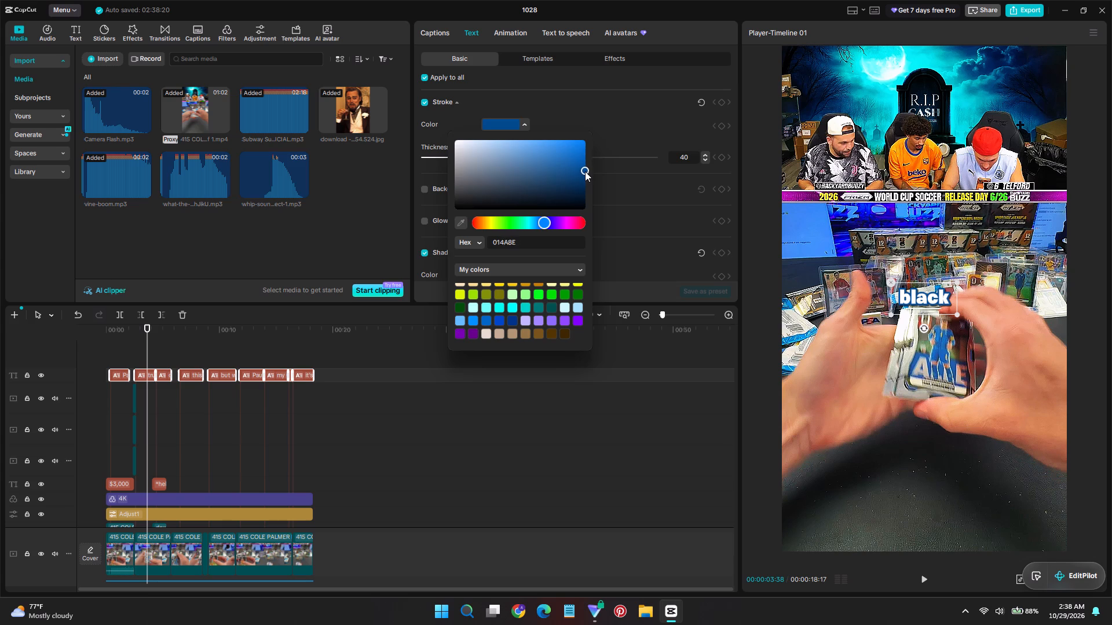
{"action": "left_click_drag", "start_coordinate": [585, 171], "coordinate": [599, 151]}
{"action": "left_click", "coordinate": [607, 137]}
Set the captions' shadow to 100% opacity, 6% blurriness and a distance of 11.
{"action": "scroll", "coordinate": [451, 188], "scroll_direction": "down", "scroll_amount": 7}
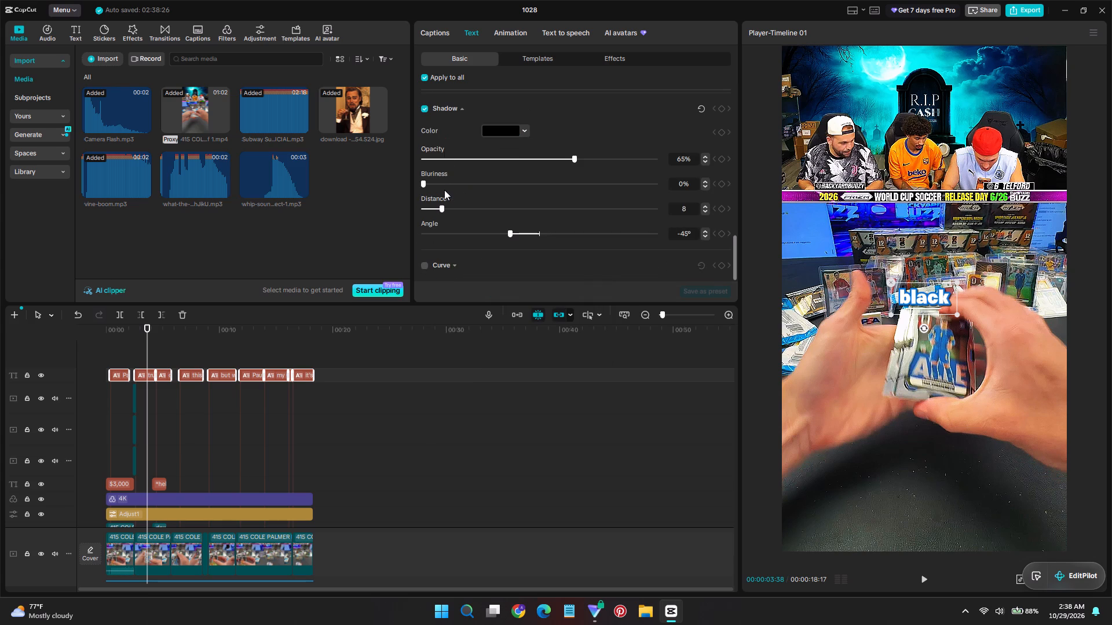
{"action": "left_click_drag", "start_coordinate": [578, 156], "coordinate": [715, 171]}
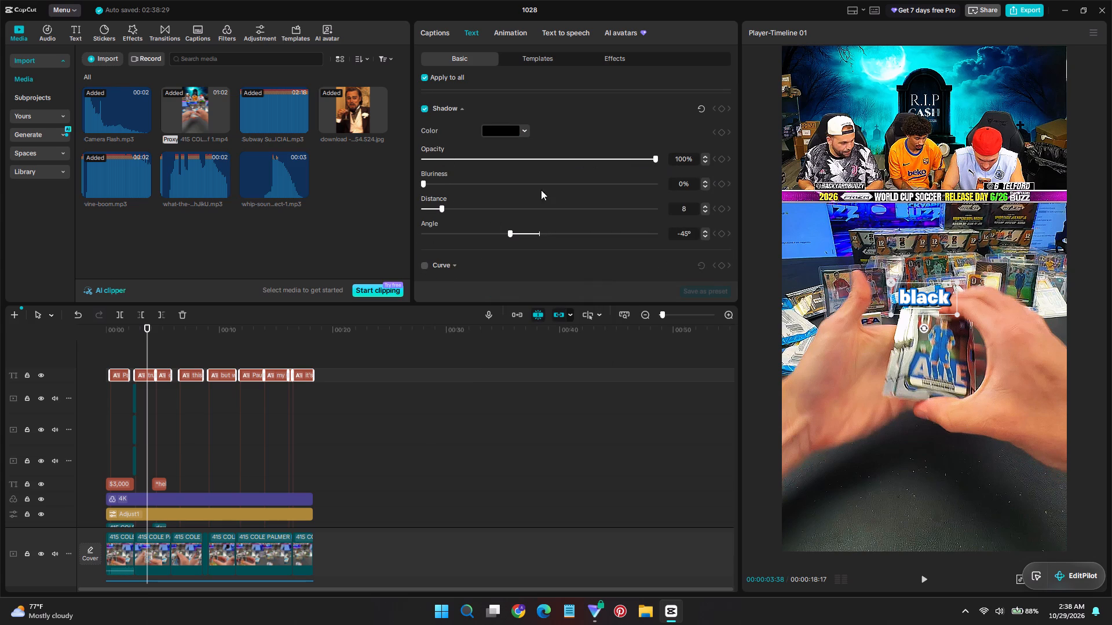
{"action": "left_click_drag", "start_coordinate": [426, 180], "coordinate": [439, 181]}
{"action": "left_click_drag", "start_coordinate": [439, 181], "coordinate": [438, 181]}
{"action": "left_click", "coordinate": [446, 206]}
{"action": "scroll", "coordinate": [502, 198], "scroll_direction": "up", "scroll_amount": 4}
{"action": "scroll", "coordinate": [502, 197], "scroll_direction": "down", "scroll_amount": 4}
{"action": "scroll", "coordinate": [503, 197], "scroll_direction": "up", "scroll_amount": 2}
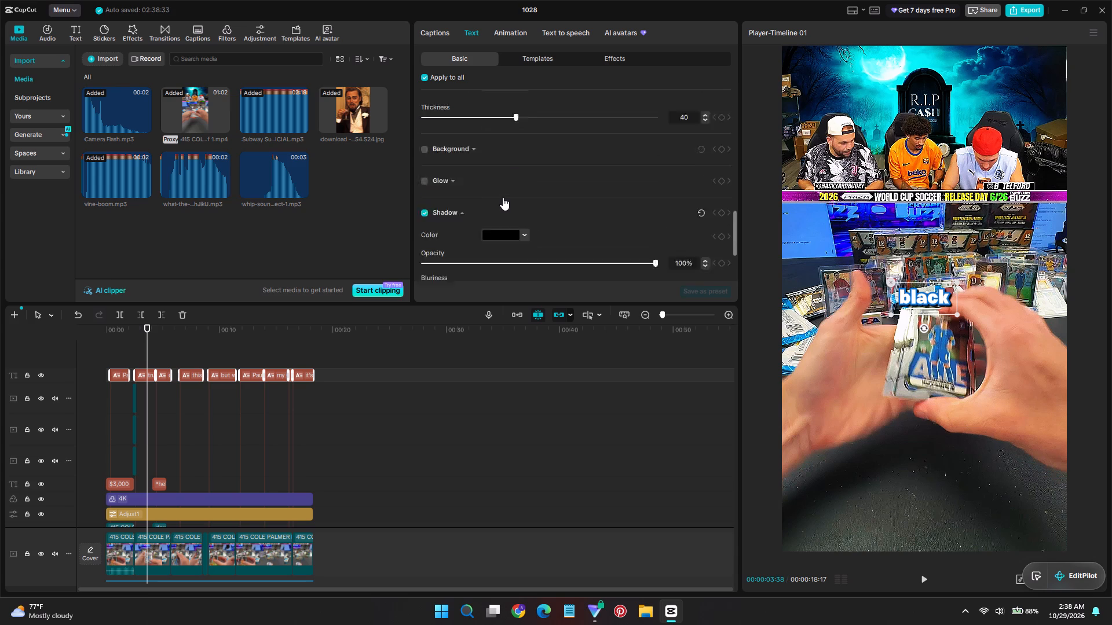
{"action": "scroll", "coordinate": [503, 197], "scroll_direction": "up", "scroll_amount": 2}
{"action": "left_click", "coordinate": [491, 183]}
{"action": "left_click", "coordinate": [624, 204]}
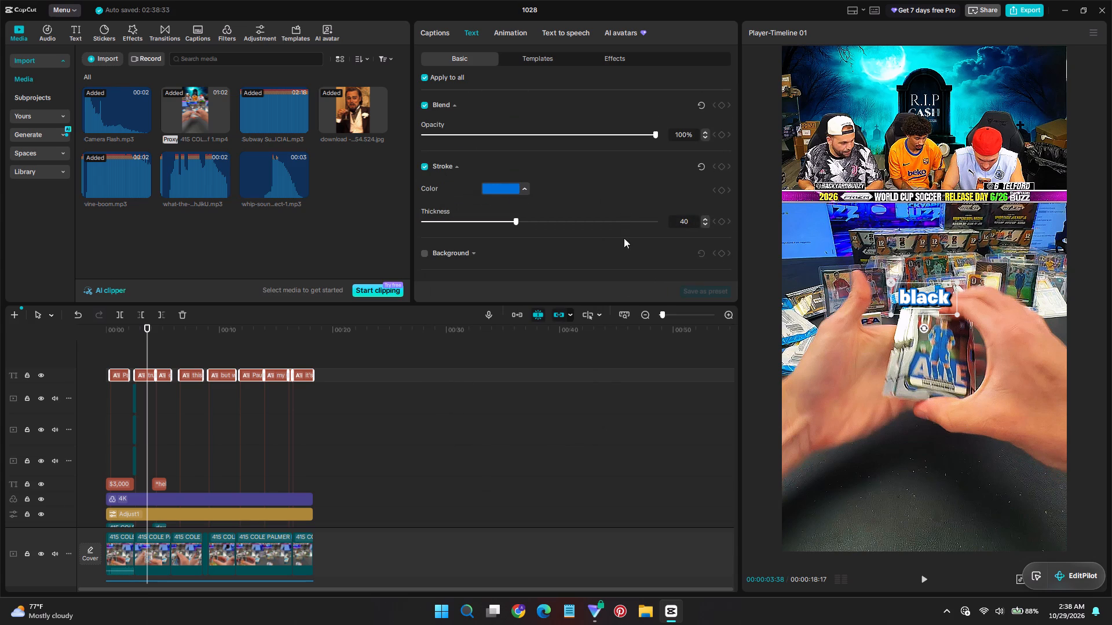
Switch to Chrome, search Google for "royal blue hex" and copy the hex code 4169E1.
{"action": "left_click", "coordinate": [1060, 9]}
{"action": "double_click", "coordinate": [1092, 62]}
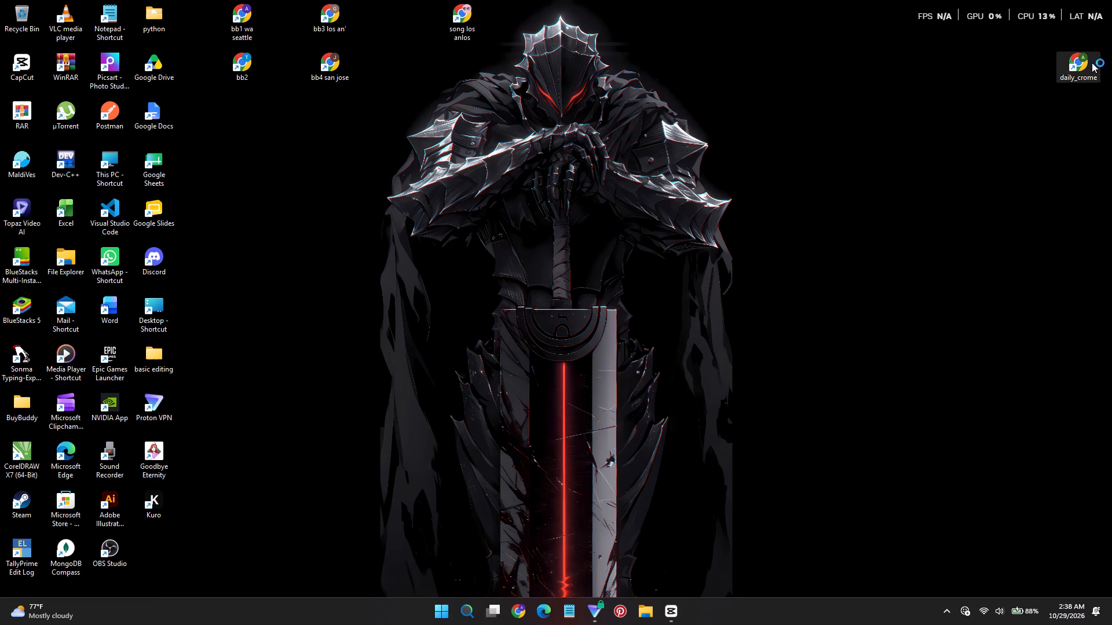
{"action": "left_click", "coordinate": [462, 247]}
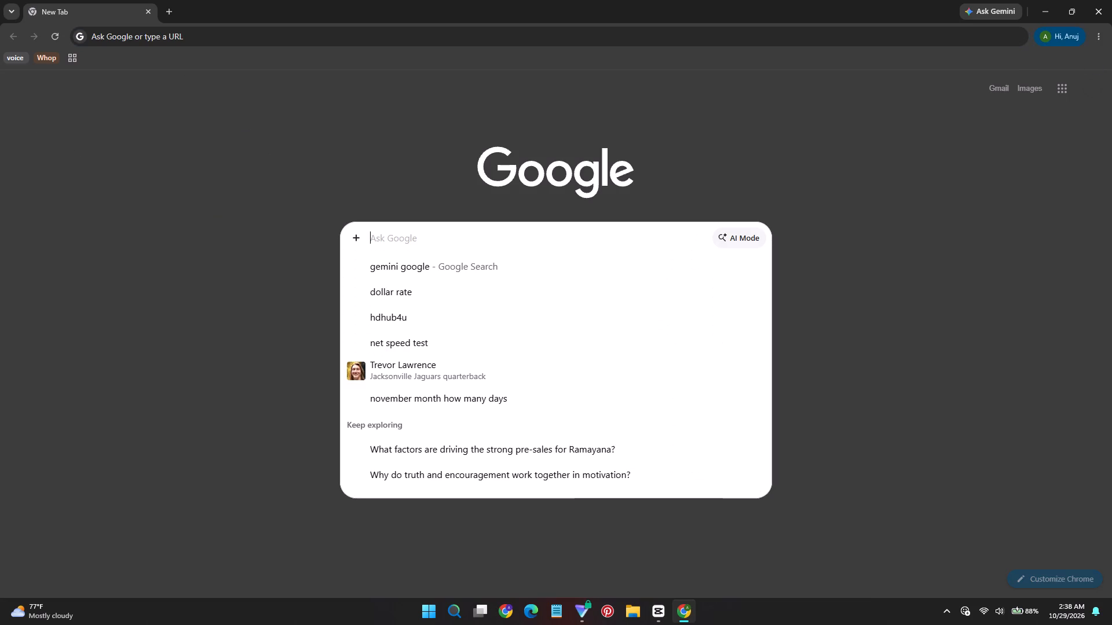
{"action": "type", "text": "royal"}
{"action": "key", "text": "space"}
{"action": "type", "text": "blue"}
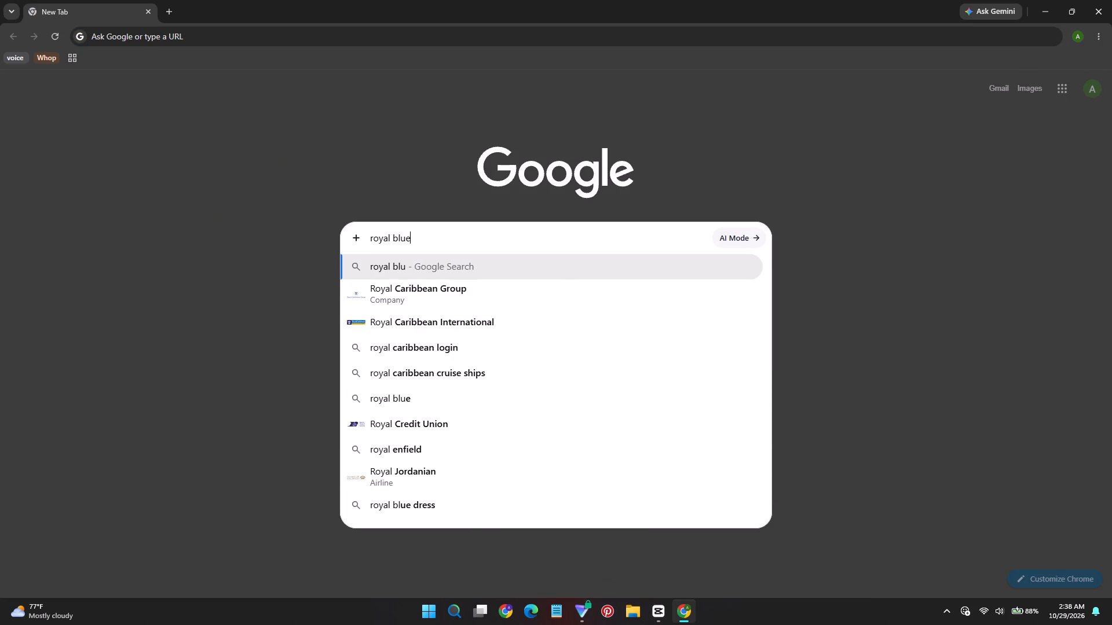
{"action": "key", "text": "space"}
{"action": "key", "text": "Down"}
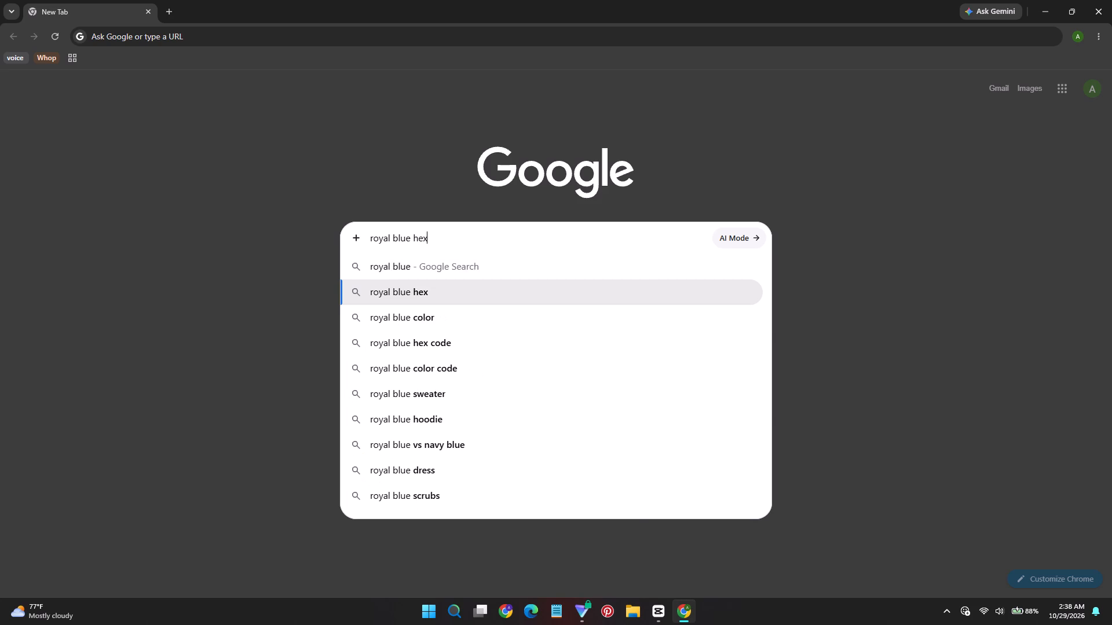
{"action": "key", "text": "Return"}
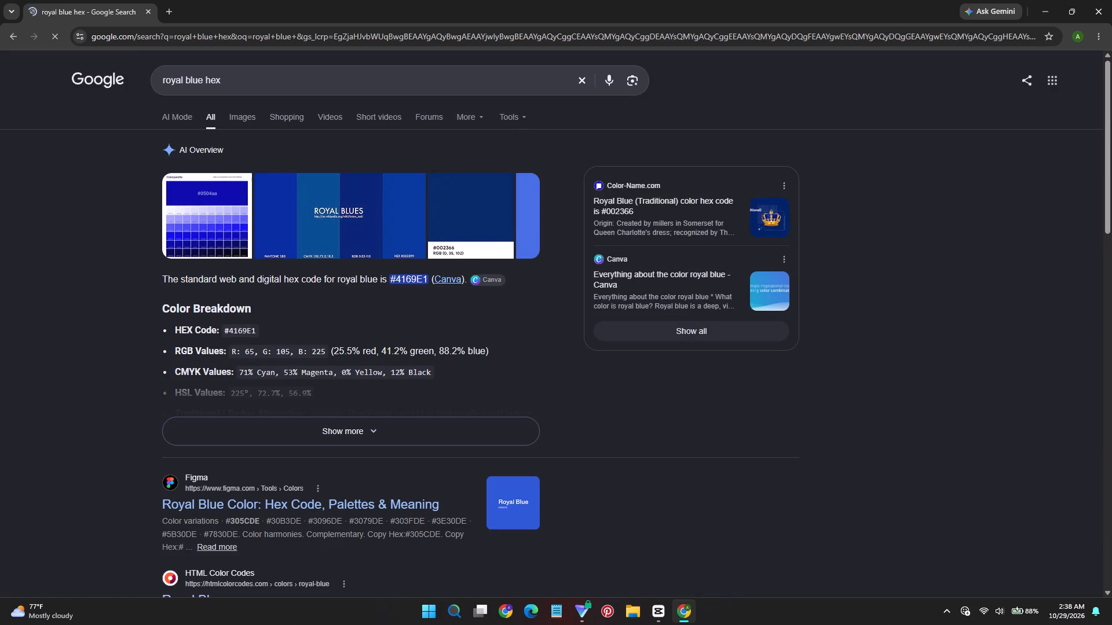
{"action": "double_click", "coordinate": [240, 326]}
{"action": "right_click", "coordinate": [240, 328]}
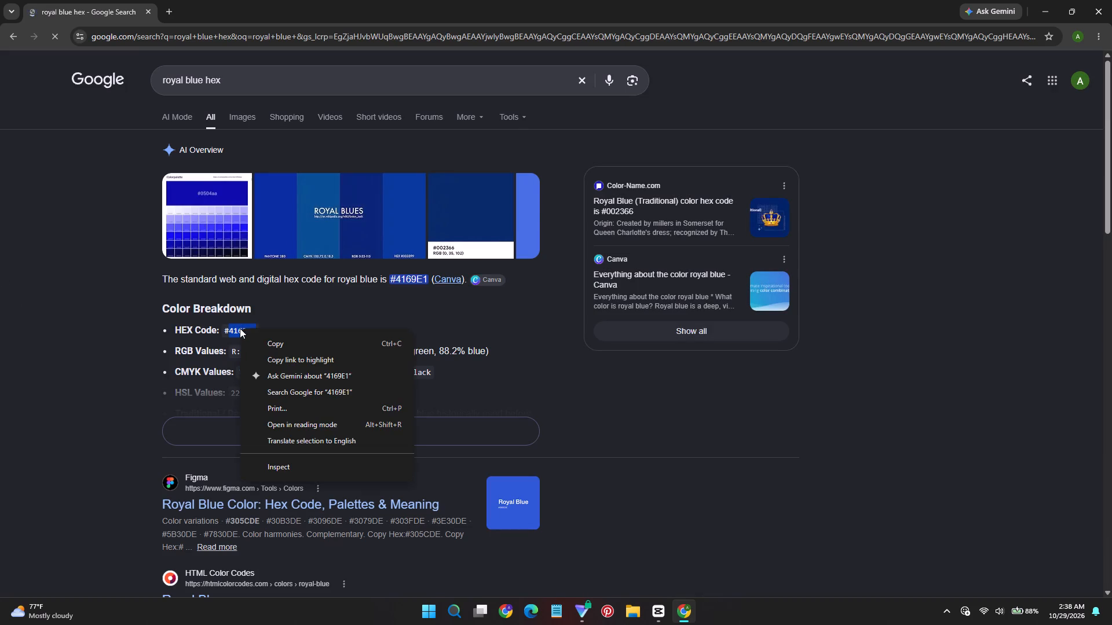
{"action": "left_click", "coordinate": [285, 344]}
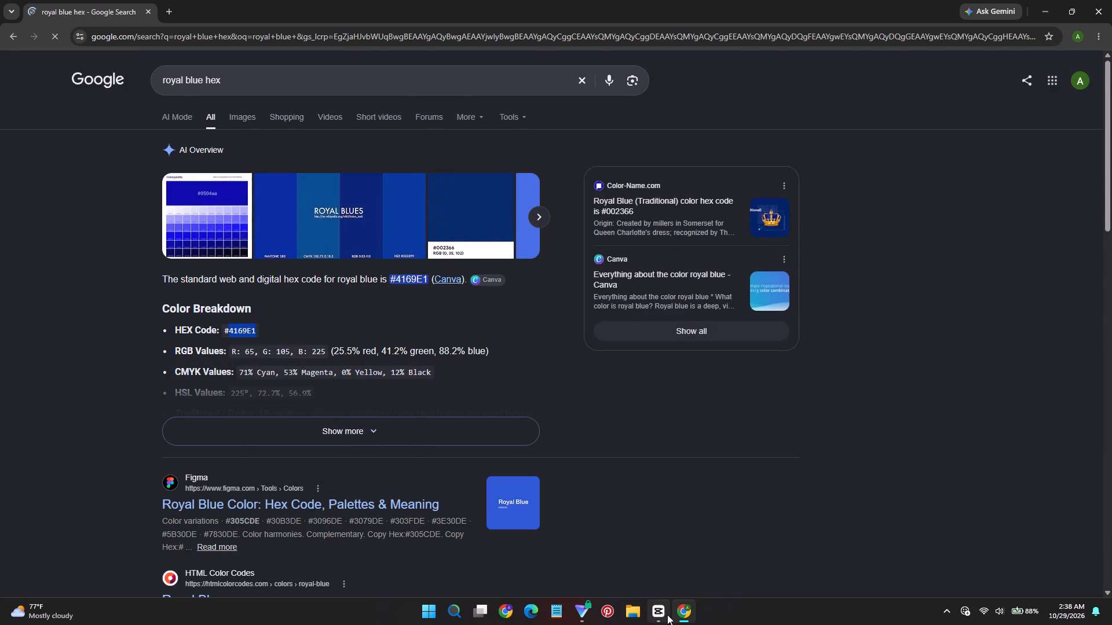
Return to CapCut and set the captions' stroke colour to the copied royal blue, 4169E1.
{"action": "left_click", "coordinate": [667, 615]}
{"action": "left_click", "coordinate": [485, 189]}
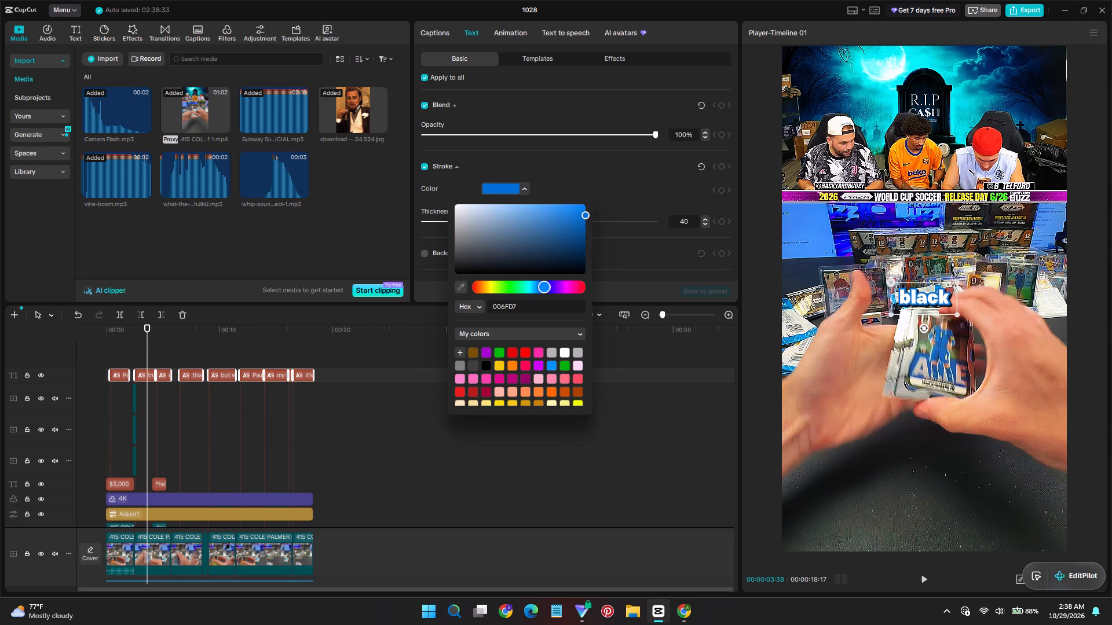
{"action": "left_click_drag", "start_coordinate": [518, 304], "coordinate": [454, 299]}
{"action": "key", "text": "ctrl+v"}
{"action": "left_click", "coordinate": [632, 264]}
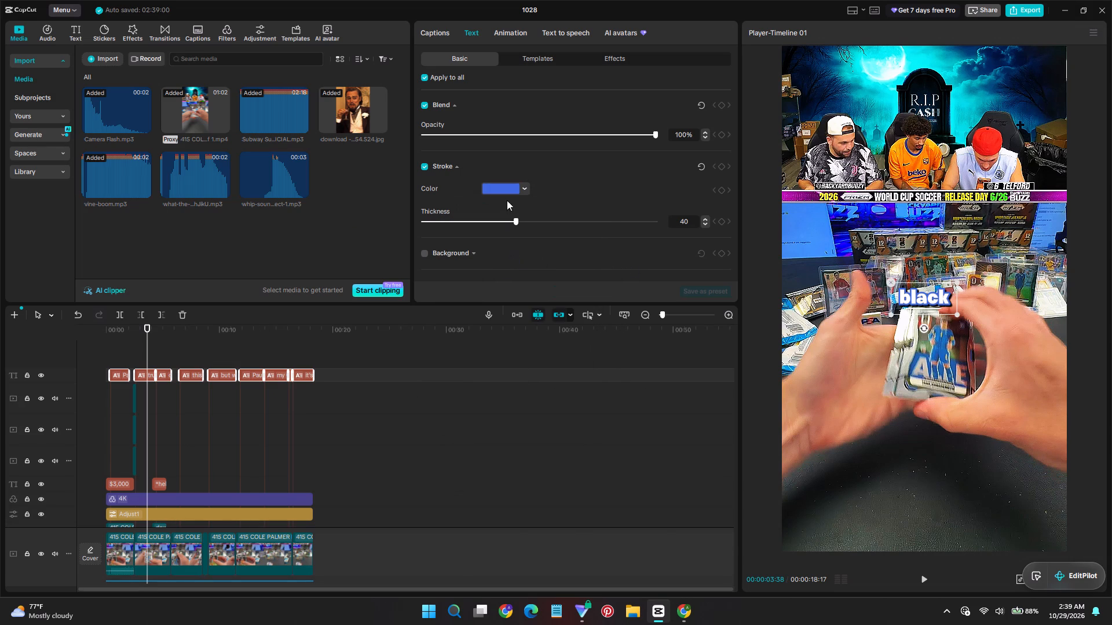
Darken the captions' stroke colour to 1138AC and save that blue to My colors.
{"action": "left_click", "coordinate": [523, 191]}
{"action": "left_click", "coordinate": [524, 312]}
{"action": "left_click", "coordinate": [524, 306]}
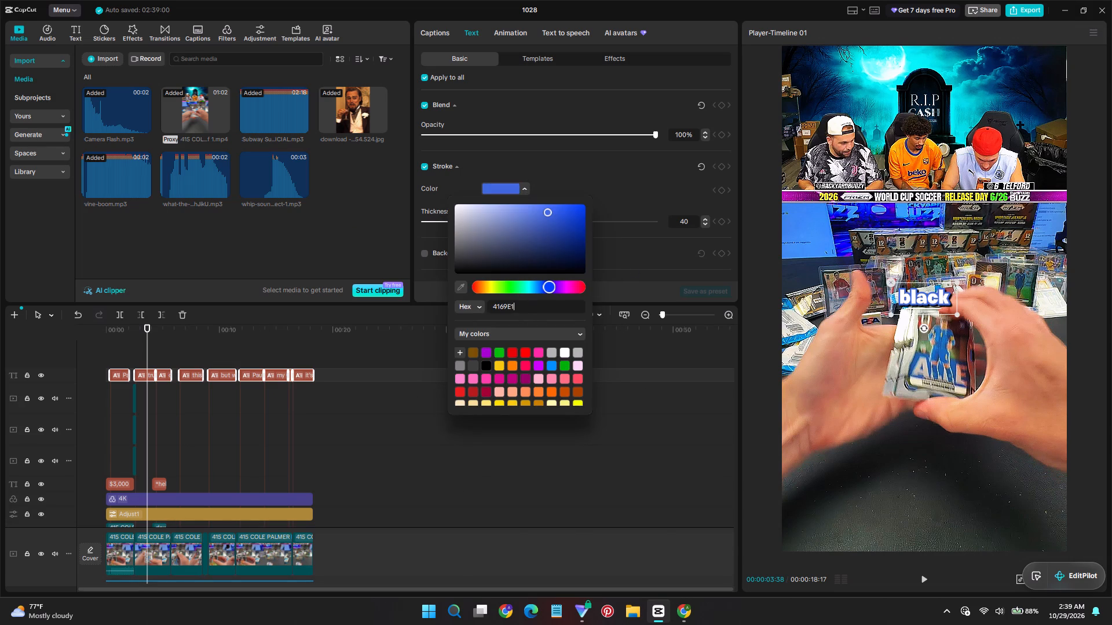
{"action": "key", "text": "Return"}
{"action": "left_click_drag", "start_coordinate": [550, 212], "coordinate": [571, 228]}
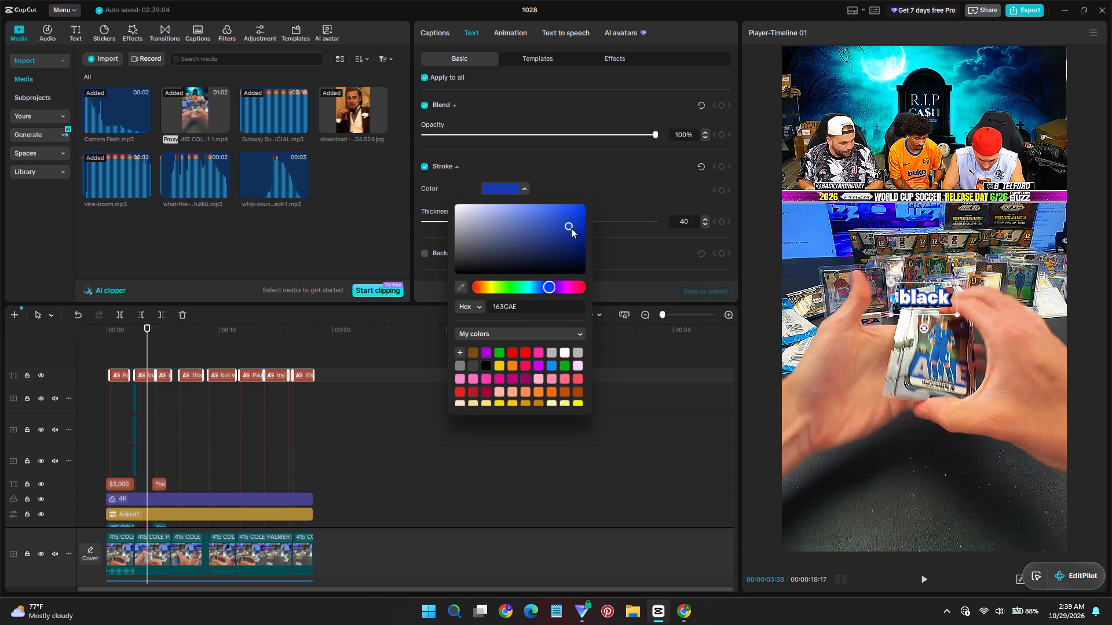
{"action": "left_click_drag", "start_coordinate": [571, 228], "coordinate": [573, 227]}
{"action": "left_click", "coordinate": [459, 353]}
{"action": "left_click", "coordinate": [579, 406]}
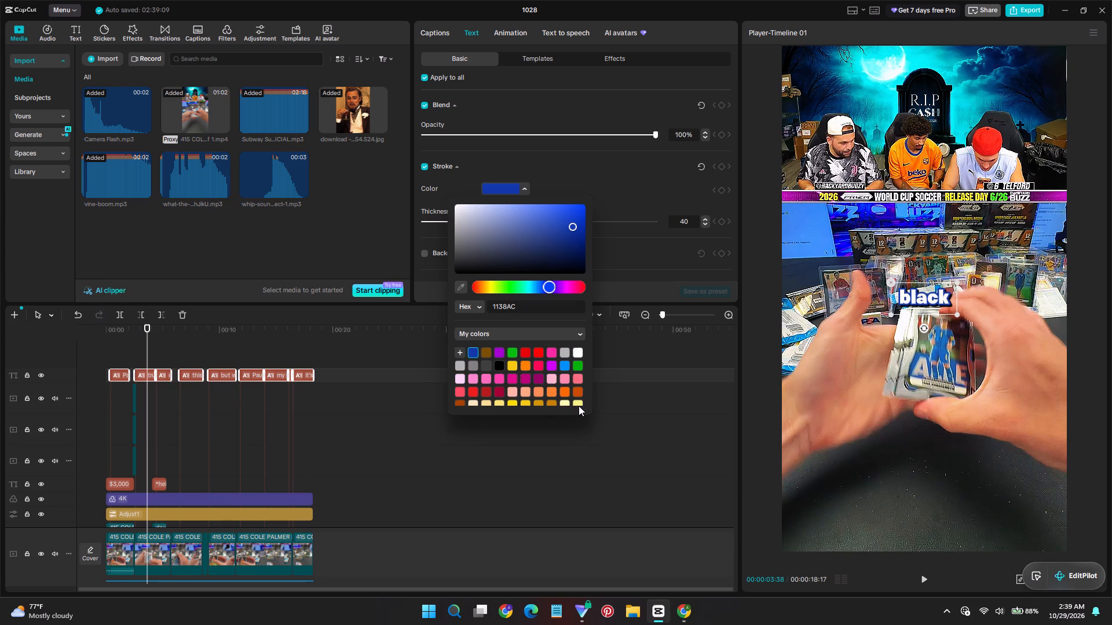
Play the video from the beginning to review the captions with the darker blue stroke.
{"action": "left_click_drag", "start_coordinate": [127, 333], "coordinate": [89, 329]}
{"action": "key", "text": "space"}
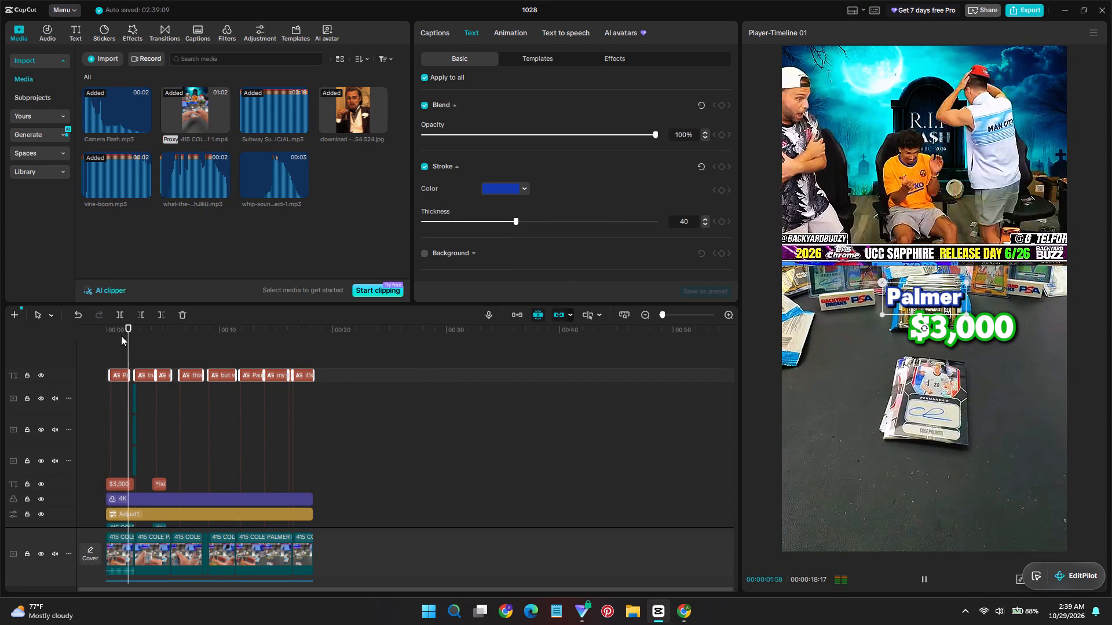
{"action": "left_click_drag", "start_coordinate": [116, 326], "coordinate": [58, 337]}
{"action": "key", "text": "space"}
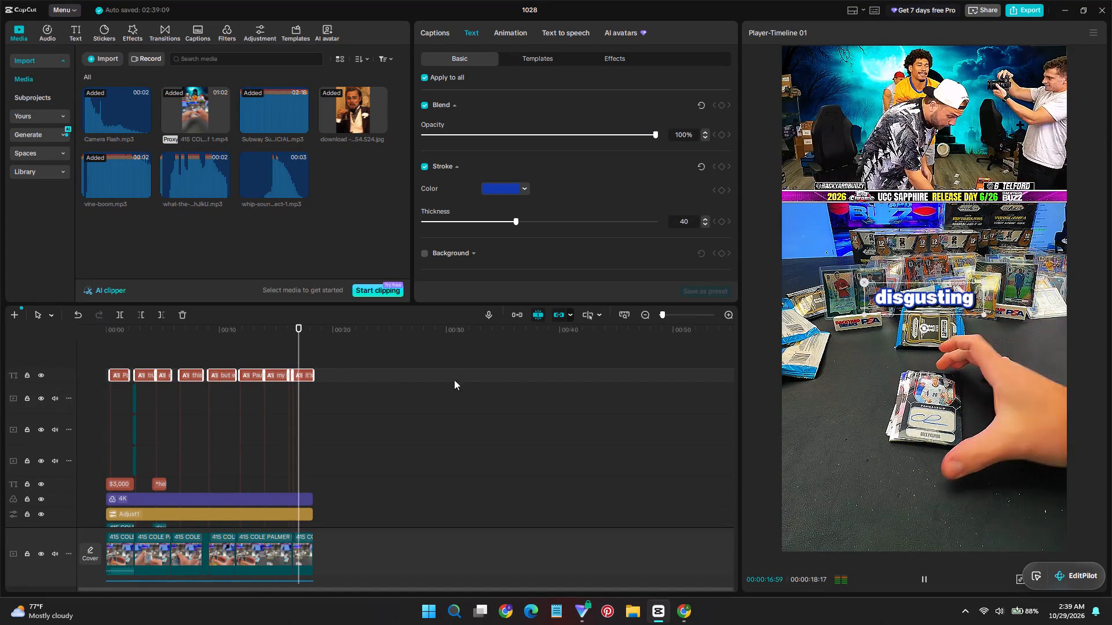
{"action": "scroll", "coordinate": [186, 479], "scroll_direction": "down", "scroll_amount": 4}
{"action": "key", "text": "space"}
Set the full-length adjustment layer's Brilliance to 13.
{"action": "left_click", "coordinate": [199, 456]}
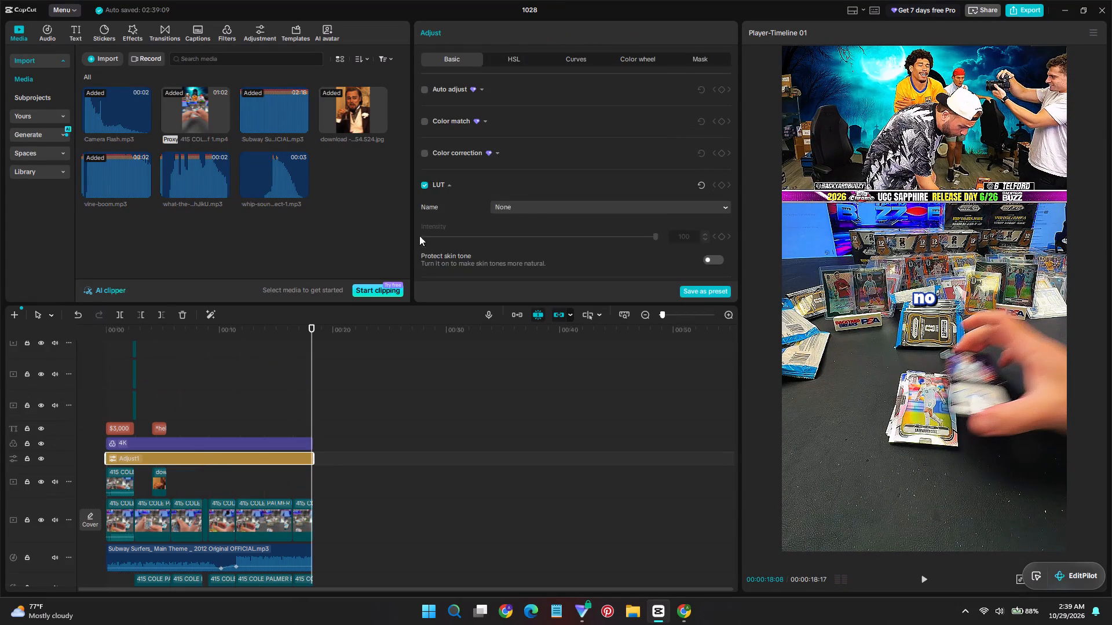
{"action": "scroll", "coordinate": [449, 212], "scroll_direction": "down", "scroll_amount": 3}
{"action": "scroll", "coordinate": [543, 233], "scroll_direction": "down", "scroll_amount": 6}
{"action": "scroll", "coordinate": [543, 235], "scroll_direction": "up", "scroll_amount": 1}
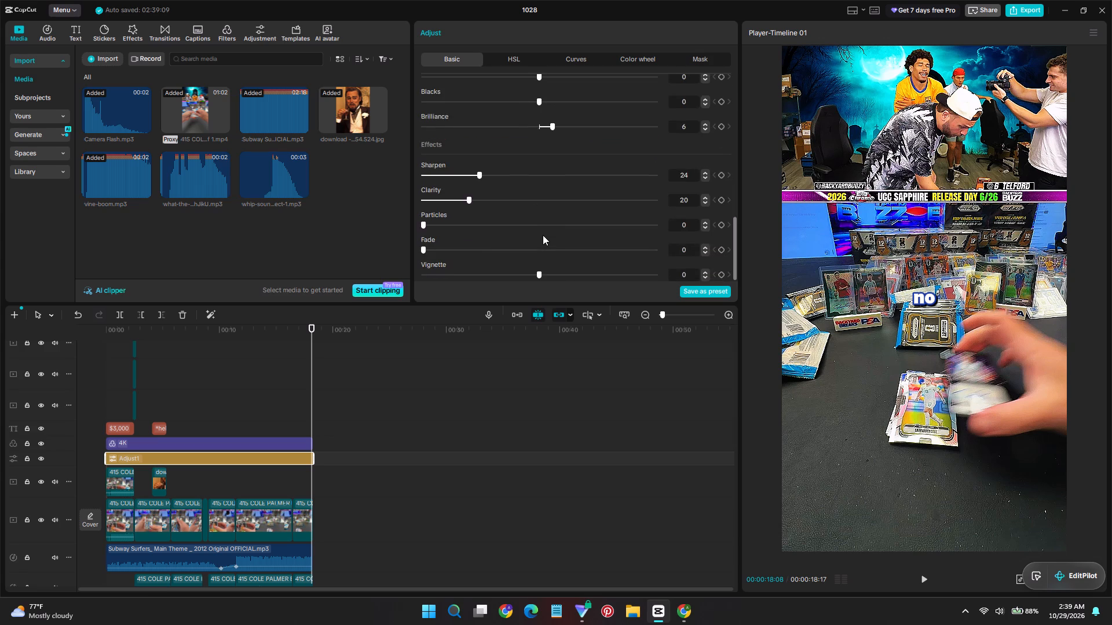
{"action": "left_click_drag", "start_coordinate": [550, 177], "coordinate": [568, 182]}
{"action": "key", "text": "space"}
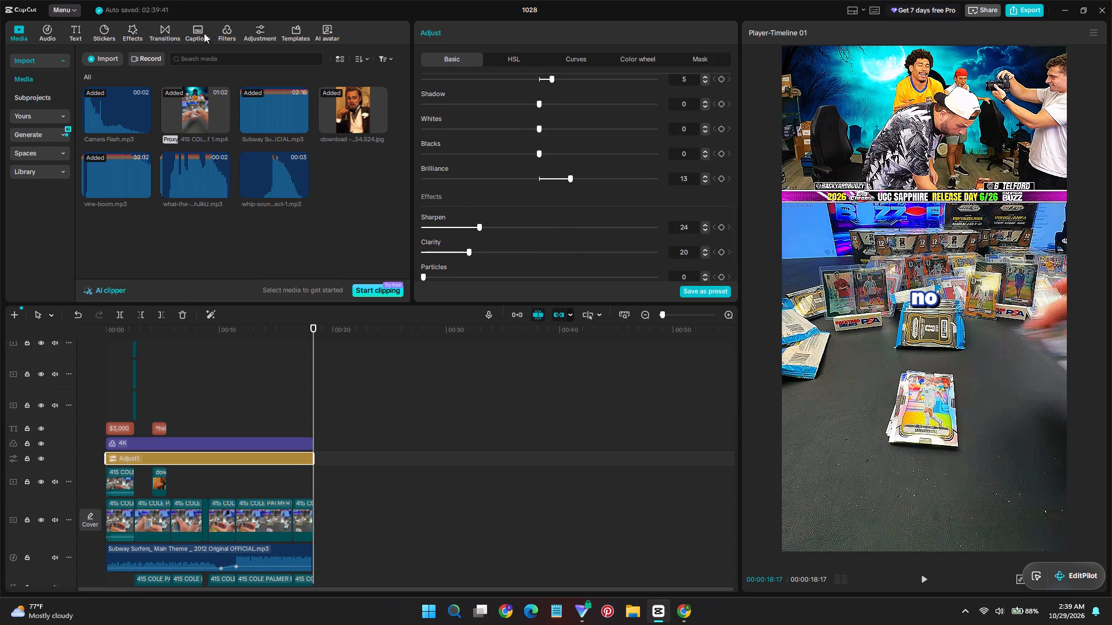
Preview the favourite filters Y2K Vogue, Bokeh and Hollywood Dusk on the video around the 10-second mark.
{"action": "left_click", "coordinate": [223, 38]}
{"action": "left_click", "coordinate": [112, 127]}
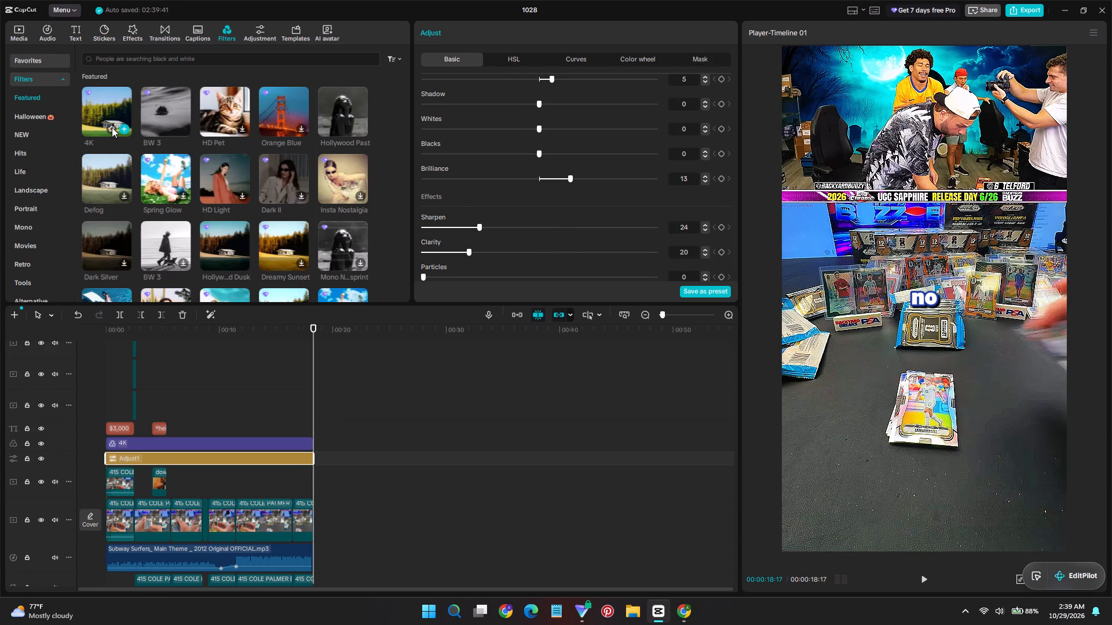
{"action": "left_click", "coordinate": [31, 61]}
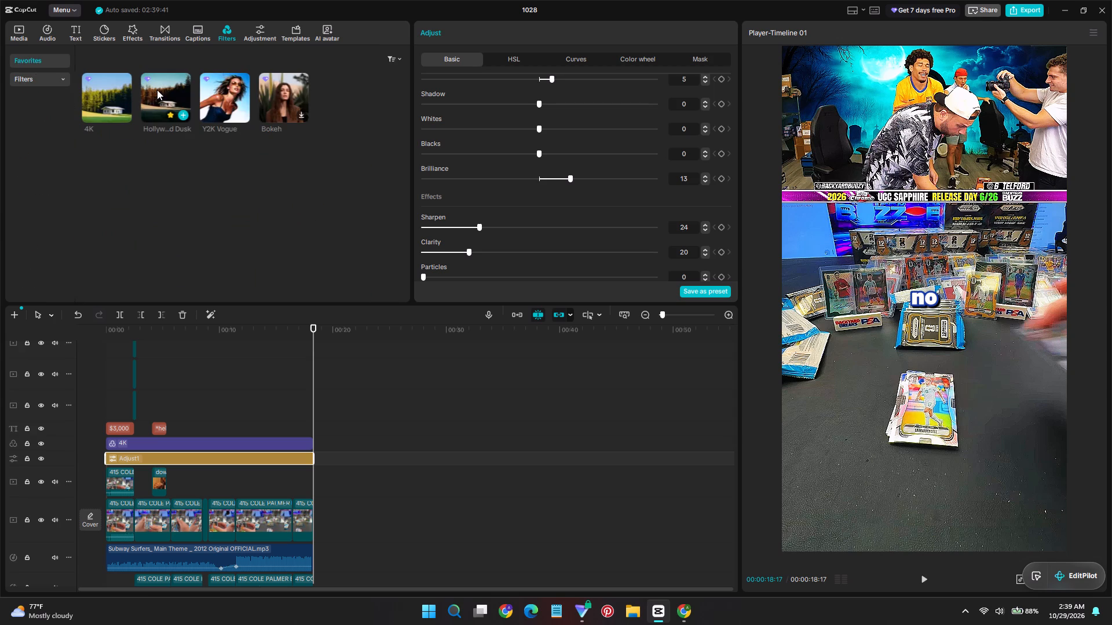
{"action": "left_click", "coordinate": [220, 95]}
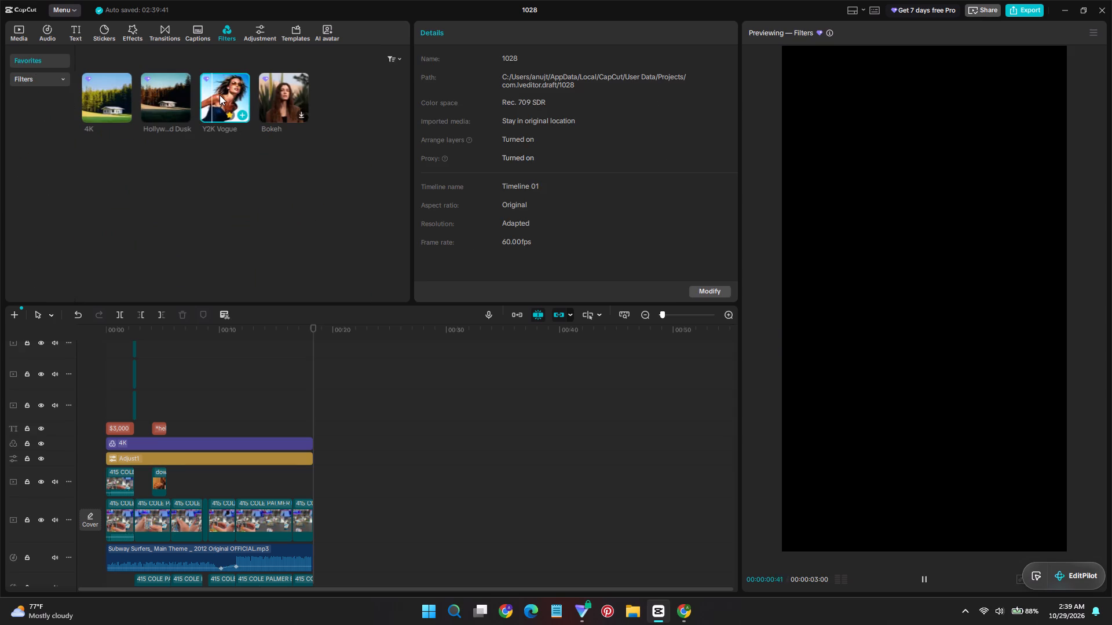
{"action": "double_click", "coordinate": [178, 336]}
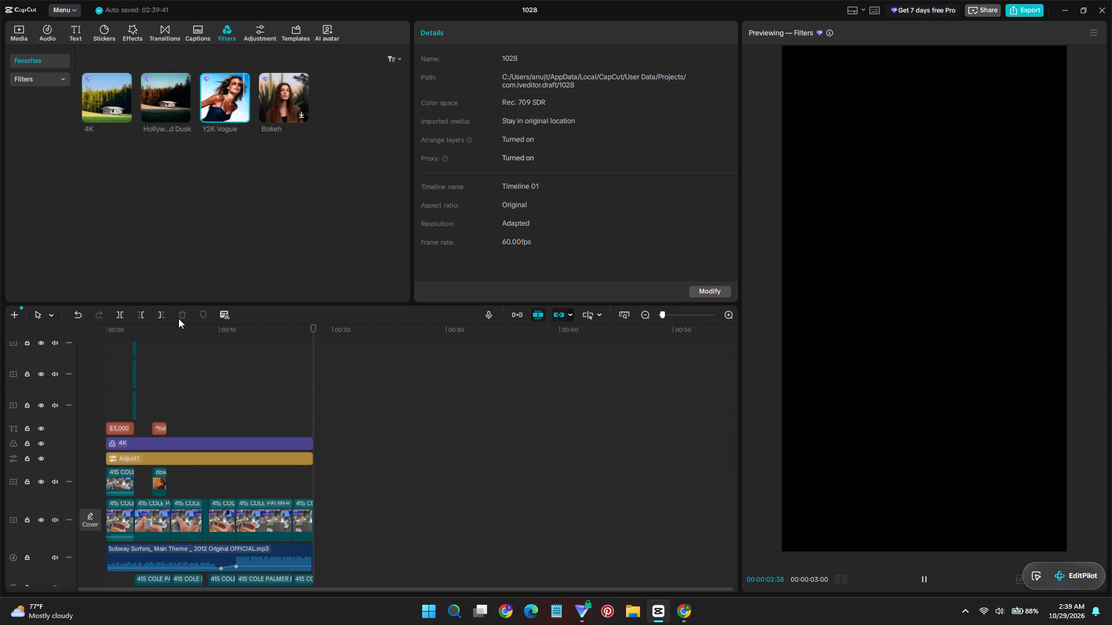
{"action": "left_click", "coordinate": [178, 317]}
{"action": "left_click", "coordinate": [181, 336]}
{"action": "key", "text": "space"}
{"action": "left_click", "coordinate": [180, 332]}
{"action": "left_click", "coordinate": [226, 394]}
{"action": "left_click", "coordinate": [219, 118]}
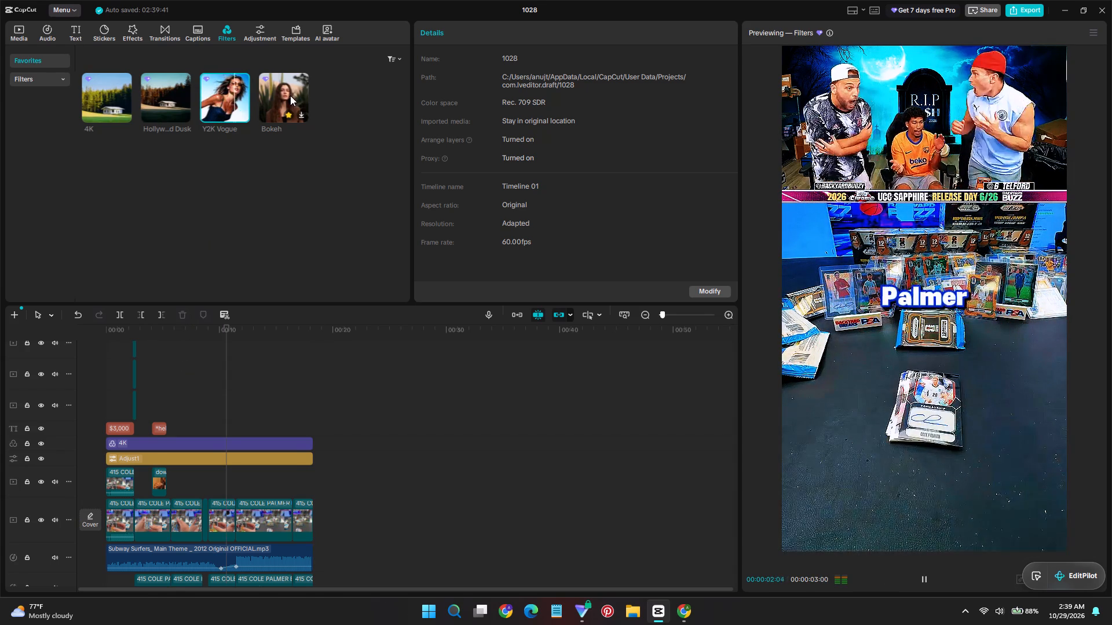
{"action": "left_click", "coordinate": [288, 93]}
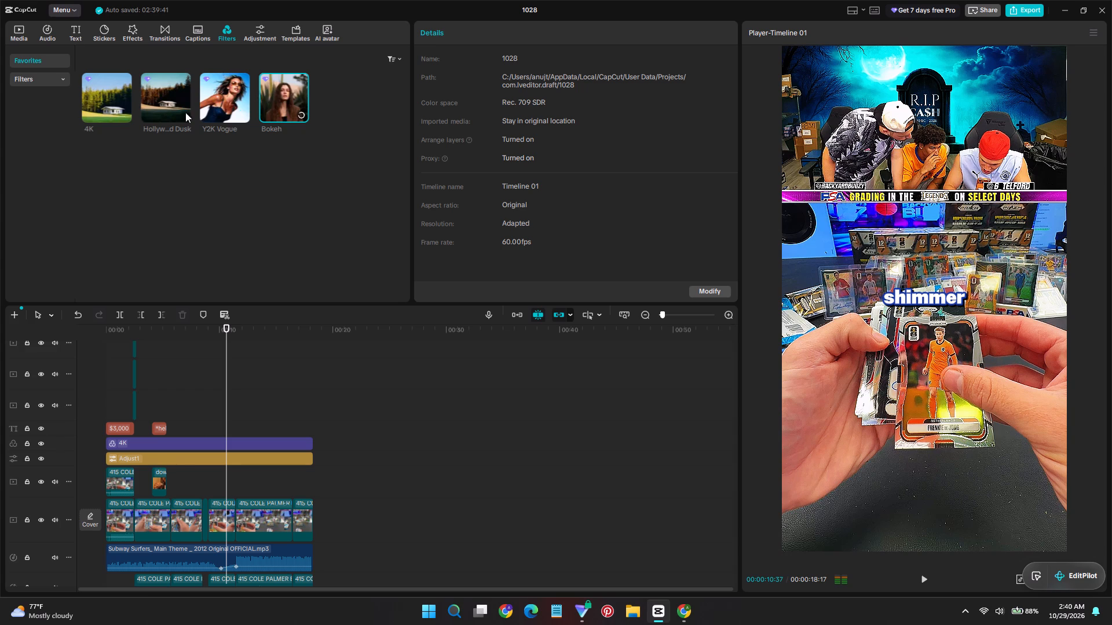
{"action": "left_click", "coordinate": [153, 97]}
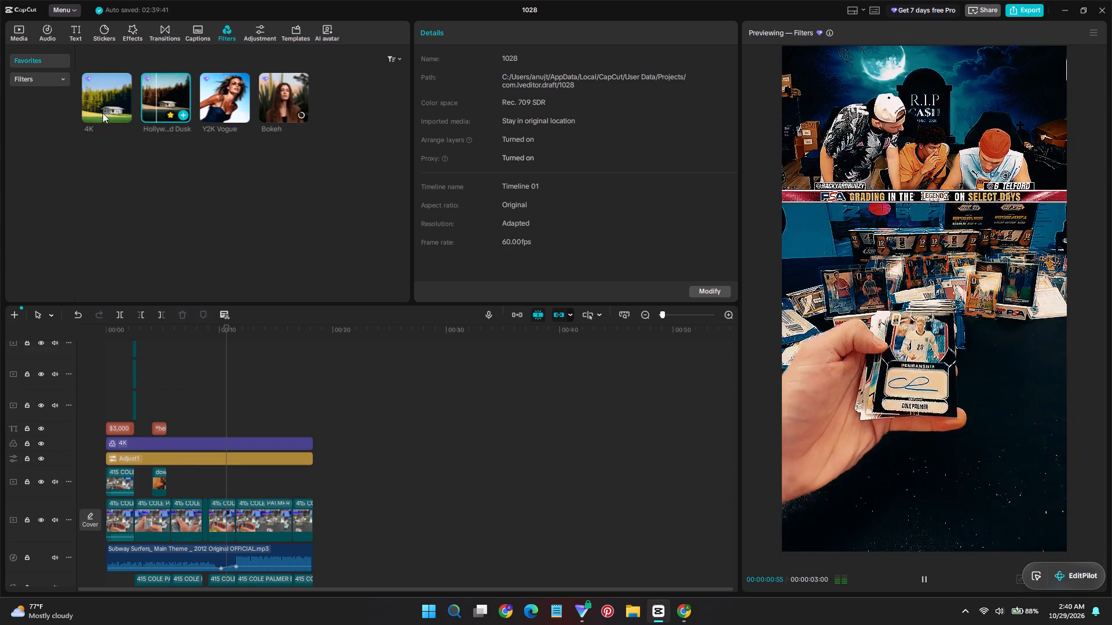
Browse the featured filters for a suitable look and preview Cinematic Blue on the video.
{"action": "left_click", "coordinate": [26, 78]}
{"action": "scroll", "coordinate": [169, 187], "scroll_direction": "down", "scroll_amount": 1}
{"action": "scroll", "coordinate": [269, 185], "scroll_direction": "down", "scroll_amount": 2}
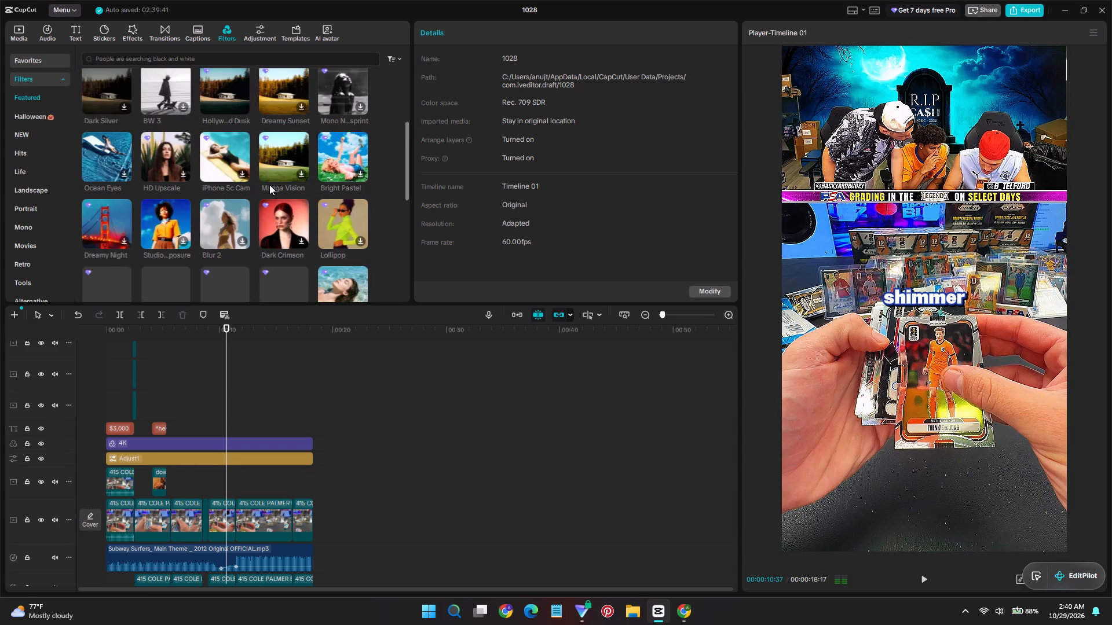
{"action": "scroll", "coordinate": [269, 185], "scroll_direction": "down", "scroll_amount": 1}
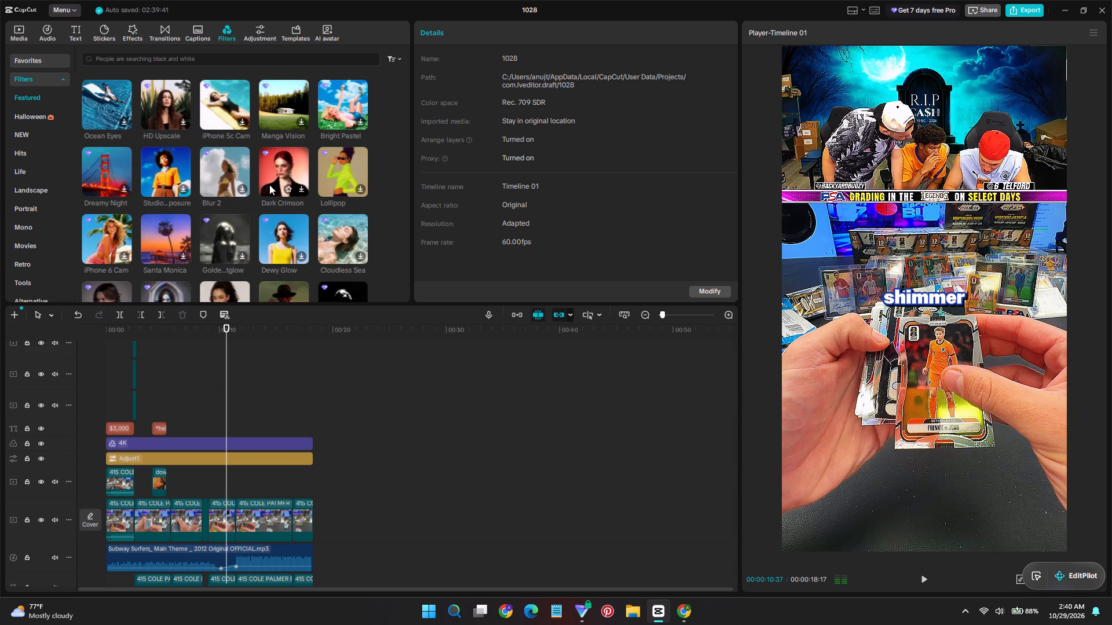
{"action": "scroll", "coordinate": [269, 185], "scroll_direction": "down", "scroll_amount": 4}
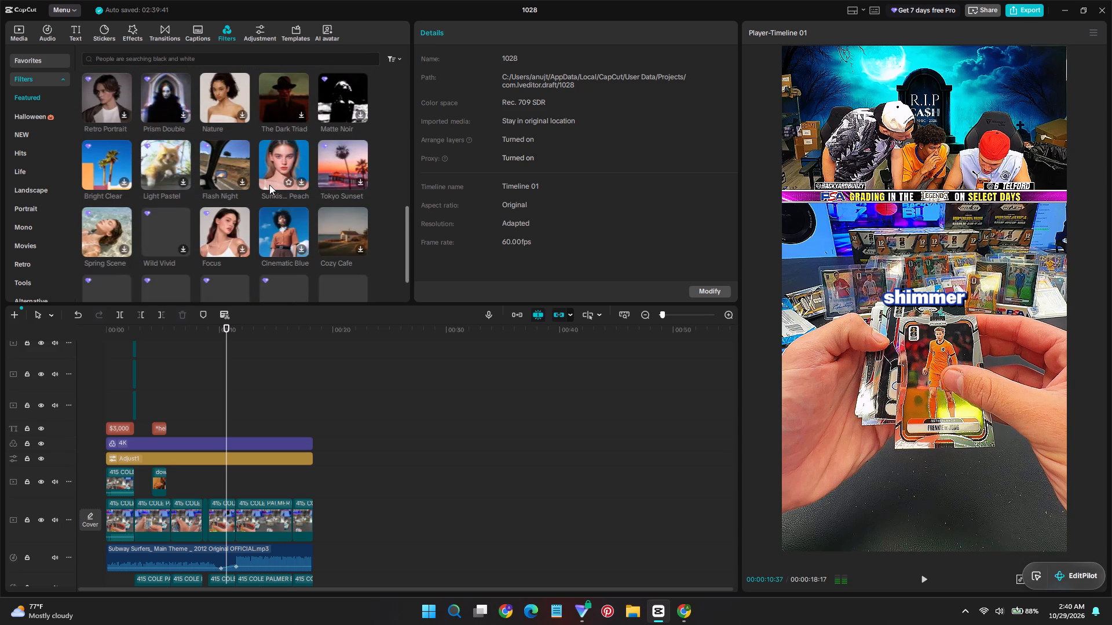
{"action": "scroll", "coordinate": [269, 185], "scroll_direction": "down", "scroll_amount": 2}
{"action": "left_click", "coordinate": [277, 184]}
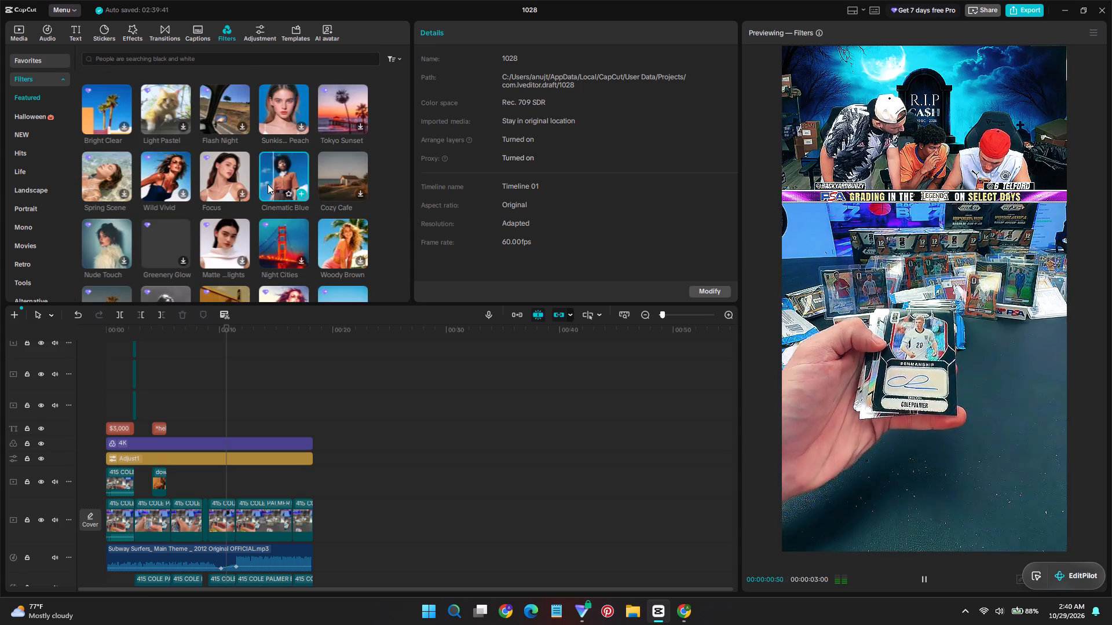
{"action": "scroll", "coordinate": [250, 186], "scroll_direction": "up", "scroll_amount": 5}
{"action": "scroll", "coordinate": [185, 228], "scroll_direction": "up", "scroll_amount": 2}
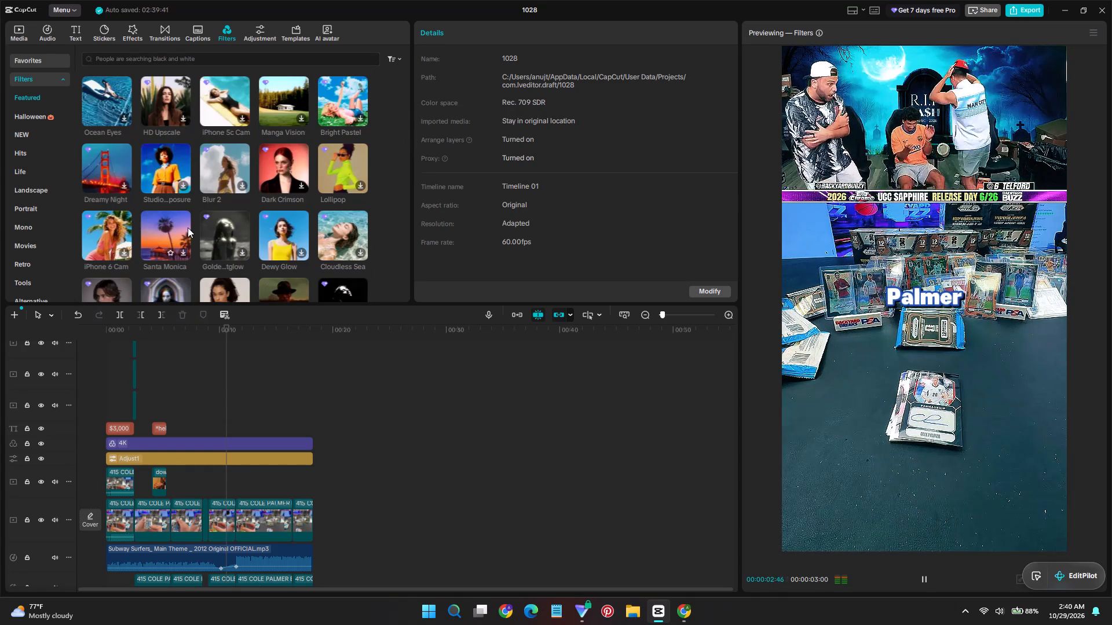
{"action": "scroll", "coordinate": [188, 227], "scroll_direction": "up", "scroll_amount": 2}
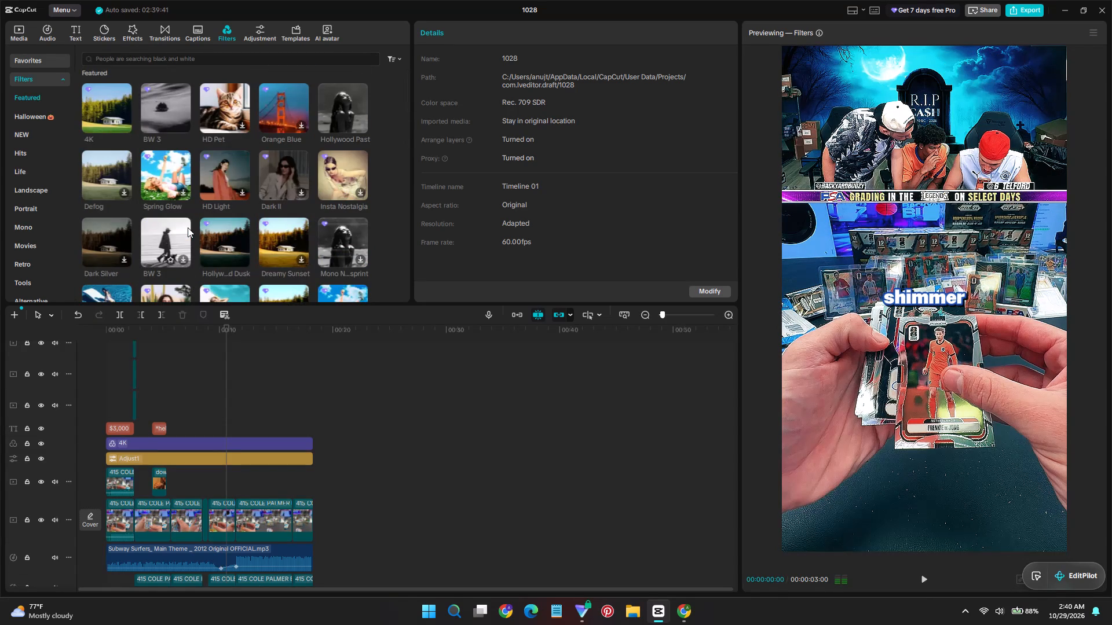
{"action": "scroll", "coordinate": [188, 227], "scroll_direction": "down", "scroll_amount": 6}
{"action": "scroll", "coordinate": [188, 227], "scroll_direction": "up", "scroll_amount": 2}
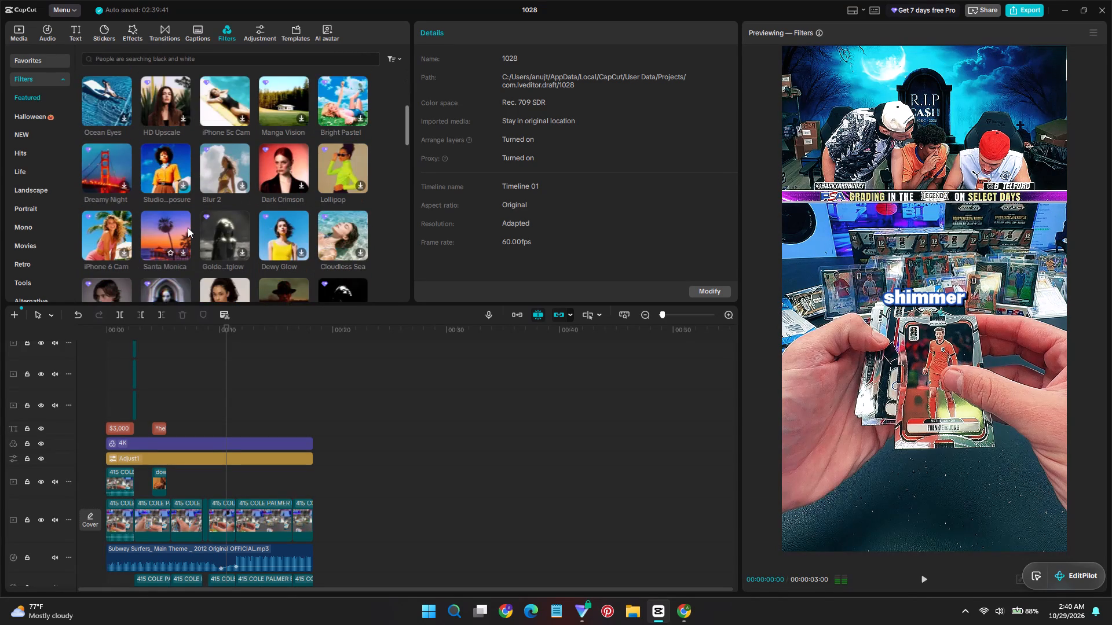
{"action": "scroll", "coordinate": [188, 227], "scroll_direction": "down", "scroll_amount": 5}
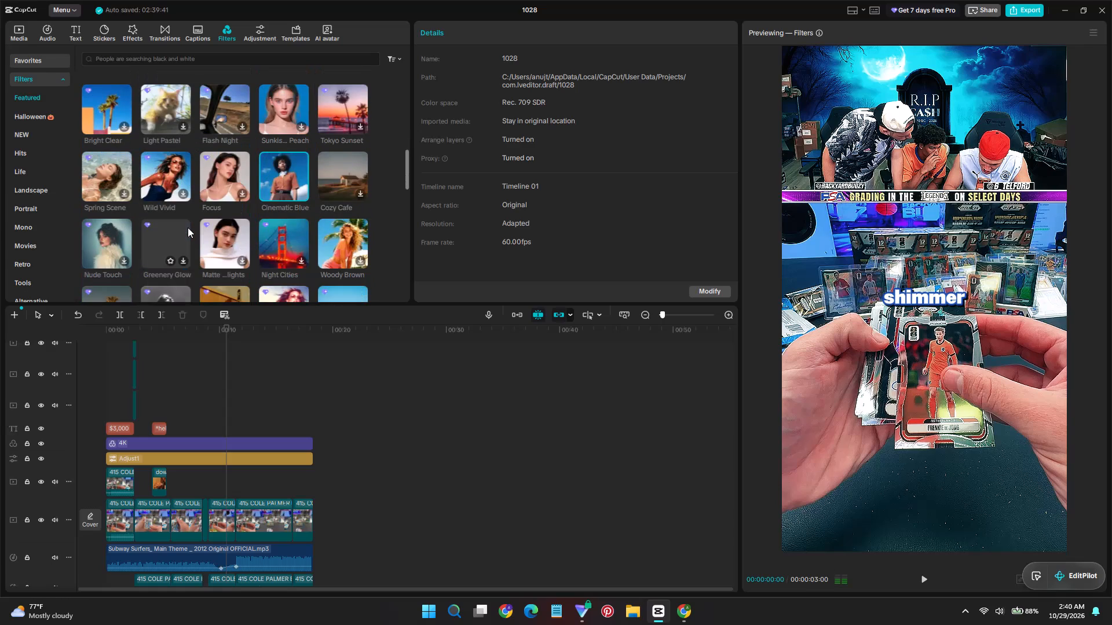
{"action": "scroll", "coordinate": [188, 227], "scroll_direction": "down", "scroll_amount": 4}
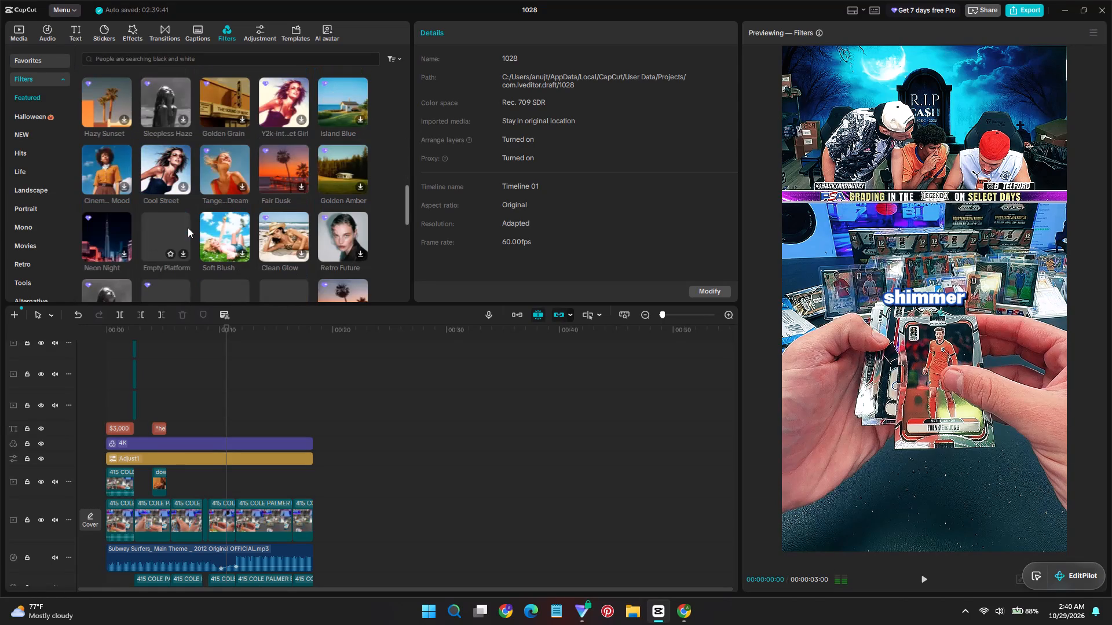
{"action": "scroll", "coordinate": [188, 227], "scroll_direction": "down", "scroll_amount": 2}
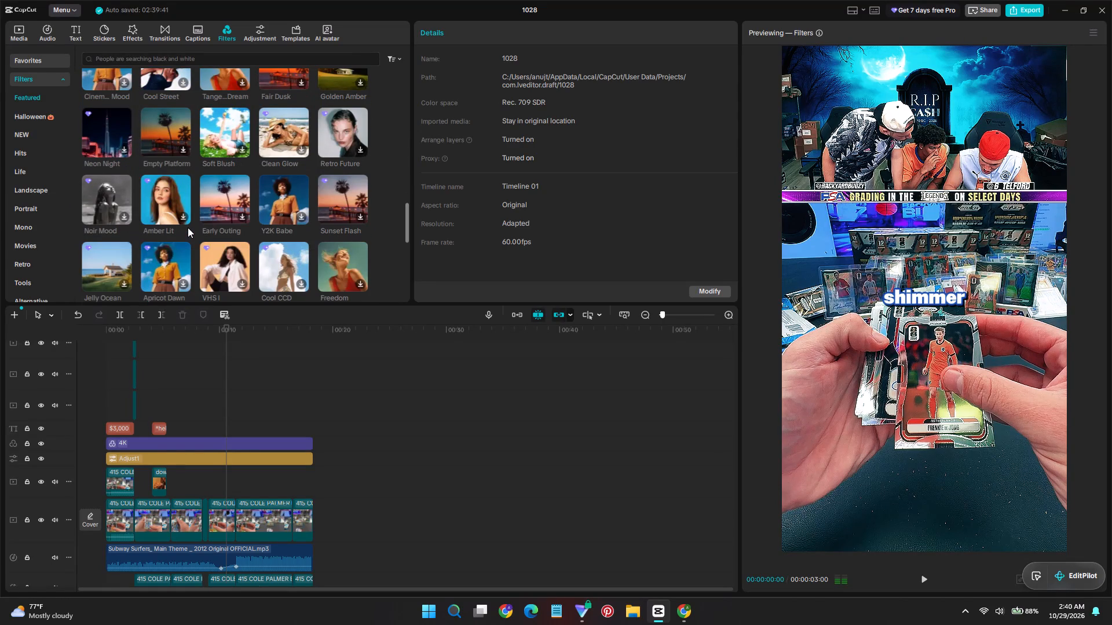
{"action": "scroll", "coordinate": [188, 227], "scroll_direction": "down", "scroll_amount": 3}
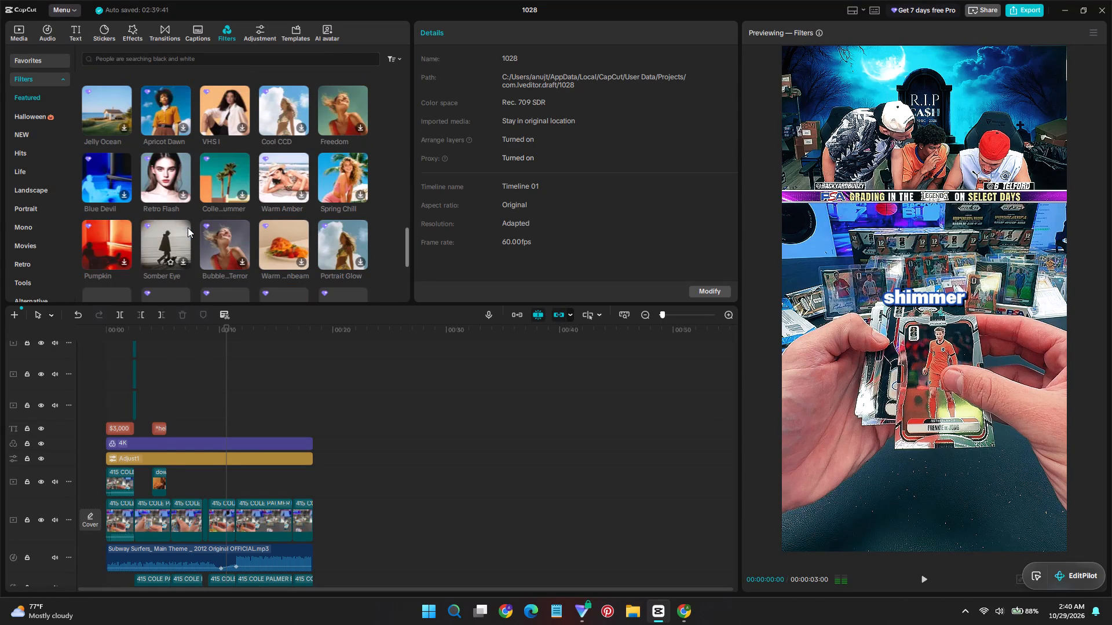
{"action": "scroll", "coordinate": [188, 227], "scroll_direction": "down", "scroll_amount": 2}
Play back the section around the "*hell yaa" meme overlay to check how its layers and captions overlap.
{"action": "left_click", "coordinate": [136, 349]}
{"action": "key", "text": "space"}
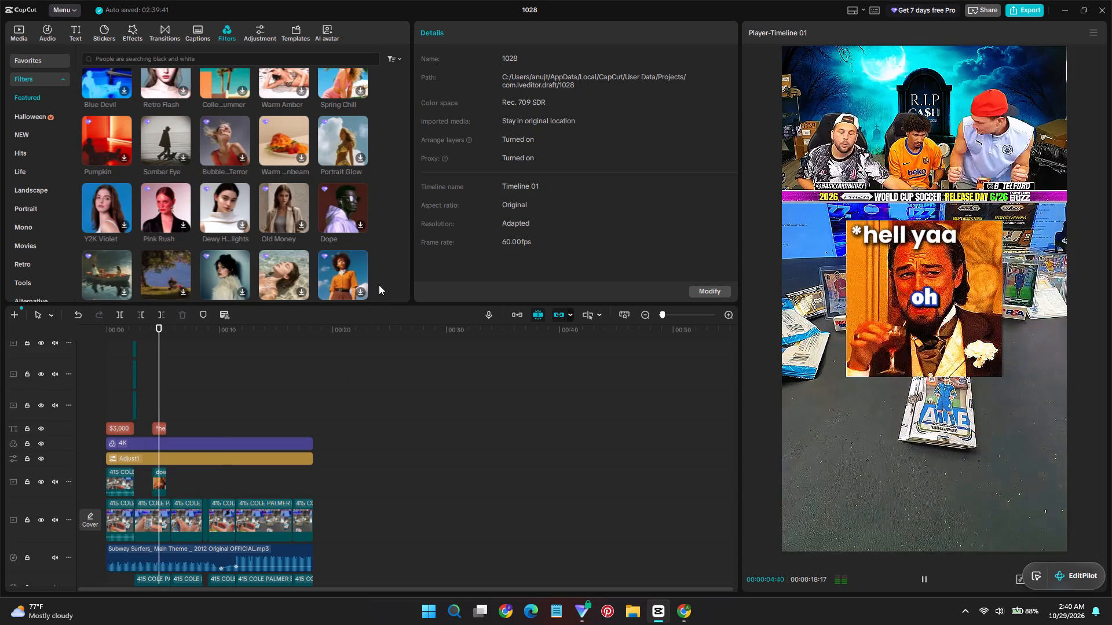
{"action": "left_click", "coordinate": [146, 377]}
{"action": "key", "text": "space"}
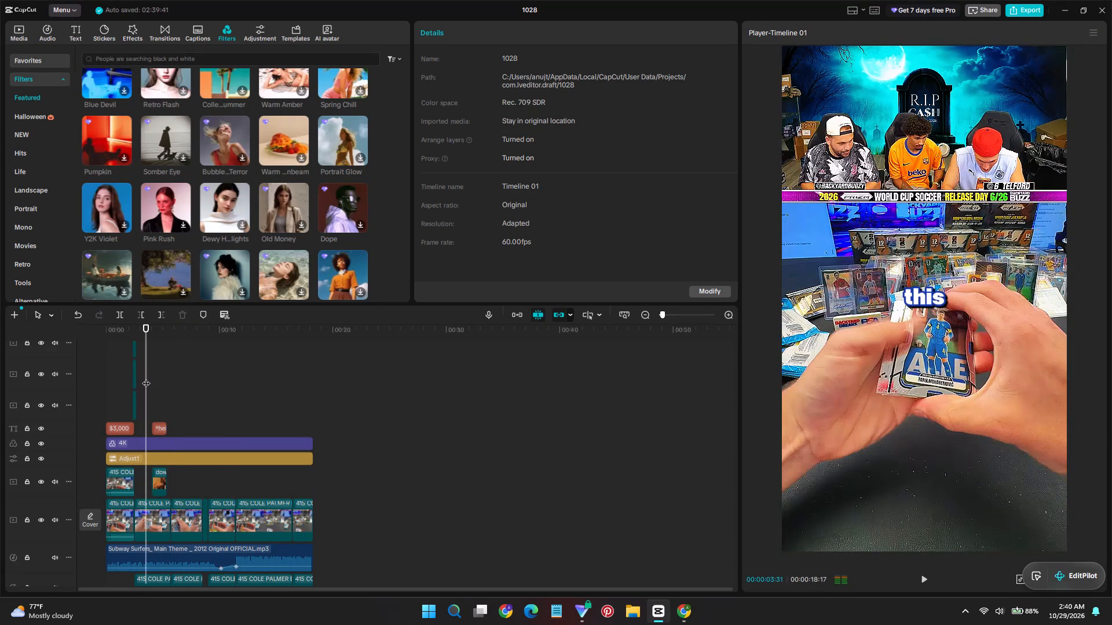
{"action": "key", "text": "space"}
{"action": "scroll", "coordinate": [153, 403], "scroll_direction": "up", "scroll_amount": 4}
{"action": "scroll", "coordinate": [155, 400], "scroll_direction": "down", "scroll_amount": 7, "text": "ctrl"}
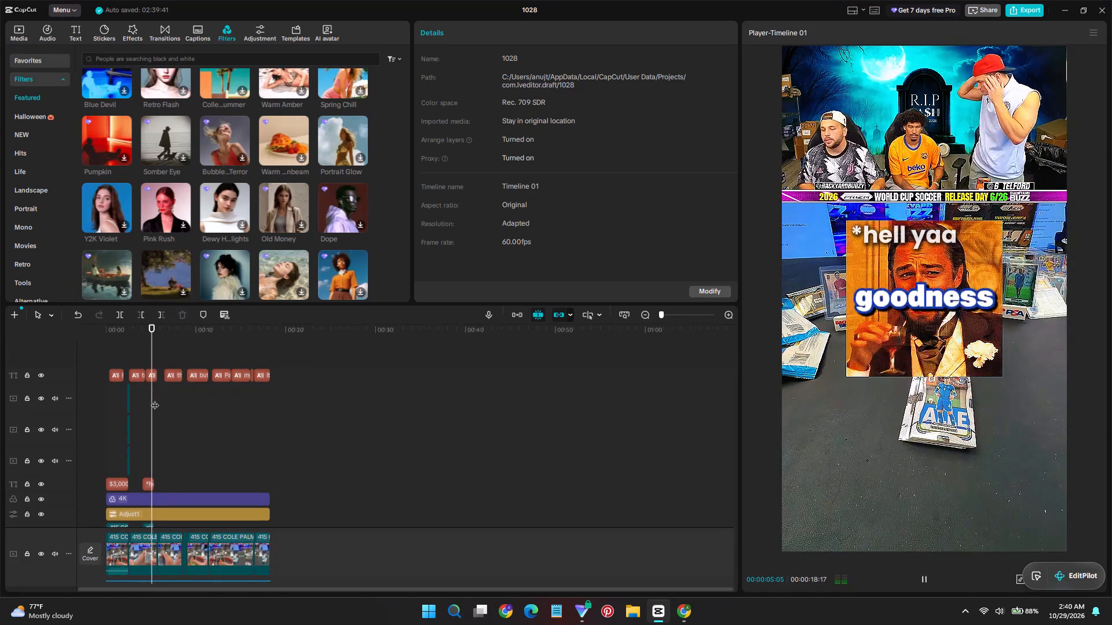
{"action": "key", "text": "ctrl+space"}
{"action": "key", "text": "space"}
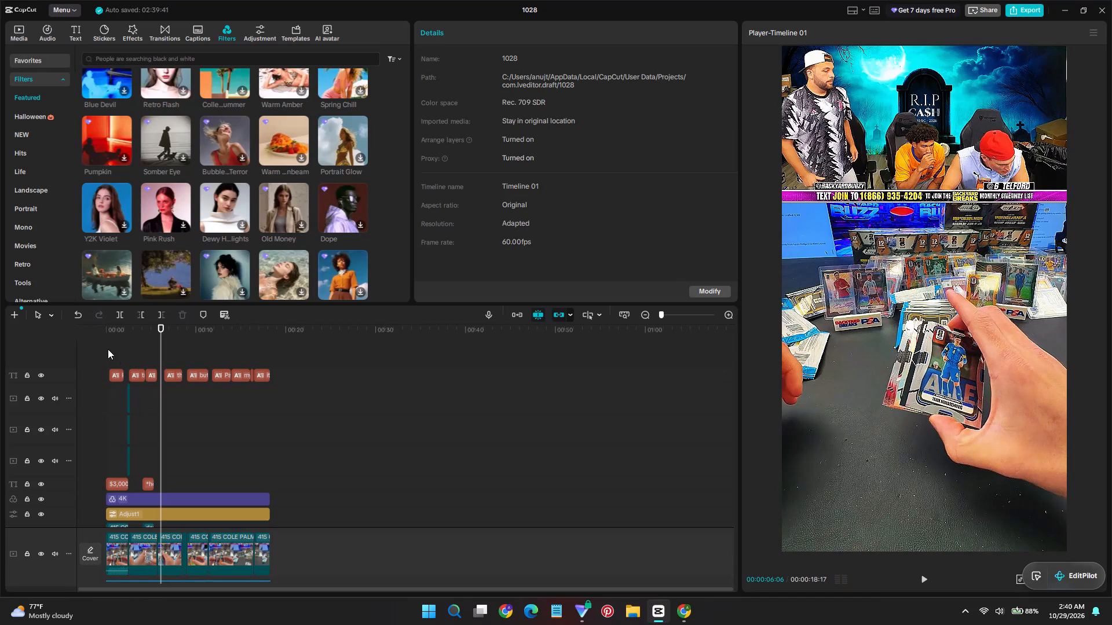
Move all the captions down to the track directly above the $3,000 and "*hell yaa" text clips.
{"action": "left_click_drag", "start_coordinate": [108, 348], "coordinate": [299, 373]}
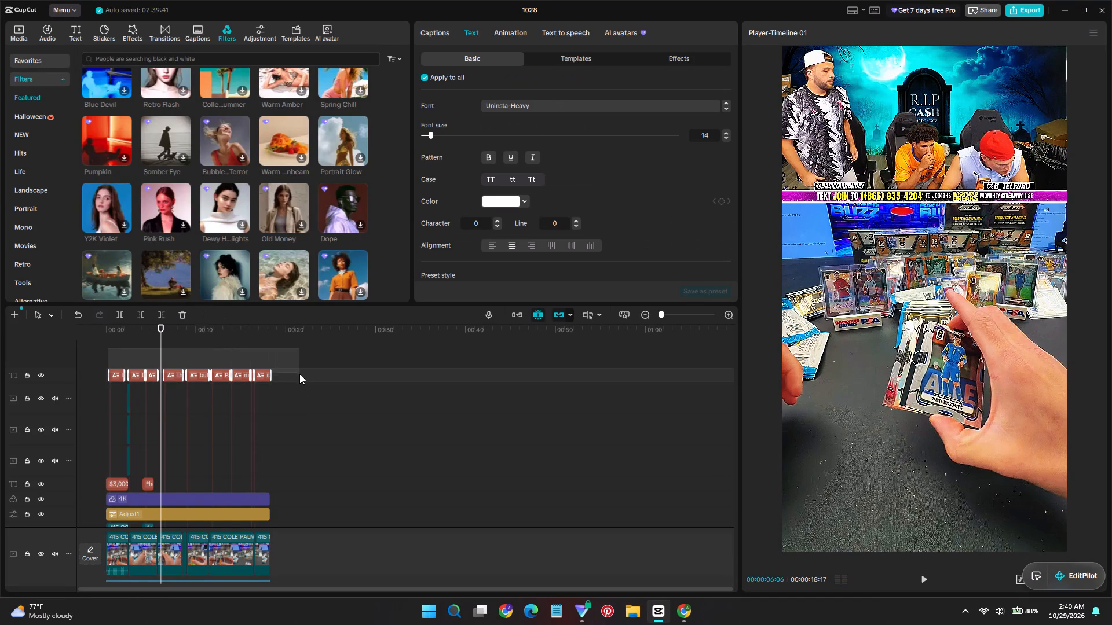
{"action": "left_click_drag", "start_coordinate": [120, 380], "coordinate": [120, 389], "text": "shift"}
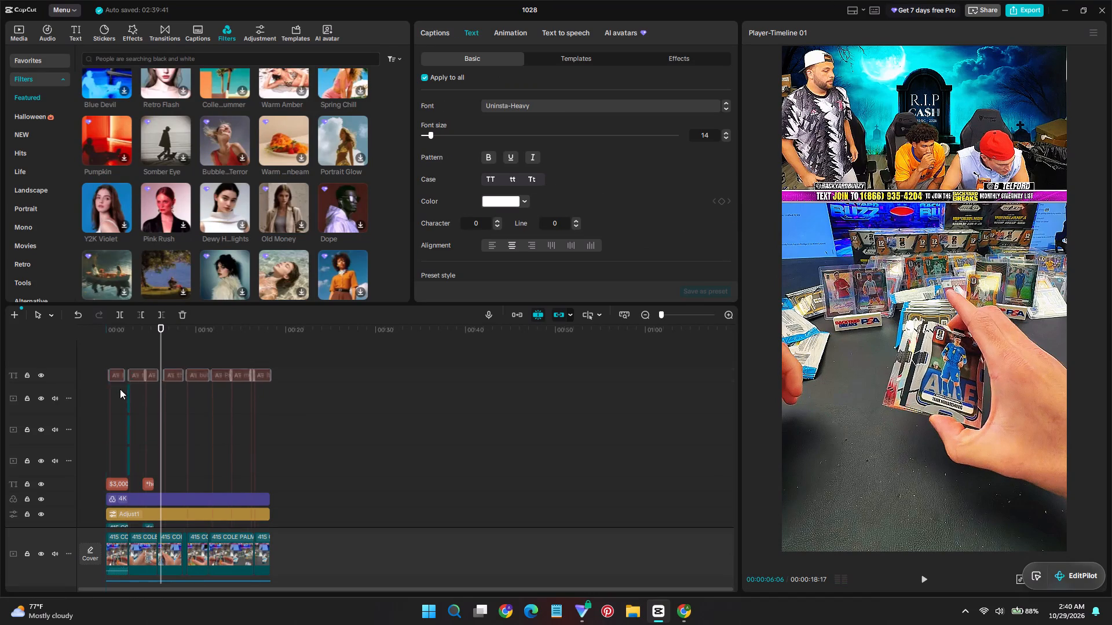
{"action": "left_click_drag", "start_coordinate": [120, 389], "coordinate": [125, 408], "text": "shift"}
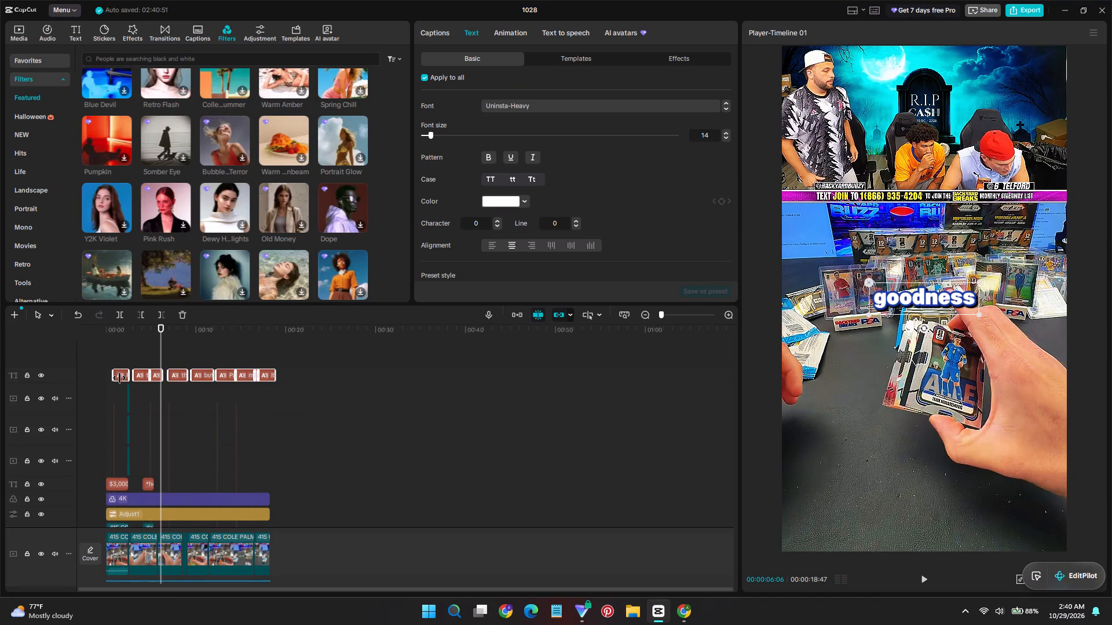
{"action": "left_click_drag", "start_coordinate": [119, 378], "coordinate": [121, 388]}
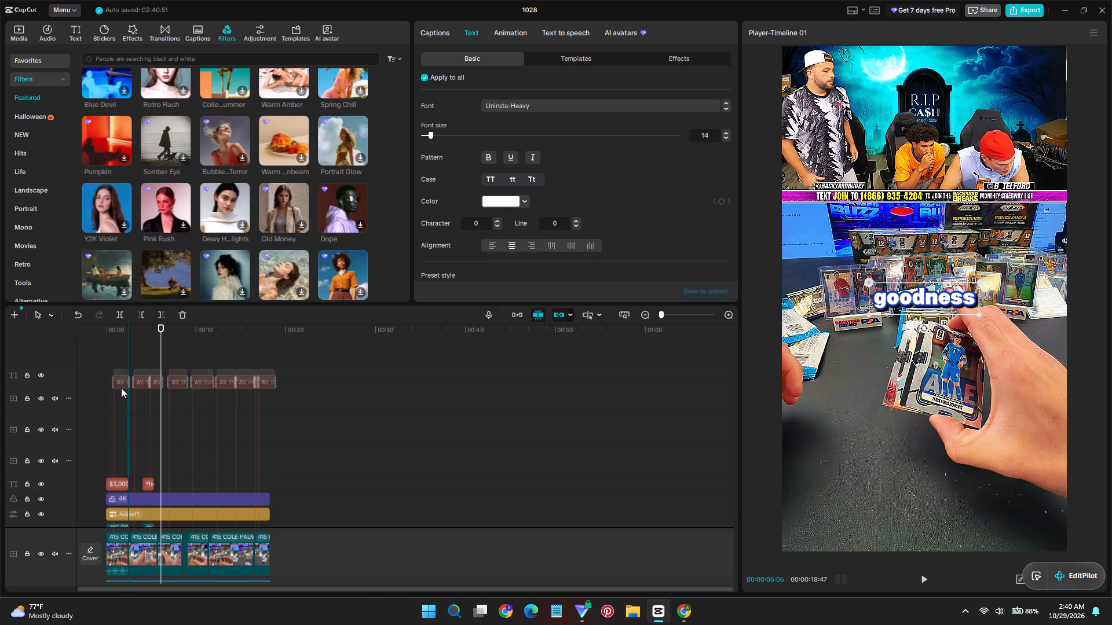
{"action": "left_click_drag", "start_coordinate": [121, 388], "coordinate": [116, 482]}
Play back the opening section and the cut after the $3,000 text to check the captions' timing against the clips.
{"action": "left_click", "coordinate": [110, 458]}
{"action": "key", "text": "space"}
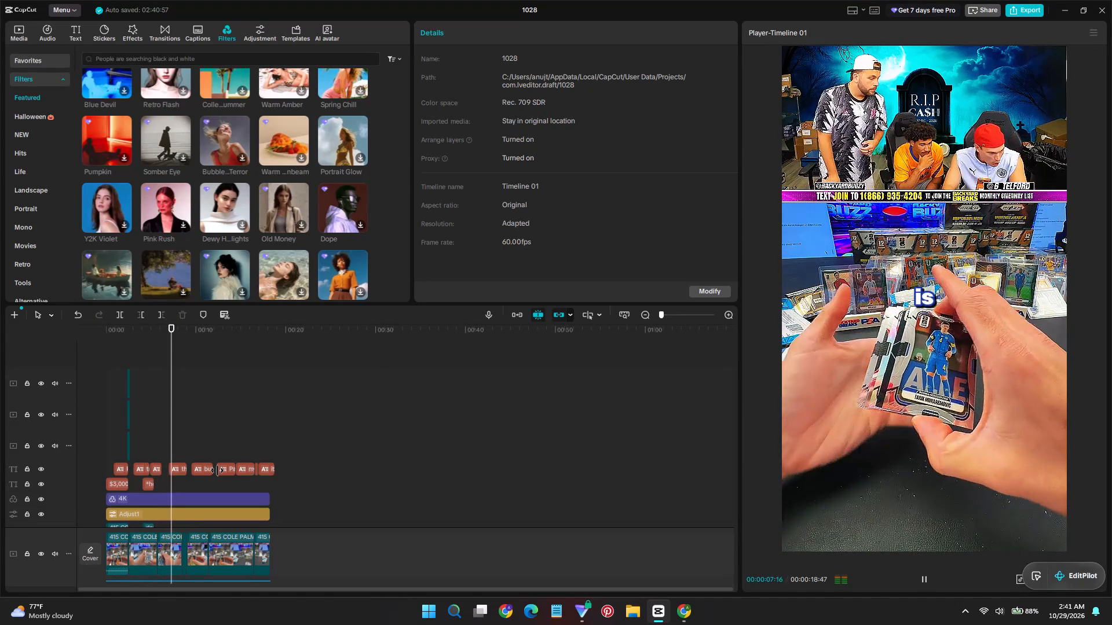
{"action": "left_click", "coordinate": [111, 443]}
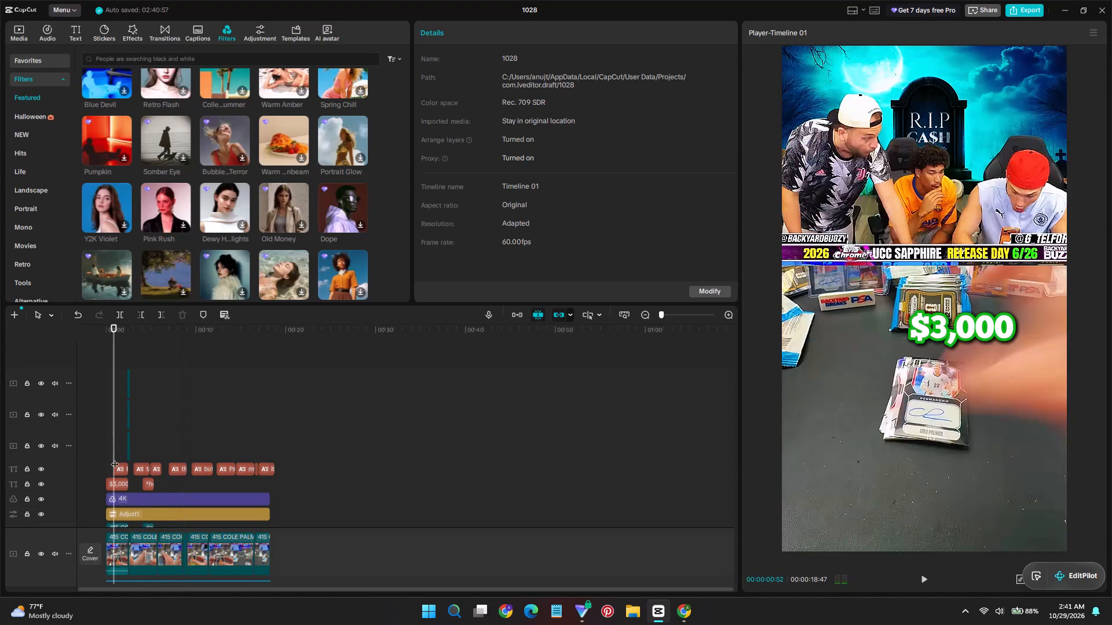
{"action": "scroll", "coordinate": [126, 478], "scroll_direction": "up", "scroll_amount": 14, "text": "ctrl"}
{"action": "scroll", "coordinate": [143, 480], "scroll_direction": "down", "scroll_amount": 9}
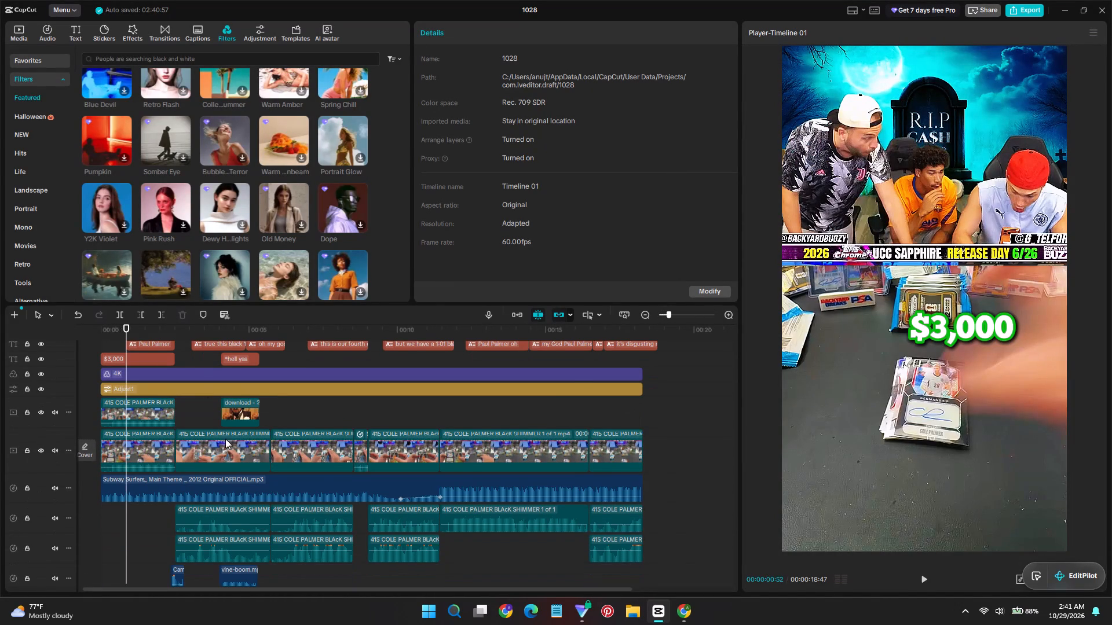
{"action": "left_click", "coordinate": [190, 348]}
{"action": "left_click_drag", "start_coordinate": [190, 348], "coordinate": [178, 348]}
{"action": "key", "text": "space"}
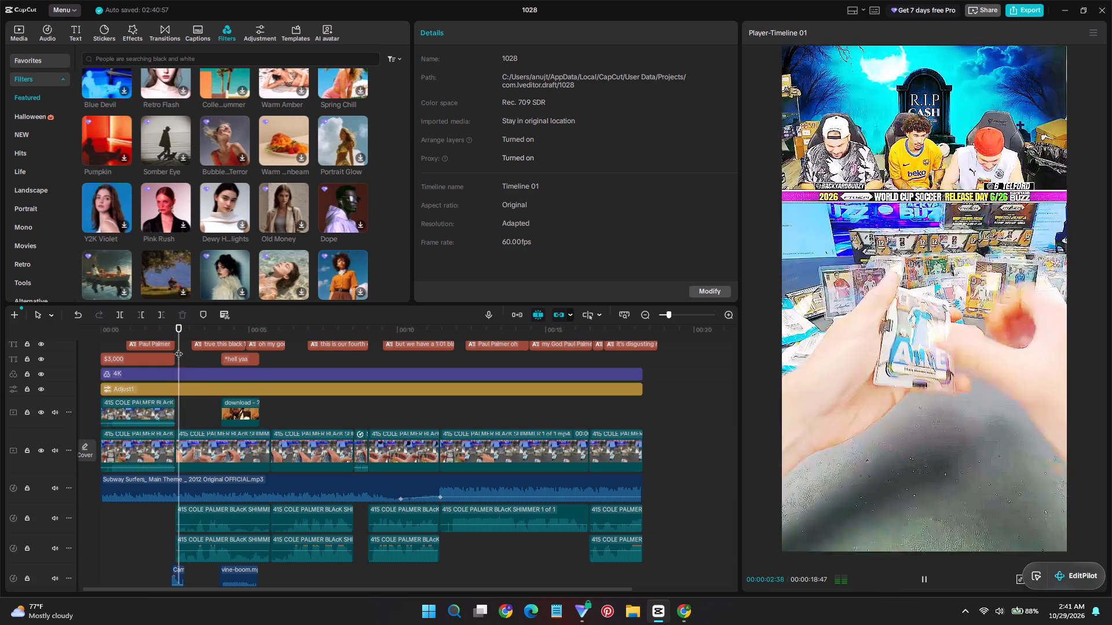
{"action": "left_click", "coordinate": [184, 351]}
{"action": "key", "text": "space"}
{"action": "left_click", "coordinate": [183, 351]}
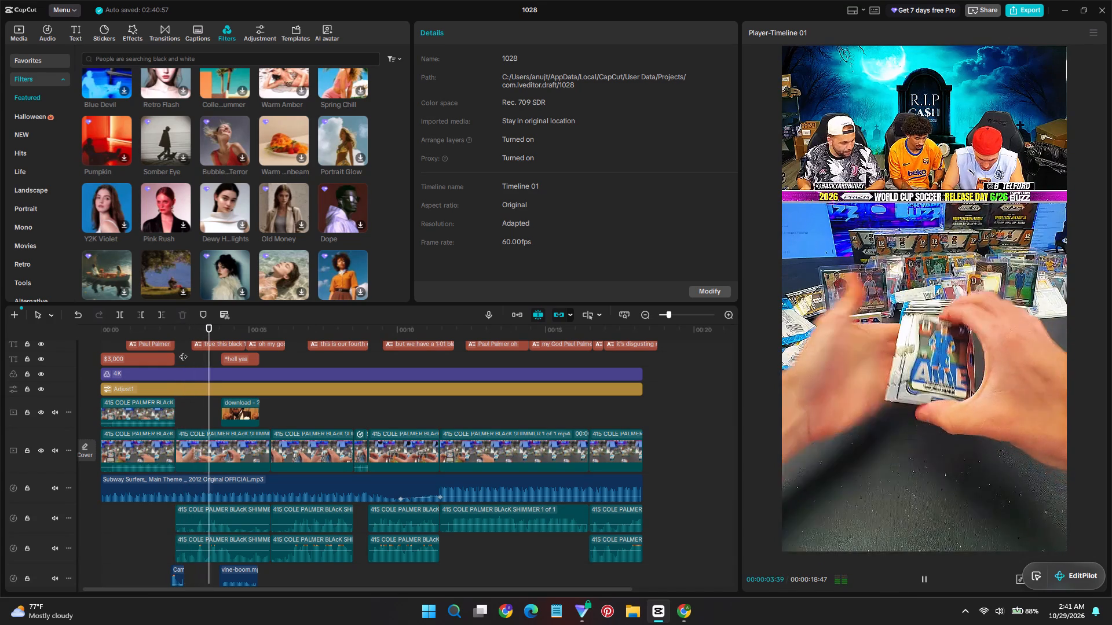
{"action": "left_click_drag", "start_coordinate": [183, 351], "coordinate": [177, 350]}
{"action": "scroll", "coordinate": [192, 378], "scroll_direction": "up", "scroll_amount": 3}
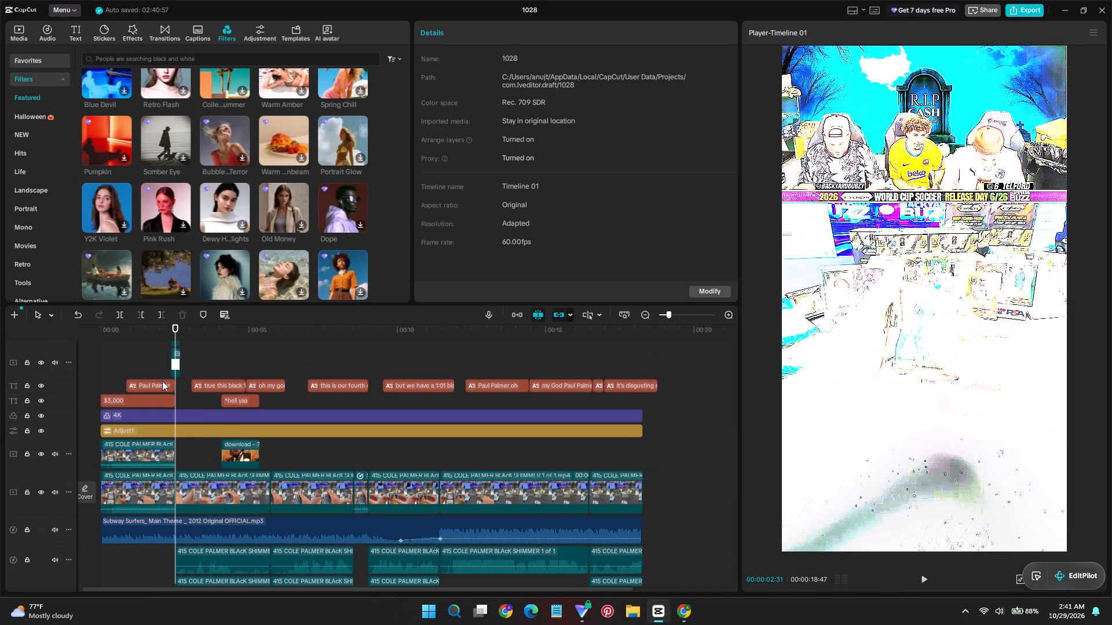
Shift all the captions about half a second earlier so the last one ends with the video, and play back the opening.
{"action": "left_click_drag", "start_coordinate": [108, 371], "coordinate": [152, 382]}
{"action": "left_click", "coordinate": [674, 383]}
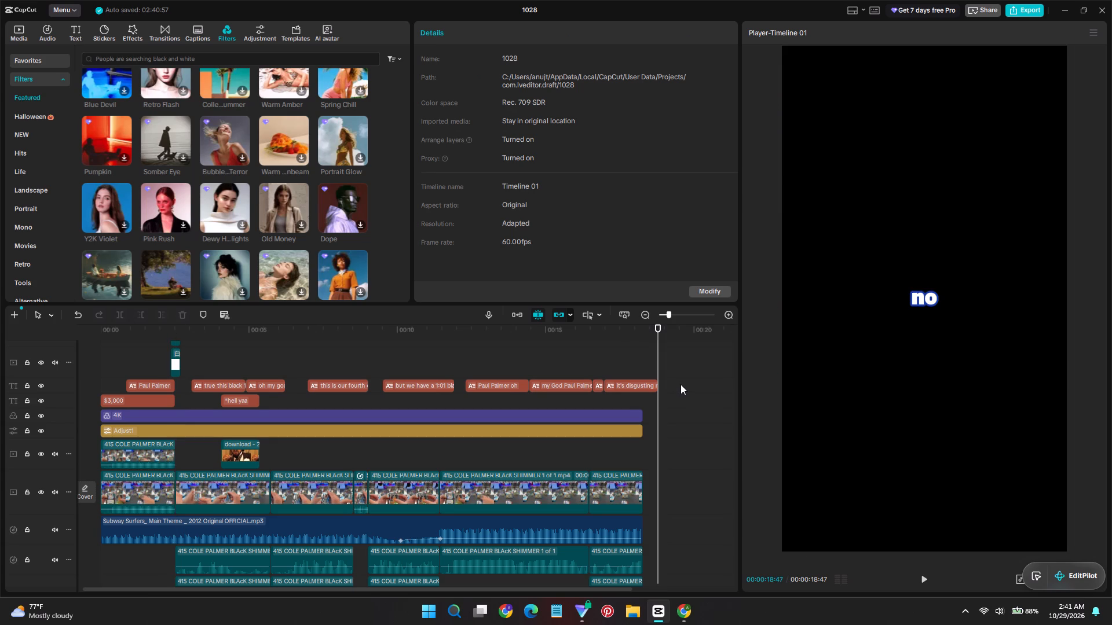
{"action": "left_click_drag", "start_coordinate": [684, 382], "coordinate": [231, 400]}
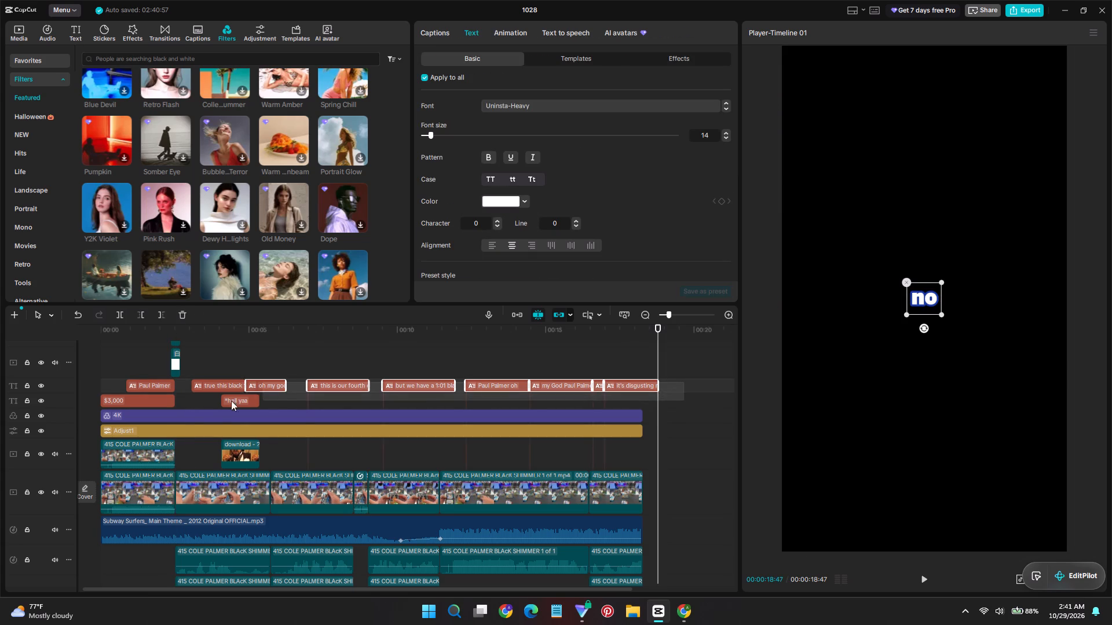
{"action": "left_click_drag", "start_coordinate": [231, 400], "coordinate": [93, 384]}
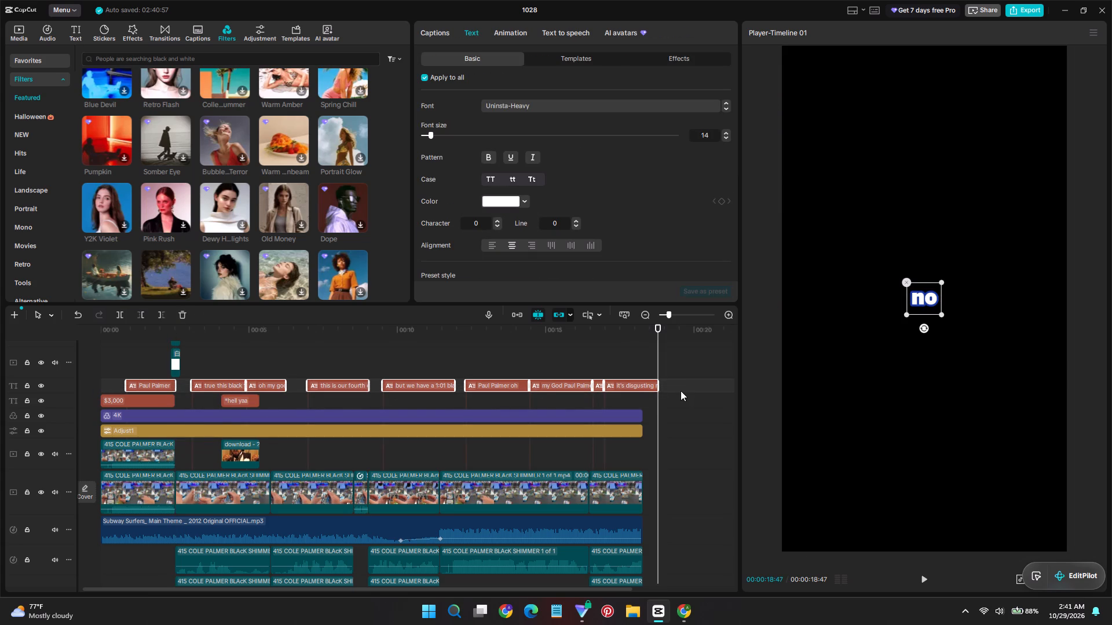
{"action": "left_click_drag", "start_coordinate": [635, 385], "coordinate": [619, 386]}
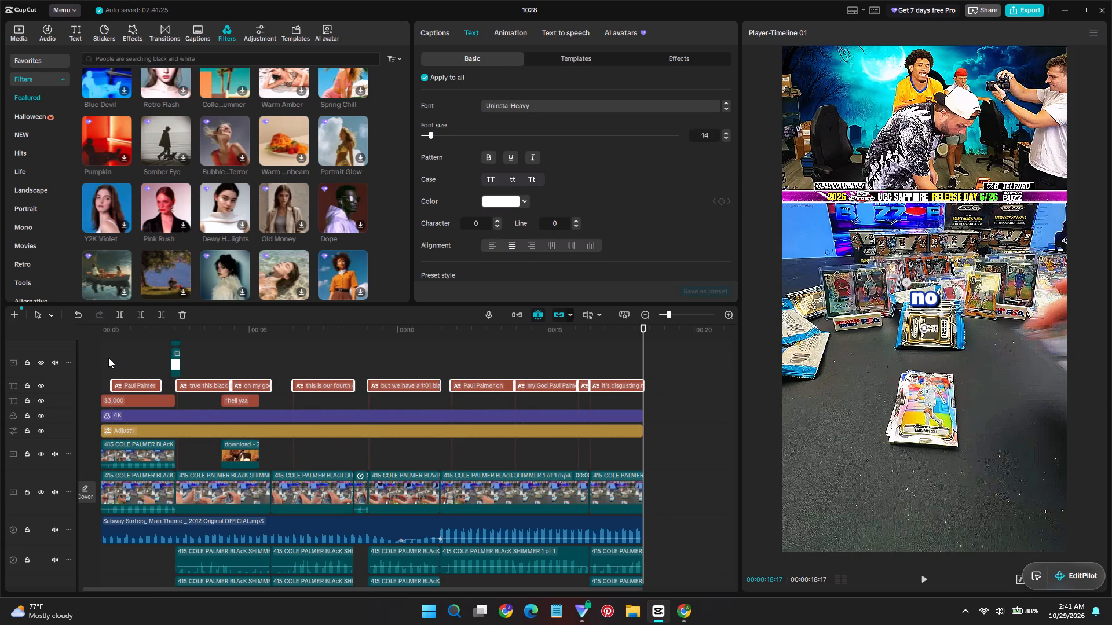
{"action": "left_click", "coordinate": [108, 358]}
{"action": "key", "text": "space"}
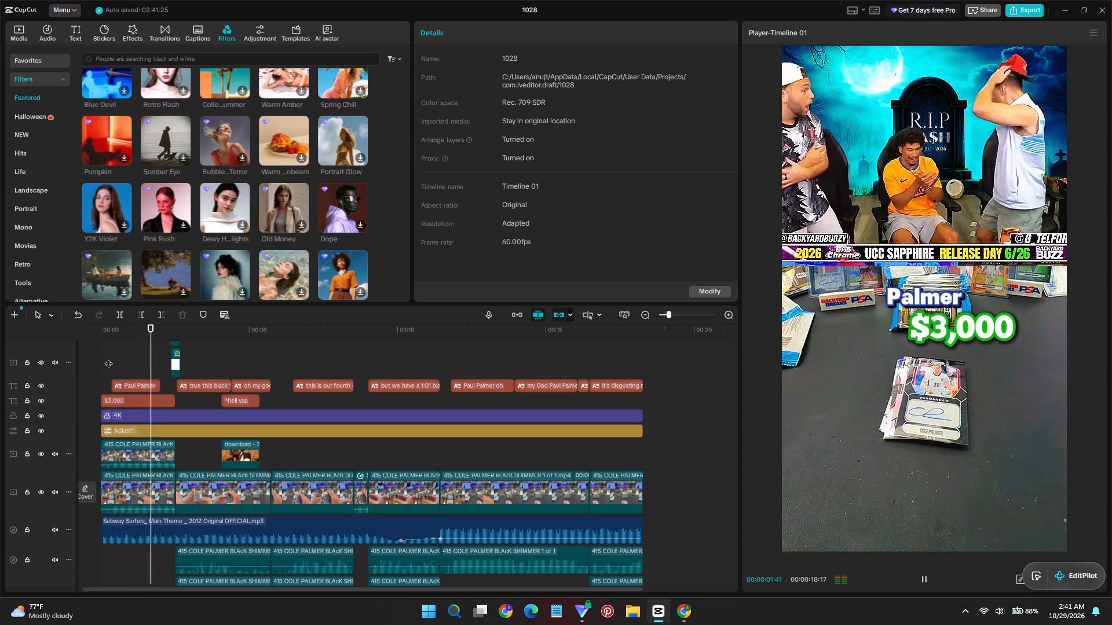
{"action": "scroll", "coordinate": [125, 395], "scroll_direction": "up", "scroll_amount": 2}
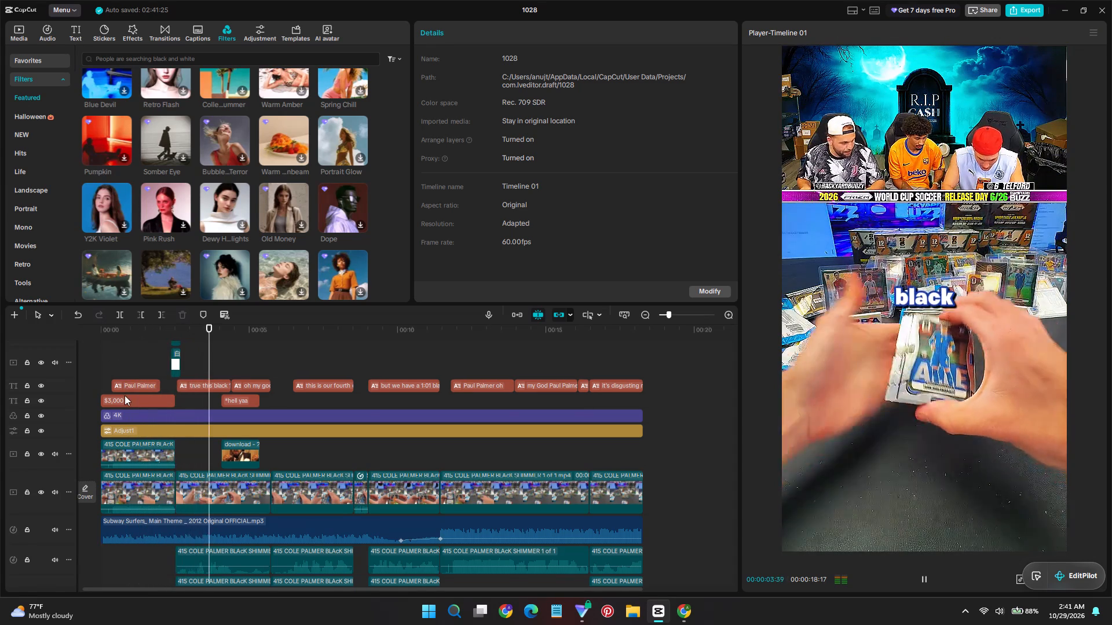
{"action": "scroll", "coordinate": [125, 395], "scroll_direction": "up", "scroll_amount": 4}
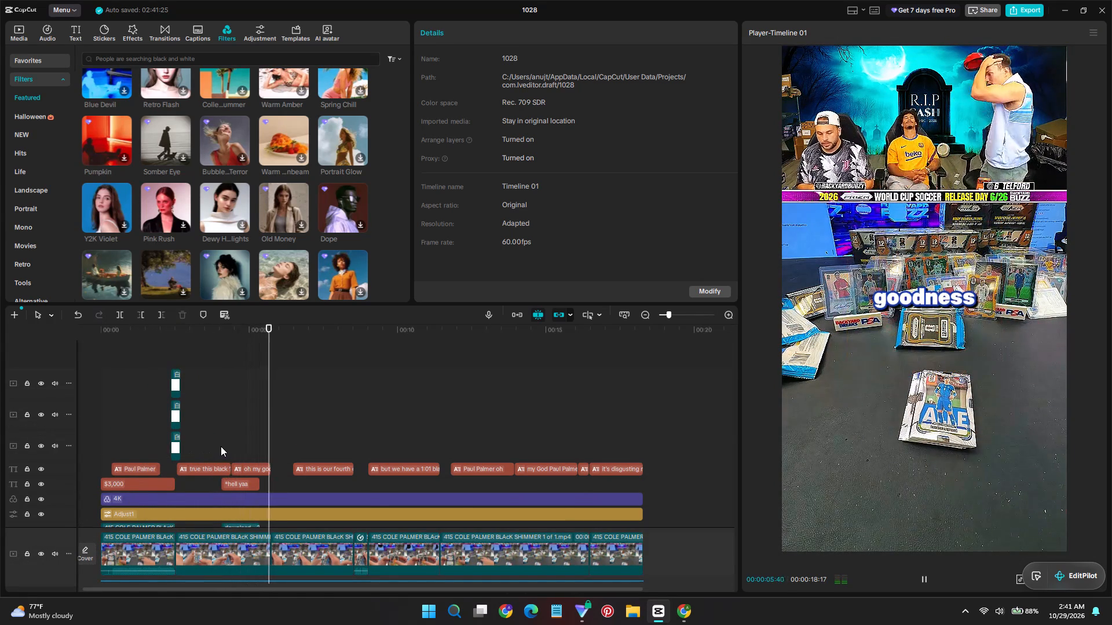
{"action": "left_click", "coordinate": [202, 437]}
{"action": "key", "text": "space"}
Set the font of the "true this black 1:01" caption and all main captions to ChunkFive.
{"action": "left_click", "coordinate": [205, 465]}
{"action": "key", "text": "space"}
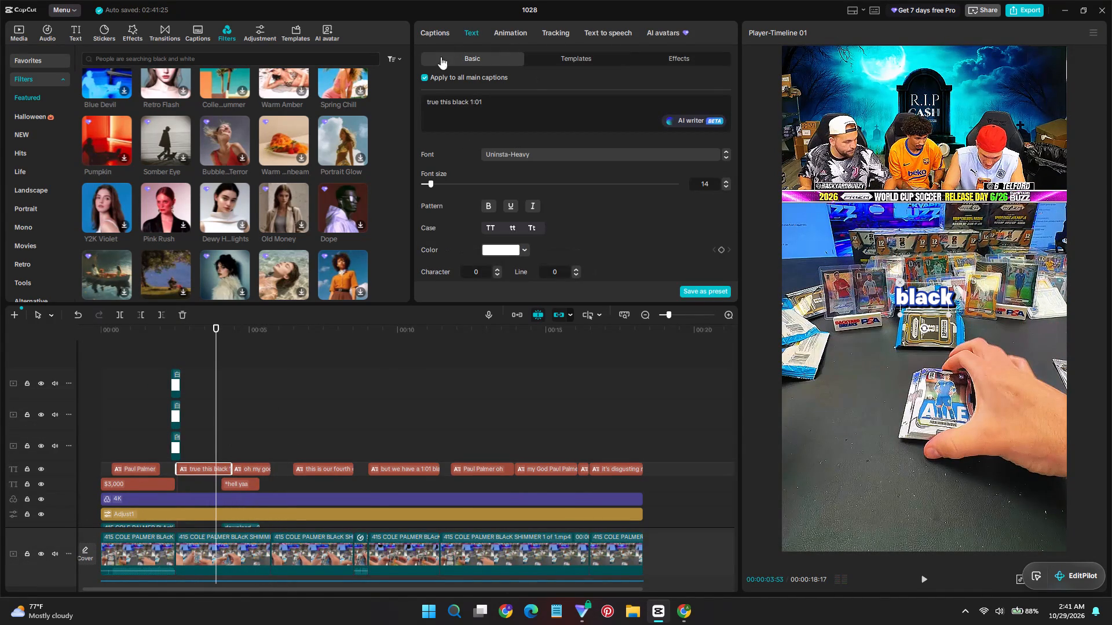
{"action": "left_click", "coordinate": [423, 79]}
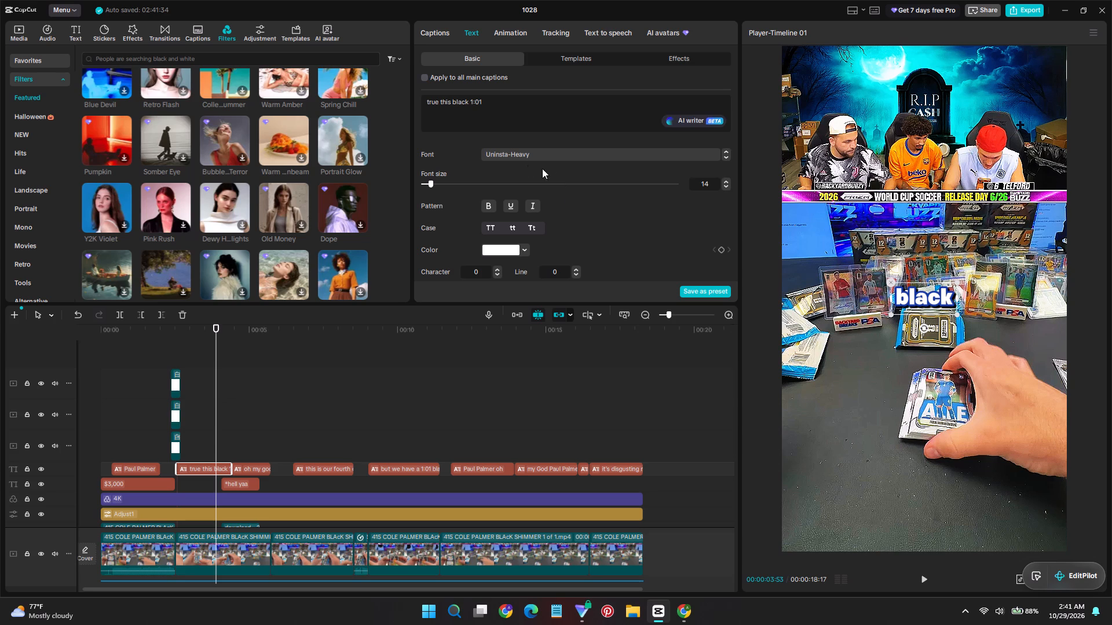
{"action": "left_click", "coordinate": [512, 159]}
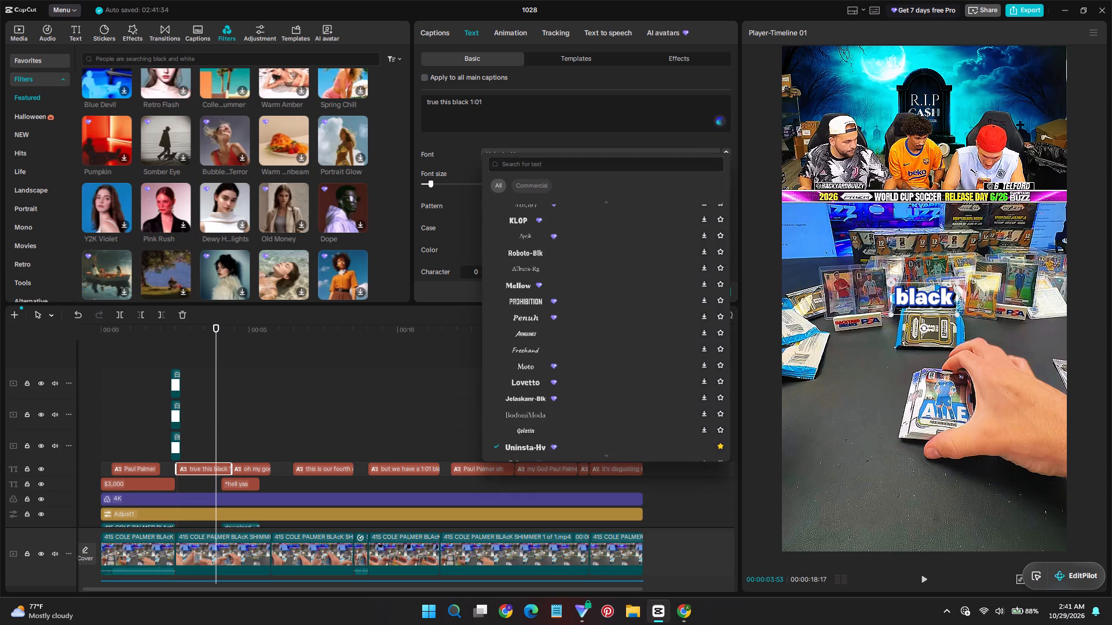
{"action": "scroll", "coordinate": [493, 238], "scroll_direction": "up", "scroll_amount": 20}
{"action": "scroll", "coordinate": [493, 238], "scroll_direction": "up", "scroll_amount": 4}
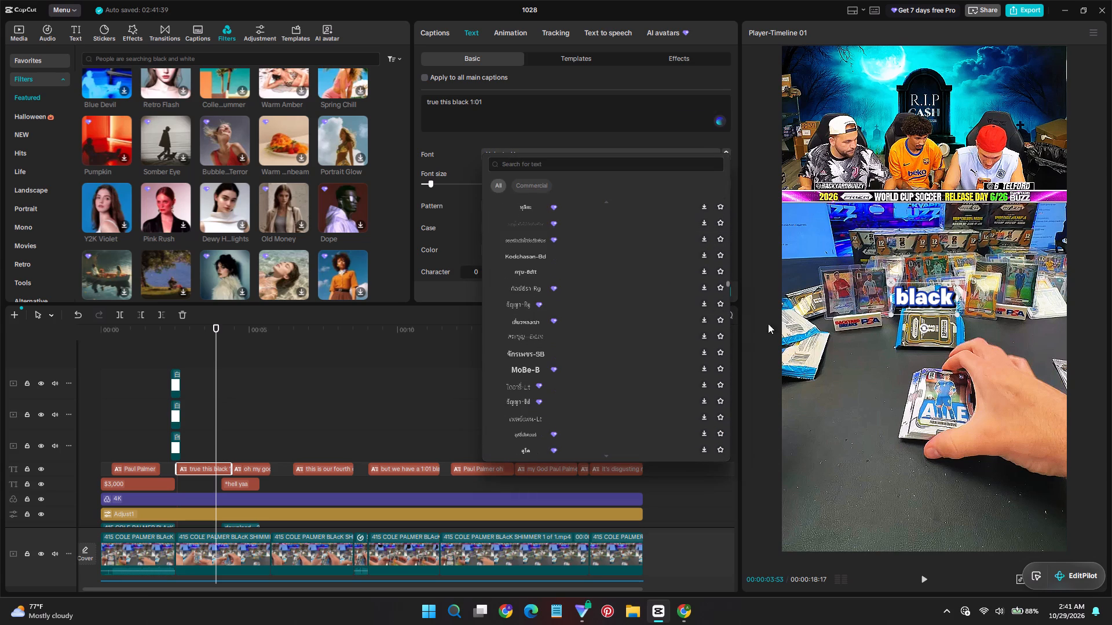
{"action": "left_click_drag", "start_coordinate": [728, 283], "coordinate": [734, 138]}
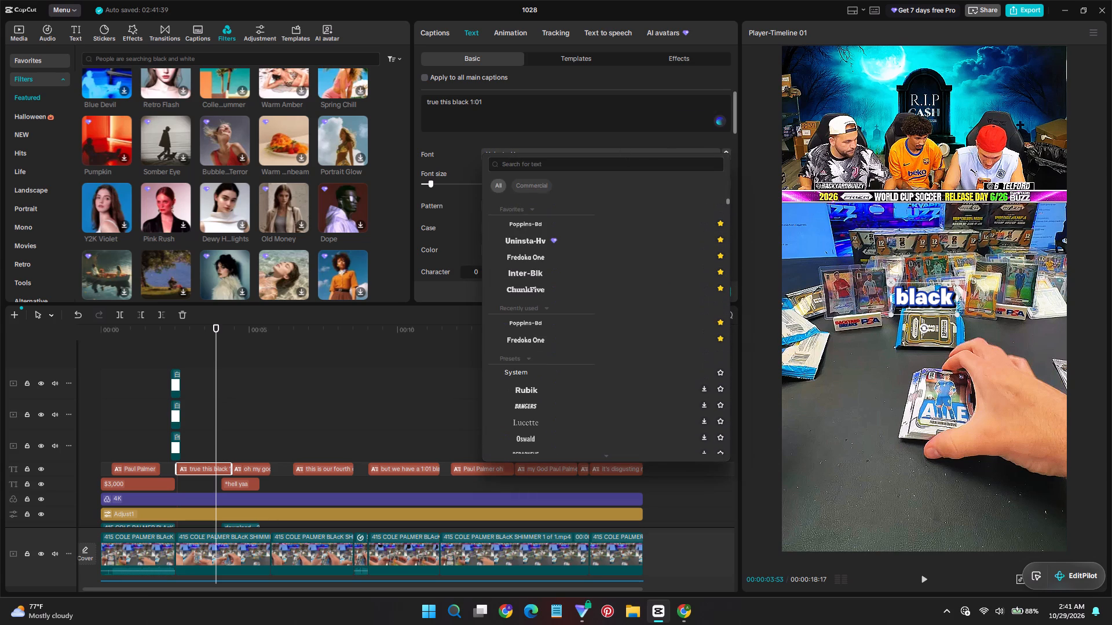
{"action": "left_click", "coordinate": [538, 286]}
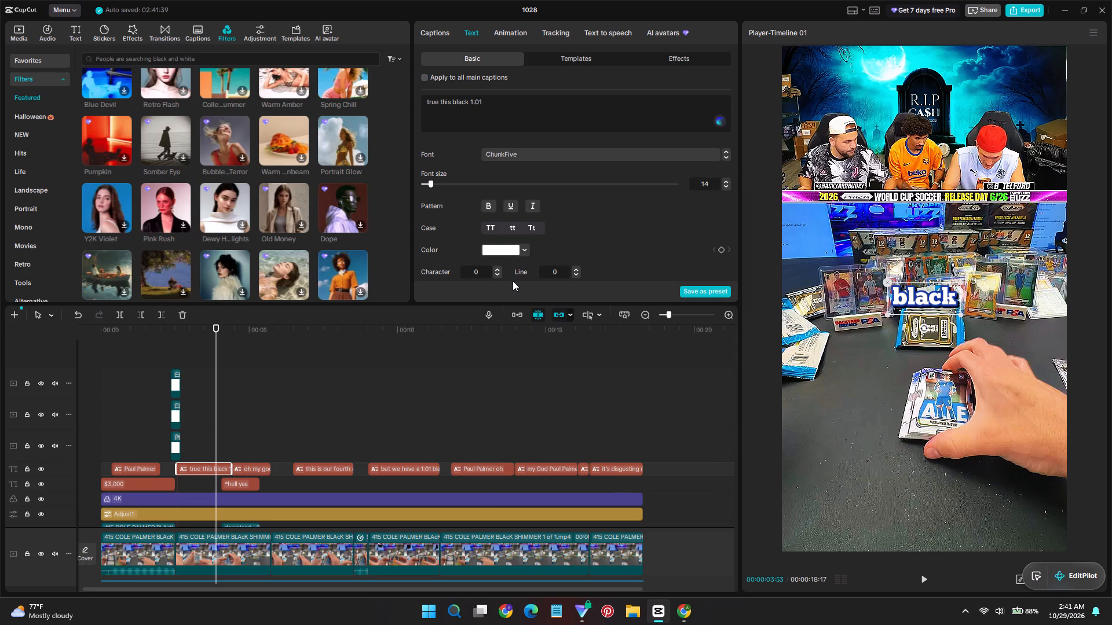
{"action": "left_click", "coordinate": [425, 76]}
{"action": "left_click", "coordinate": [528, 156]}
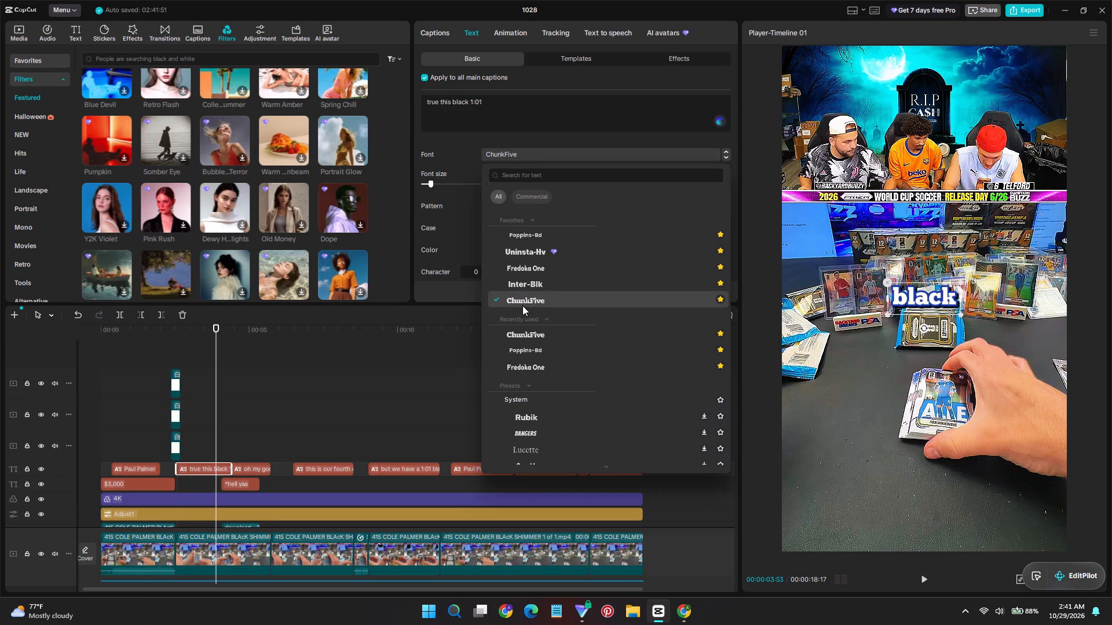
{"action": "left_click", "coordinate": [522, 306]}
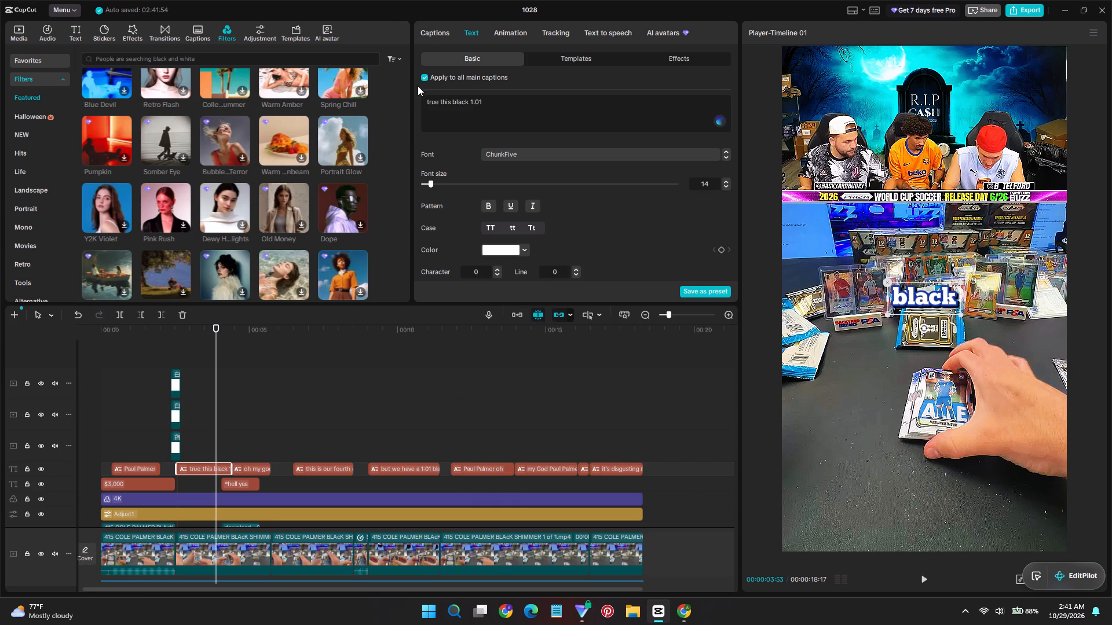
Turn off applying changes to all main captions and move the first caption up above the $3,000 text, onto the banner strip.
{"action": "left_click", "coordinate": [419, 78]}
{"action": "left_click", "coordinate": [423, 77]}
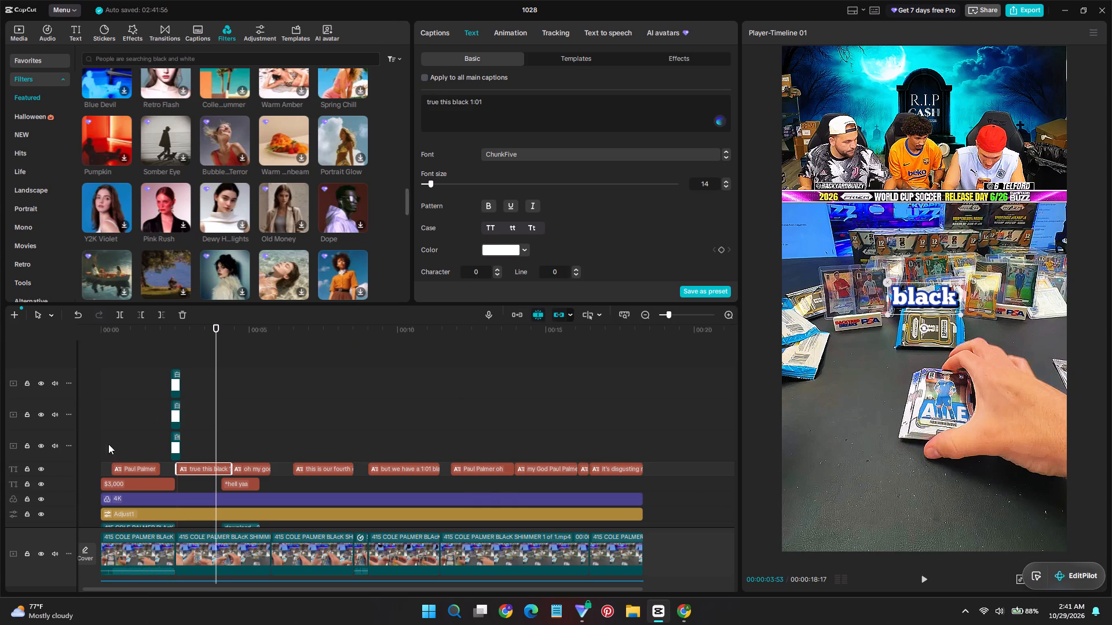
{"action": "left_click", "coordinate": [108, 444]}
{"action": "key", "text": "space"}
{"action": "key", "text": "space"}
{"action": "left_click", "coordinate": [126, 468]}
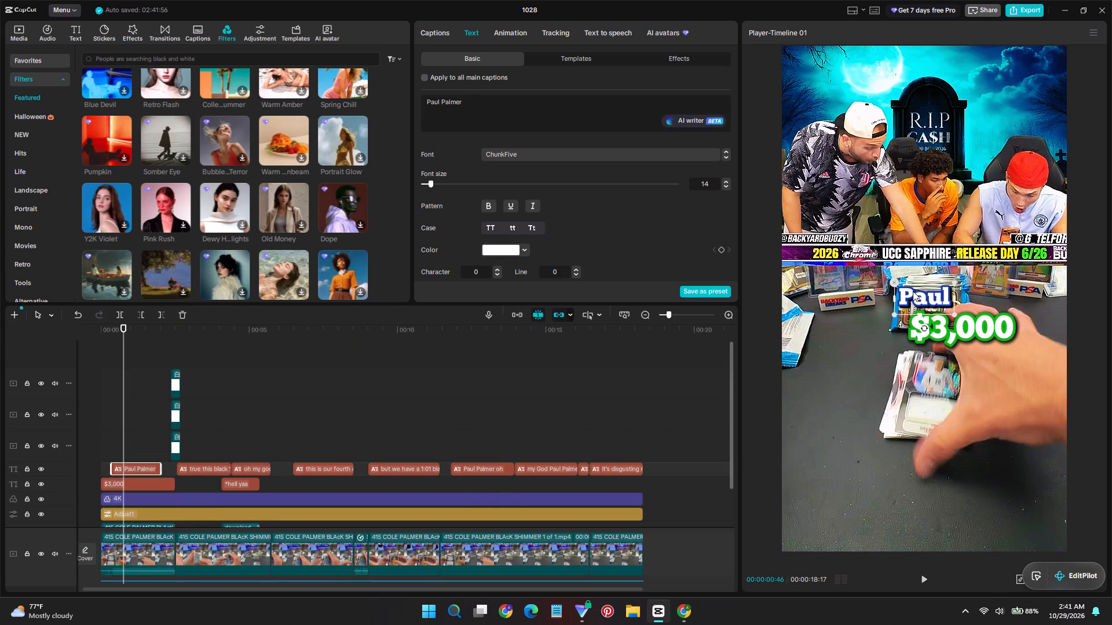
{"action": "left_click_drag", "start_coordinate": [920, 298], "coordinate": [920, 255]}
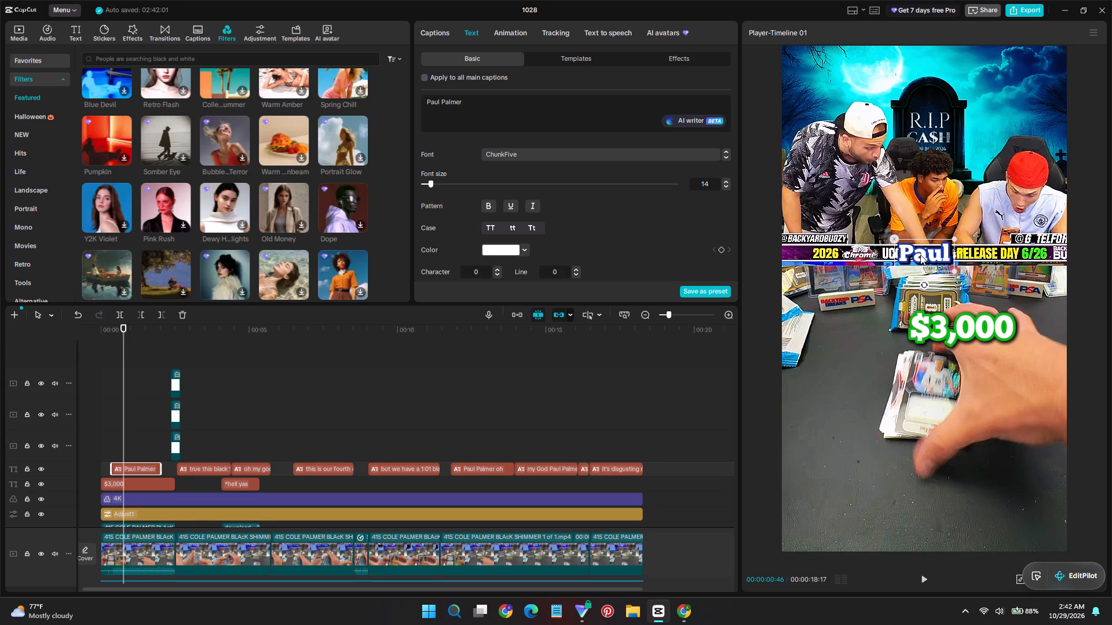
Play back the section around the "*hell yaa" meme overlay to check the wording and placement of the captions there.
{"action": "key", "text": "space"}
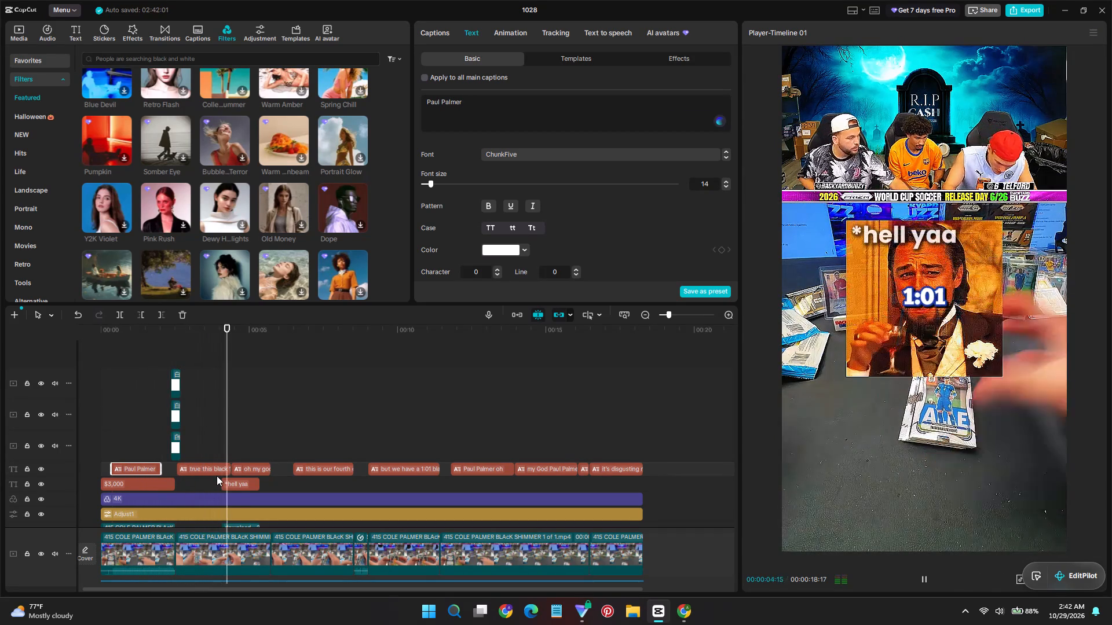
{"action": "key", "text": "space"}
{"action": "left_click", "coordinate": [213, 469]}
{"action": "left_click", "coordinate": [207, 432]}
{"action": "key", "text": "space"}
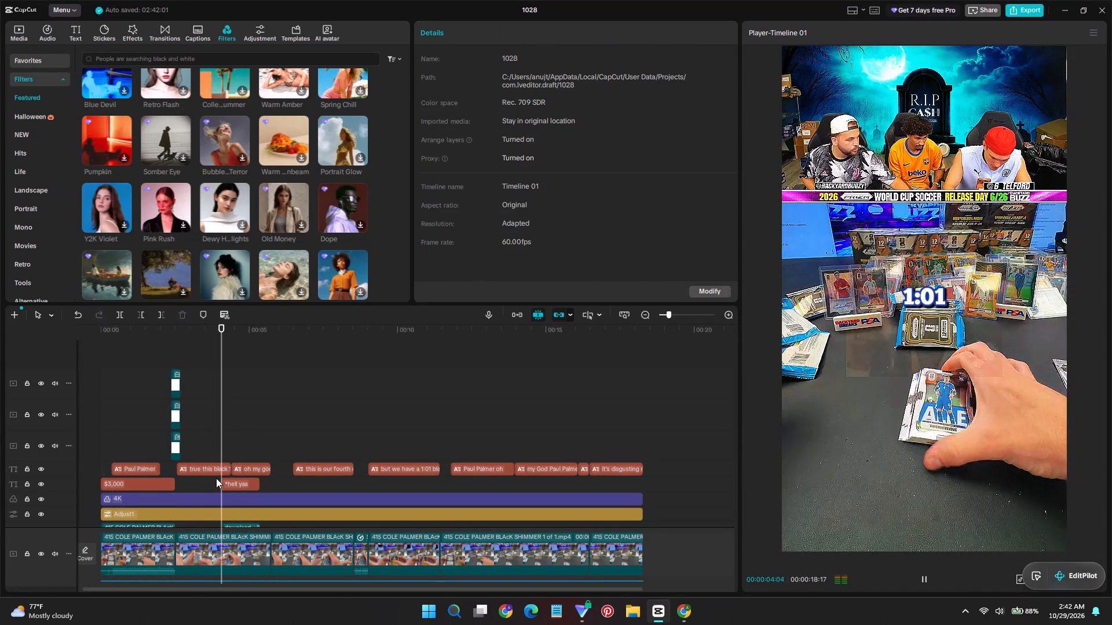
{"action": "left_click", "coordinate": [213, 474]}
{"action": "key", "text": "space"}
{"action": "key", "text": "space"}
Correct the "true this black 1:01" caption to read "true this black 1/1" and play it back.
{"action": "left_click", "coordinate": [213, 473]}
{"action": "key", "text": "space"}
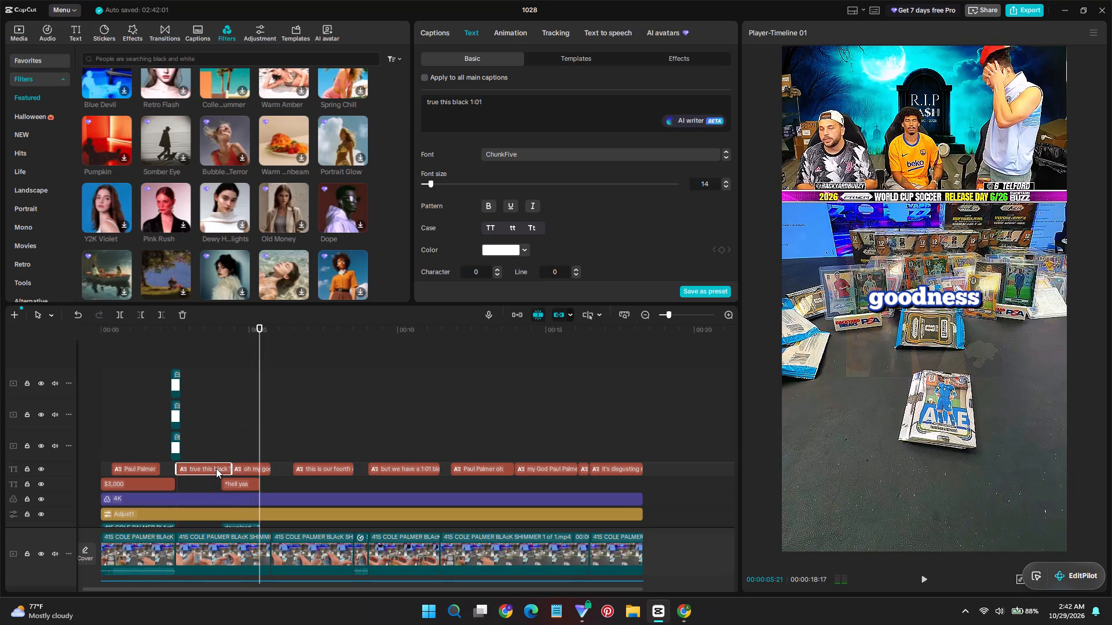
{"action": "left_click", "coordinate": [478, 98]}
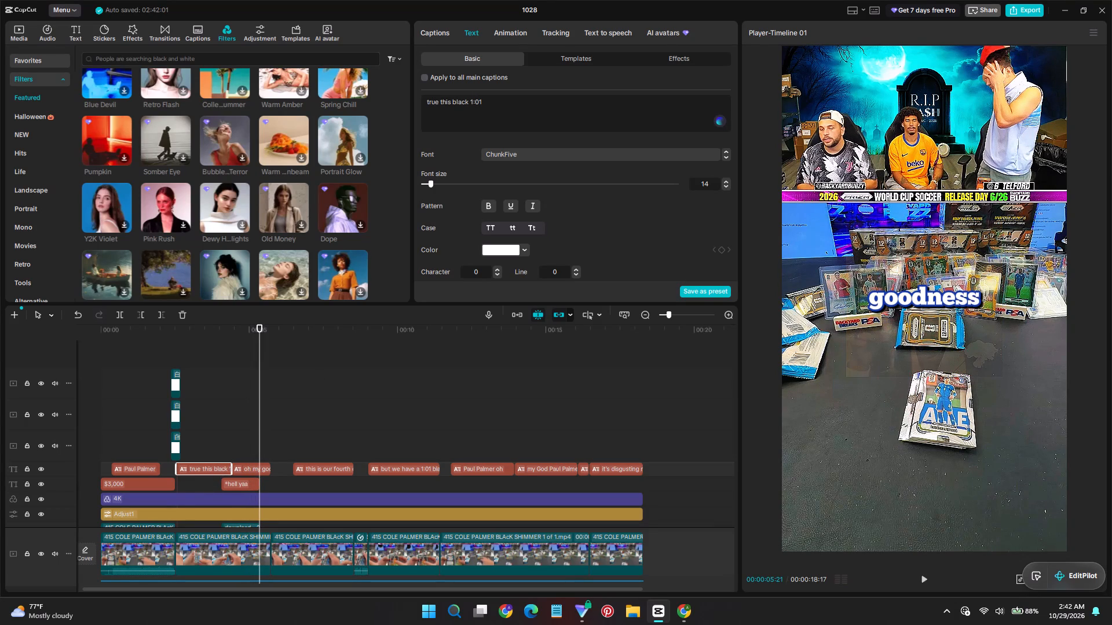
{"action": "key", "text": "BackSpace"}
{"action": "key", "text": "BackSpace"}
{"action": "key", "text": "slash"}
{"action": "left_click", "coordinate": [186, 443]}
{"action": "key", "text": "space"}
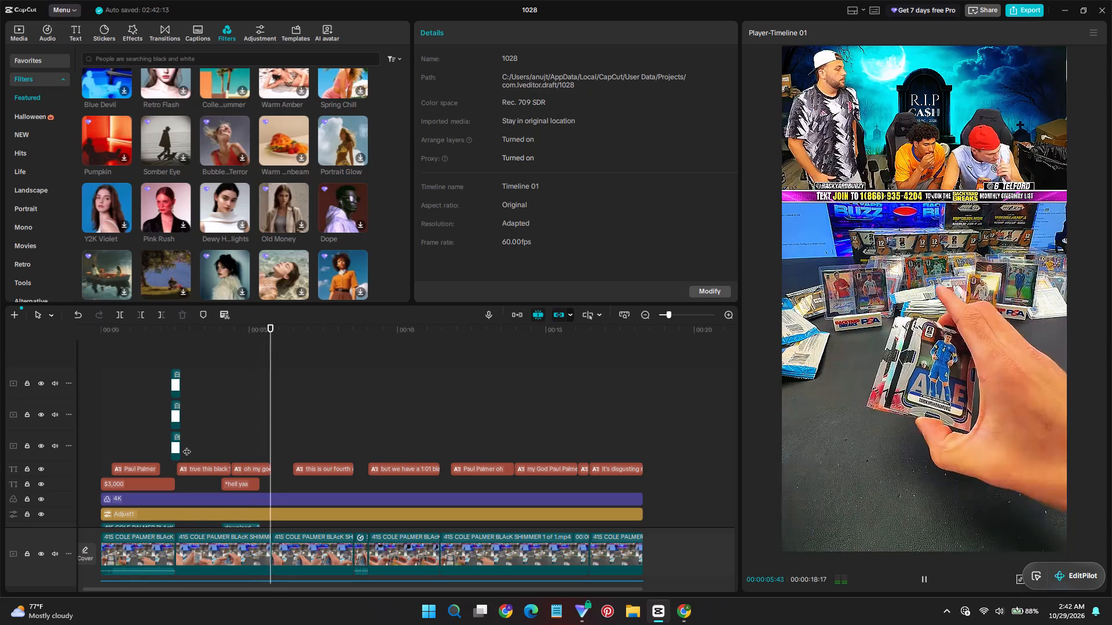
Play back the end of the "true this black 1/1" caption into the "*hell yaa" meme overlay to check the caption placement.
{"action": "left_click", "coordinate": [215, 446]}
{"action": "key", "text": "space"}
{"action": "key", "text": "space"}
{"action": "left_click", "coordinate": [218, 444]}
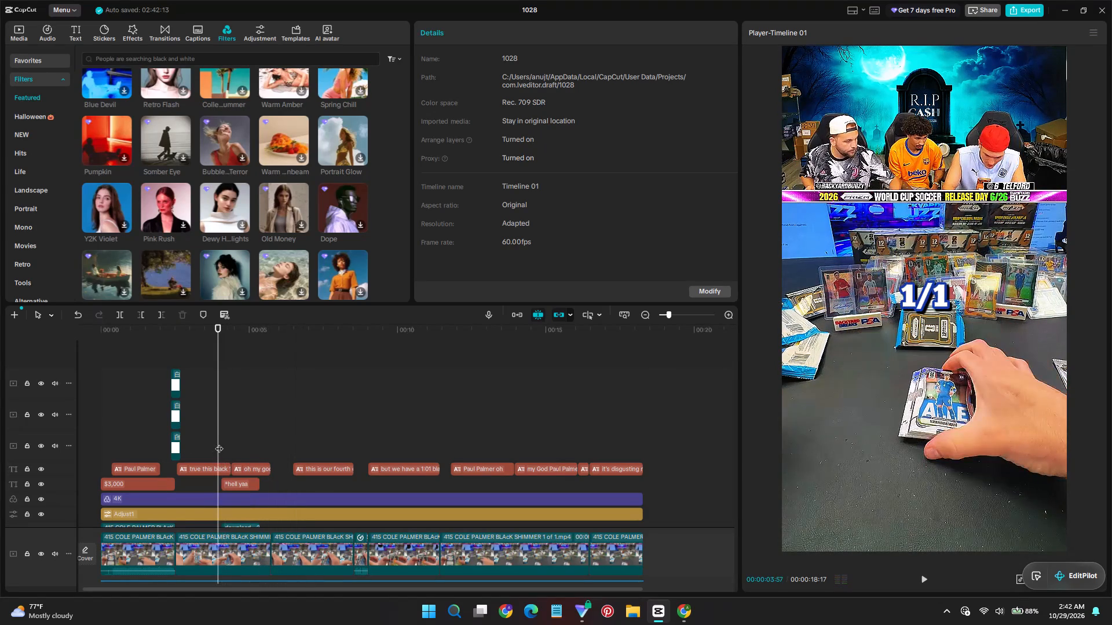
{"action": "left_click", "coordinate": [218, 436]}
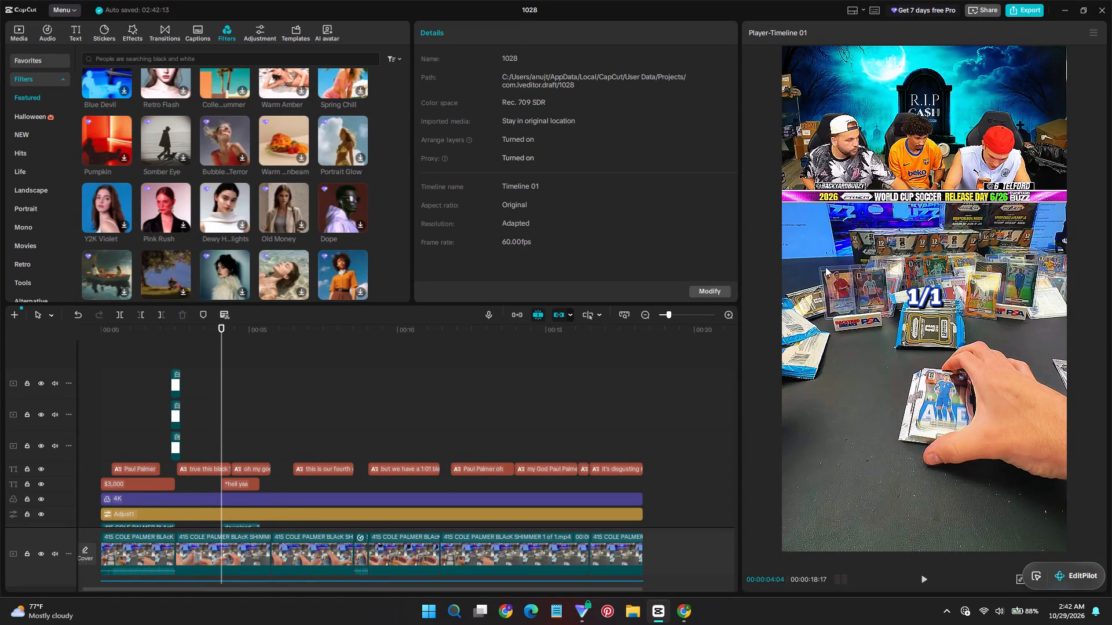
{"action": "key", "text": "space"}
{"action": "key", "text": "space"}
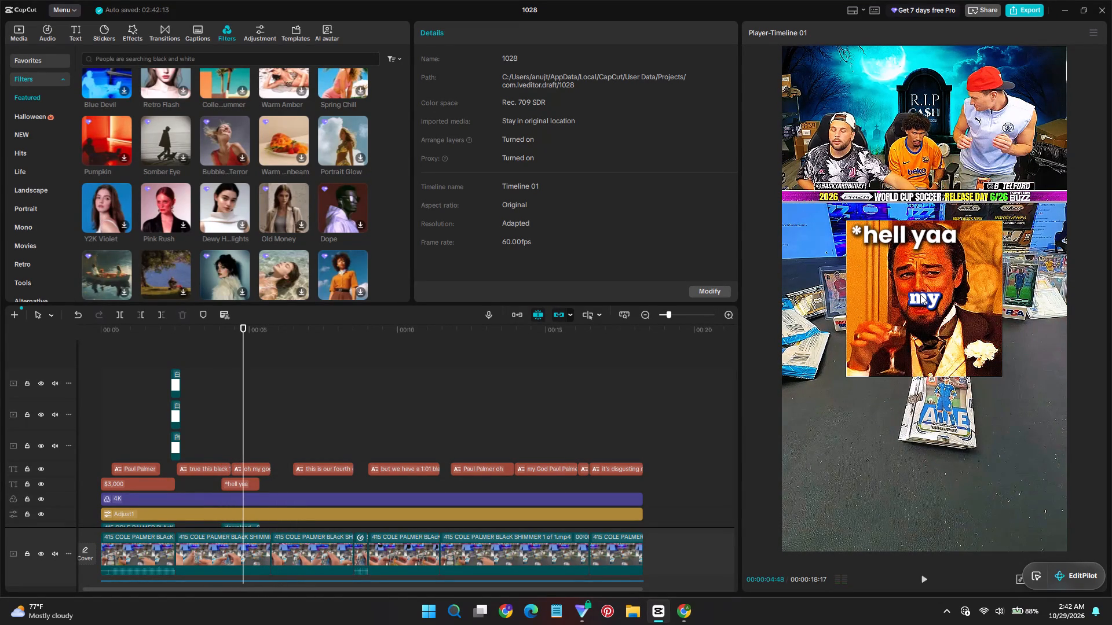
Move the "oh my goodness" caption down to the lower edge of the meme image and play it back.
{"action": "left_click_drag", "start_coordinate": [240, 444], "coordinate": [238, 444]}
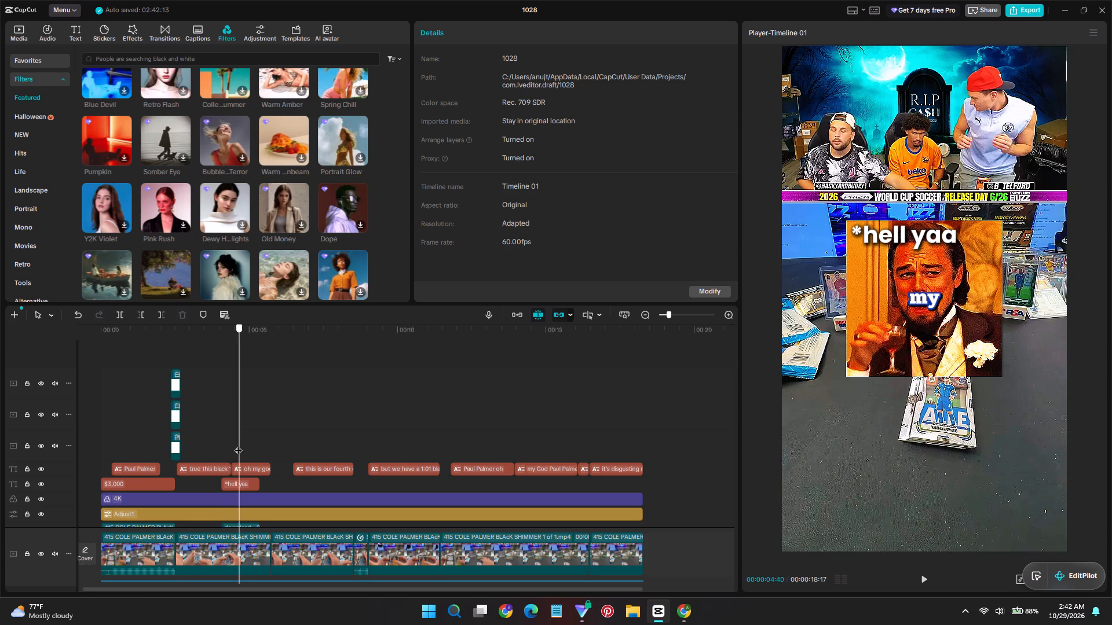
{"action": "left_click_drag", "start_coordinate": [238, 444], "coordinate": [233, 443]}
{"action": "left_click", "coordinate": [244, 467]}
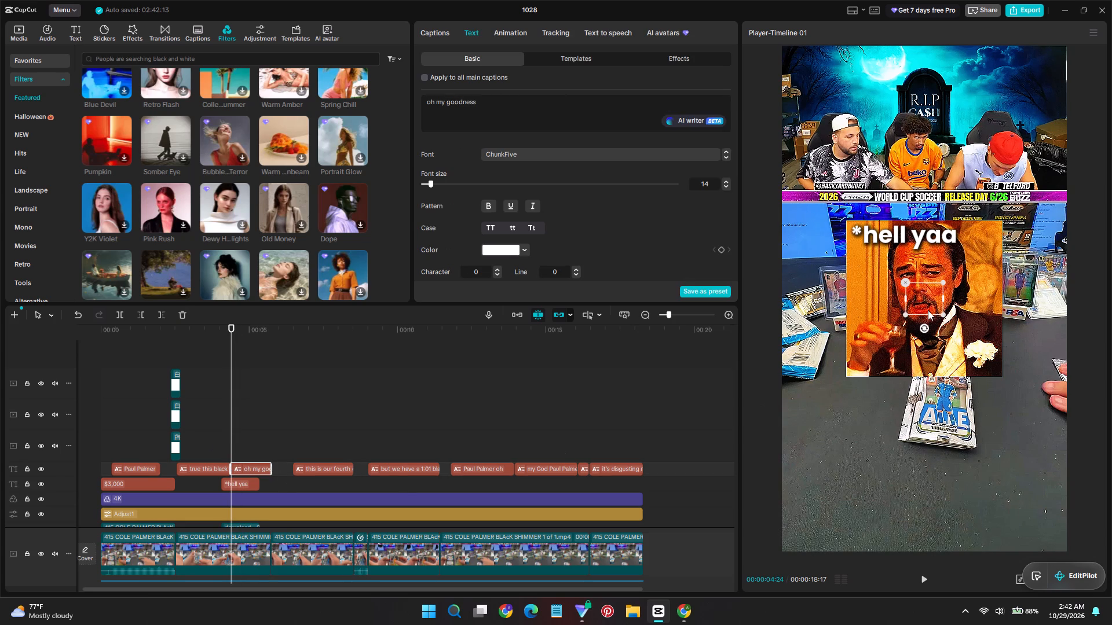
{"action": "key", "text": "space"}
{"action": "key", "text": "space"}
{"action": "left_click_drag", "start_coordinate": [928, 302], "coordinate": [931, 362]}
{"action": "key", "text": "space"}
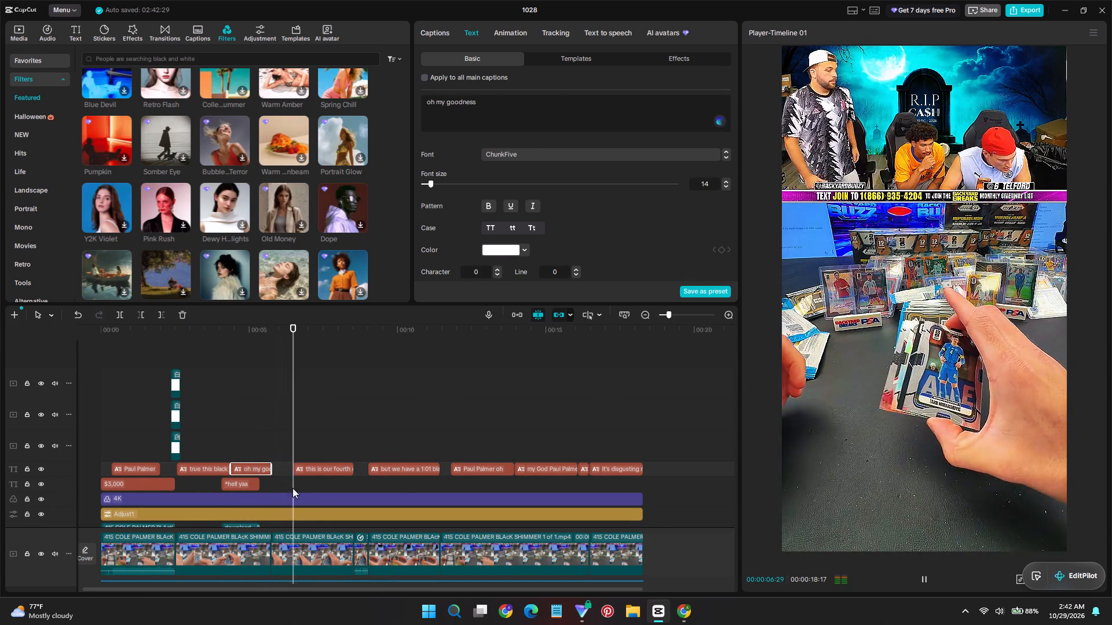
Extend the meme image and the "*hell yaa" text so both end together with the "oh my goodness" caption.
{"action": "scroll", "coordinate": [317, 459], "scroll_direction": "down", "scroll_amount": 5}
{"action": "key", "text": "space"}
{"action": "left_click", "coordinate": [248, 468]}
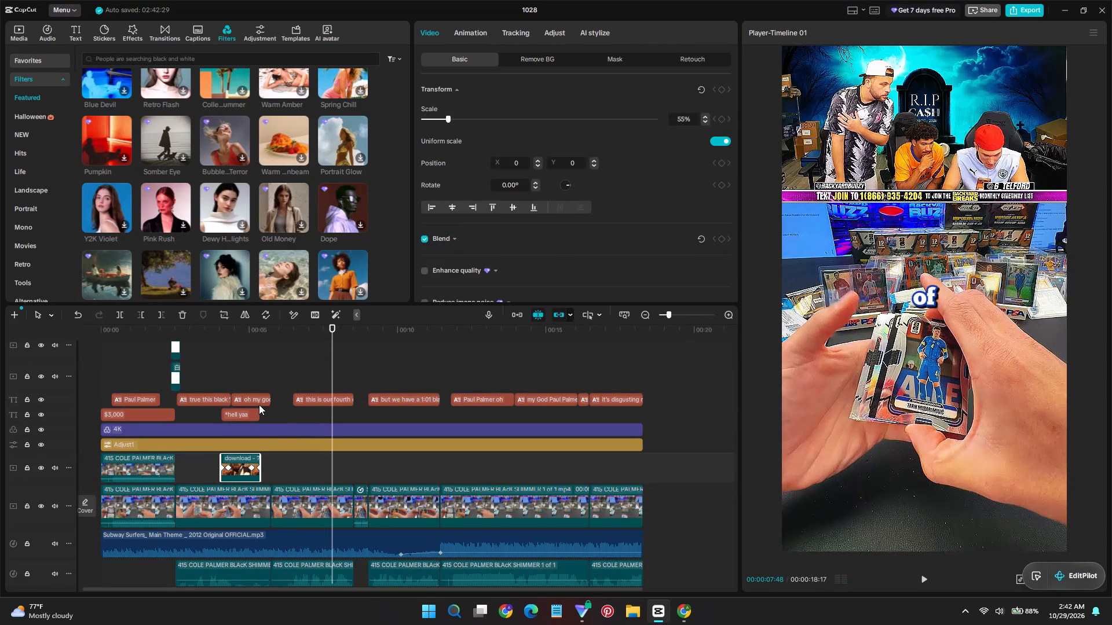
{"action": "left_click", "coordinate": [261, 402]}
{"action": "left_click", "coordinate": [262, 416]}
{"action": "left_click", "coordinate": [256, 414]}
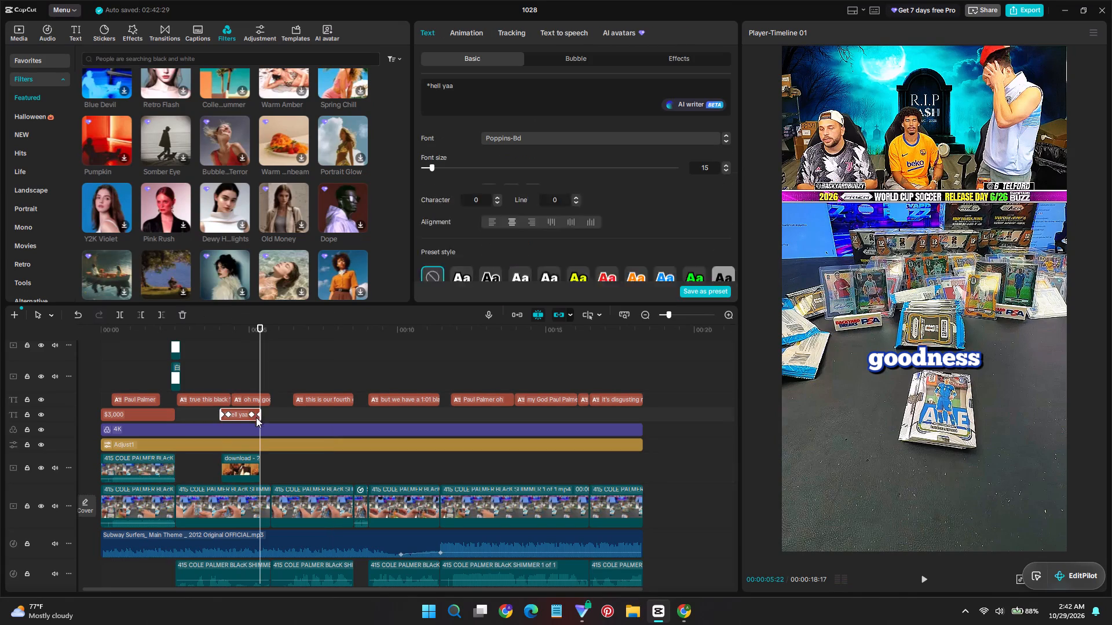
{"action": "left_click_drag", "start_coordinate": [260, 418], "coordinate": [268, 420]}
{"action": "left_click", "coordinate": [257, 470]}
{"action": "left_click_drag", "start_coordinate": [261, 474], "coordinate": [268, 477]}
{"action": "left_click_drag", "start_coordinate": [261, 468], "coordinate": [273, 472]}
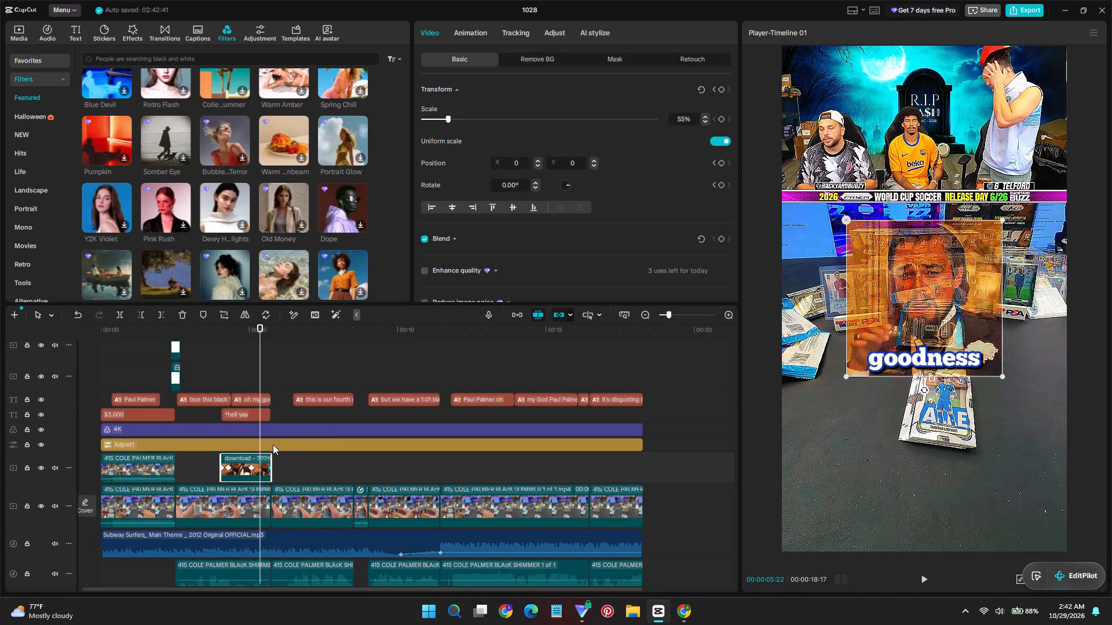
{"action": "left_click", "coordinate": [265, 411]}
{"action": "left_click_drag", "start_coordinate": [258, 414], "coordinate": [279, 423]}
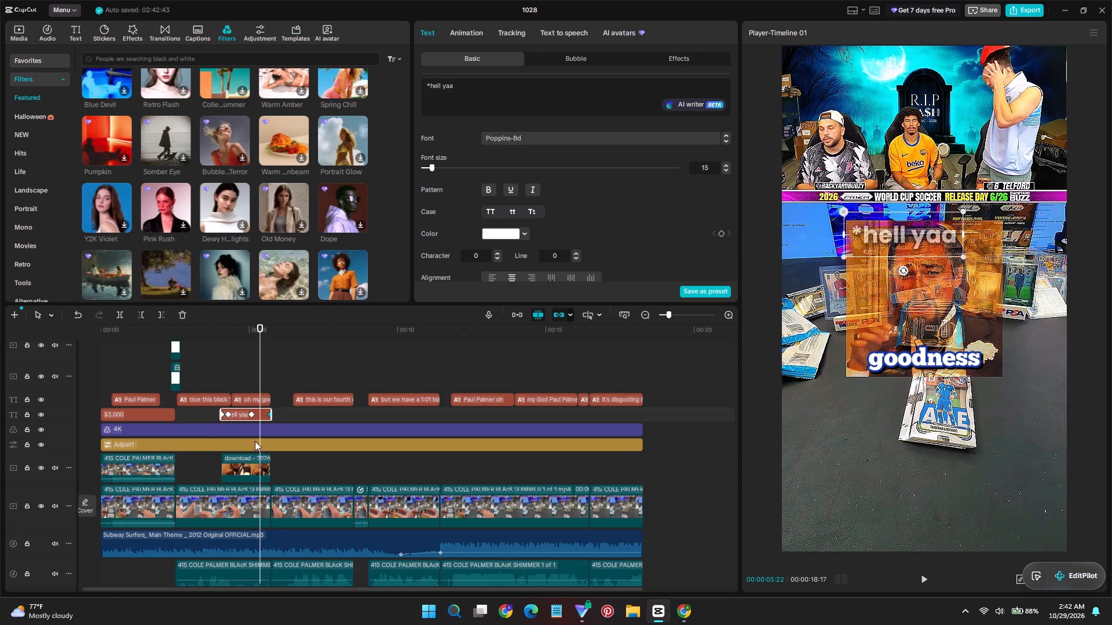
Move the fade-out start keyframes of the meme image and the "*hell yaa" text to about 00:00:05:24.
{"action": "left_click", "coordinate": [255, 459]}
{"action": "left_click_drag", "start_coordinate": [249, 466], "coordinate": [259, 472]}
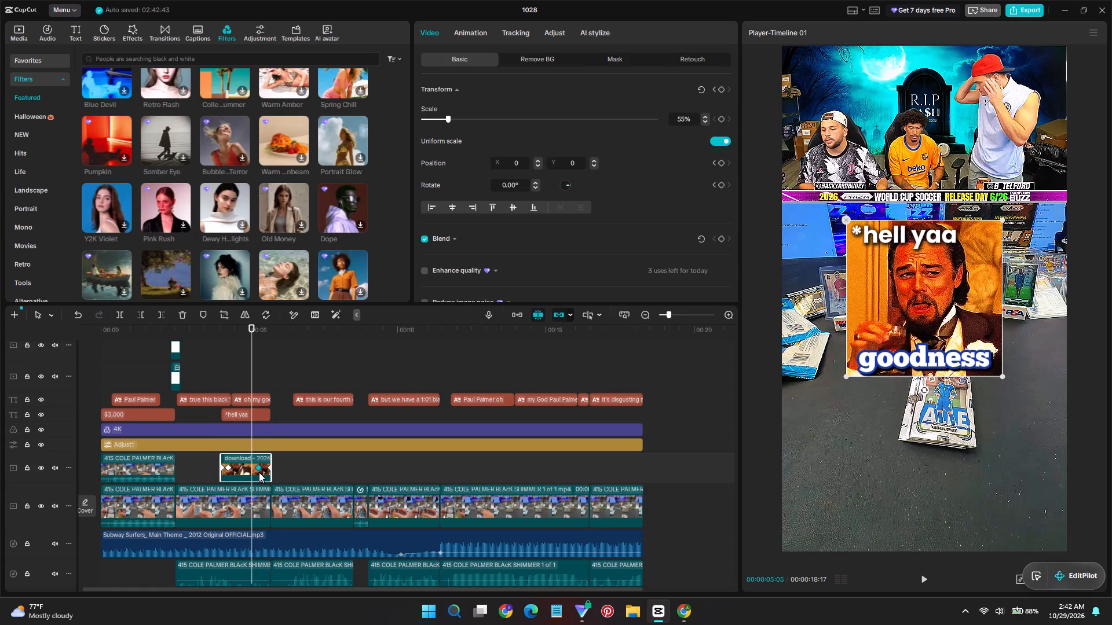
{"action": "left_click_drag", "start_coordinate": [259, 472], "coordinate": [261, 474]}
{"action": "left_click", "coordinate": [260, 467]}
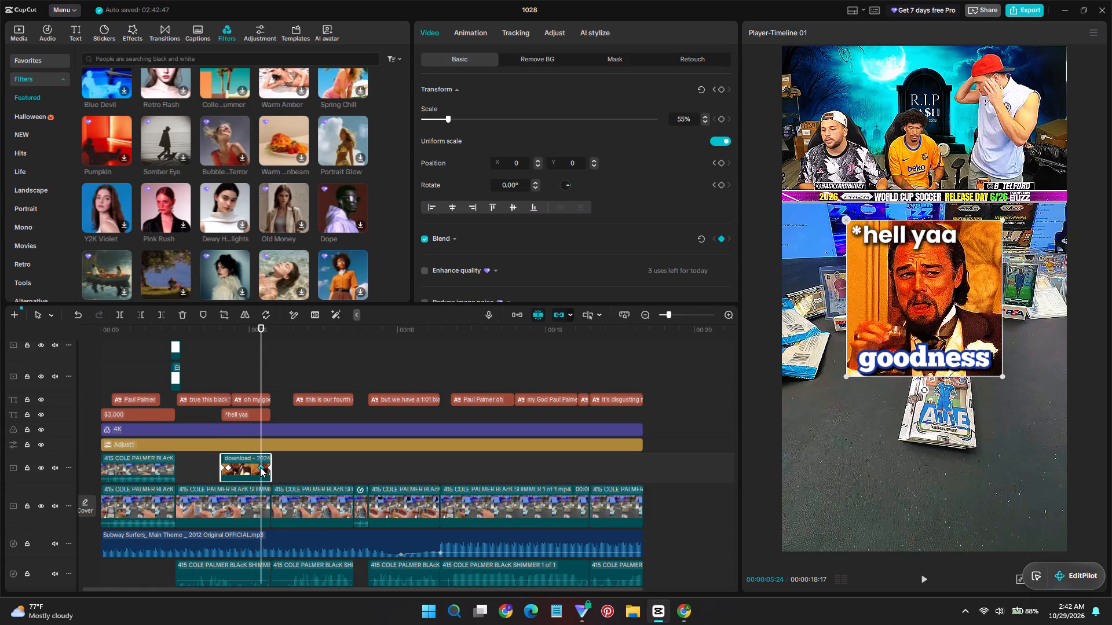
{"action": "left_click", "coordinate": [263, 414]}
{"action": "left_click_drag", "start_coordinate": [250, 411], "coordinate": [258, 417]}
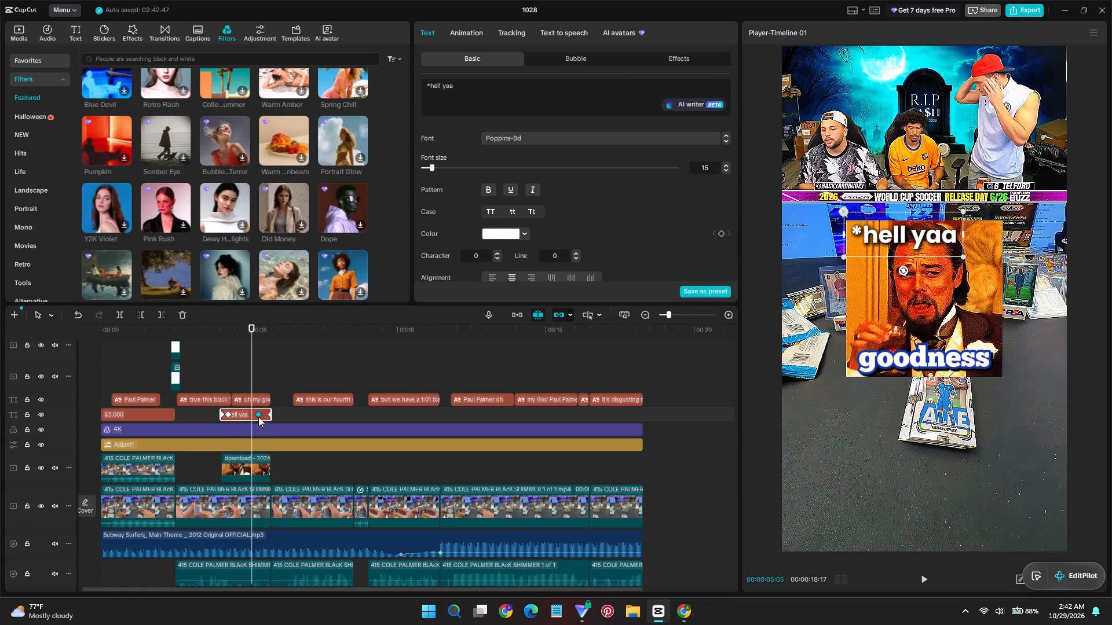
{"action": "left_click_drag", "start_coordinate": [258, 417], "coordinate": [260, 418]}
{"action": "left_click", "coordinate": [261, 465]}
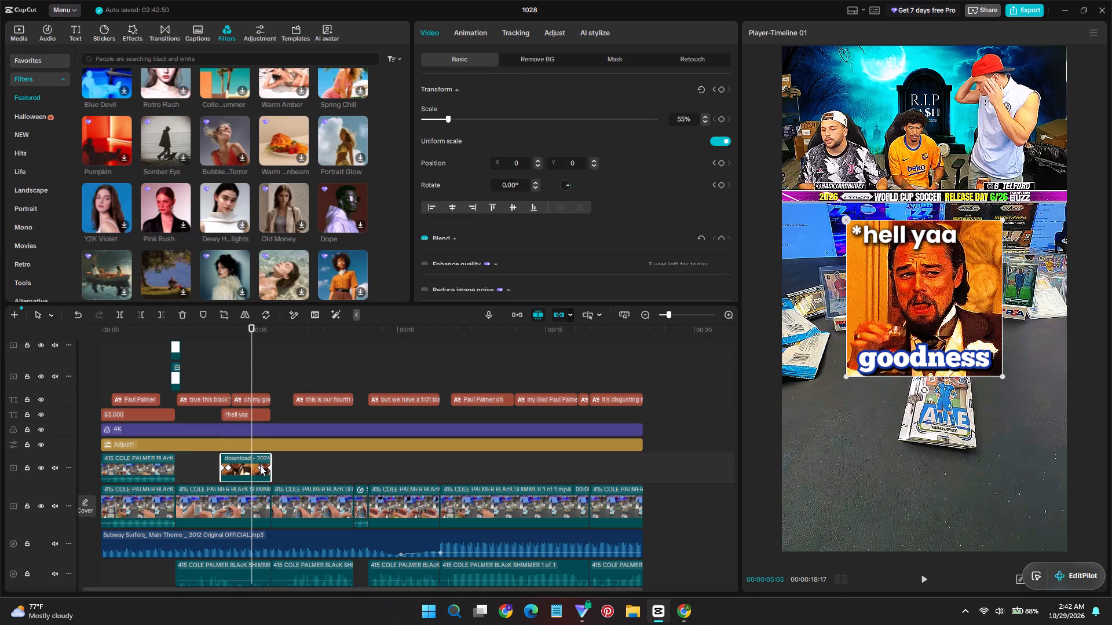
{"action": "left_click", "coordinate": [259, 468]}
{"action": "left_click", "coordinate": [261, 416]}
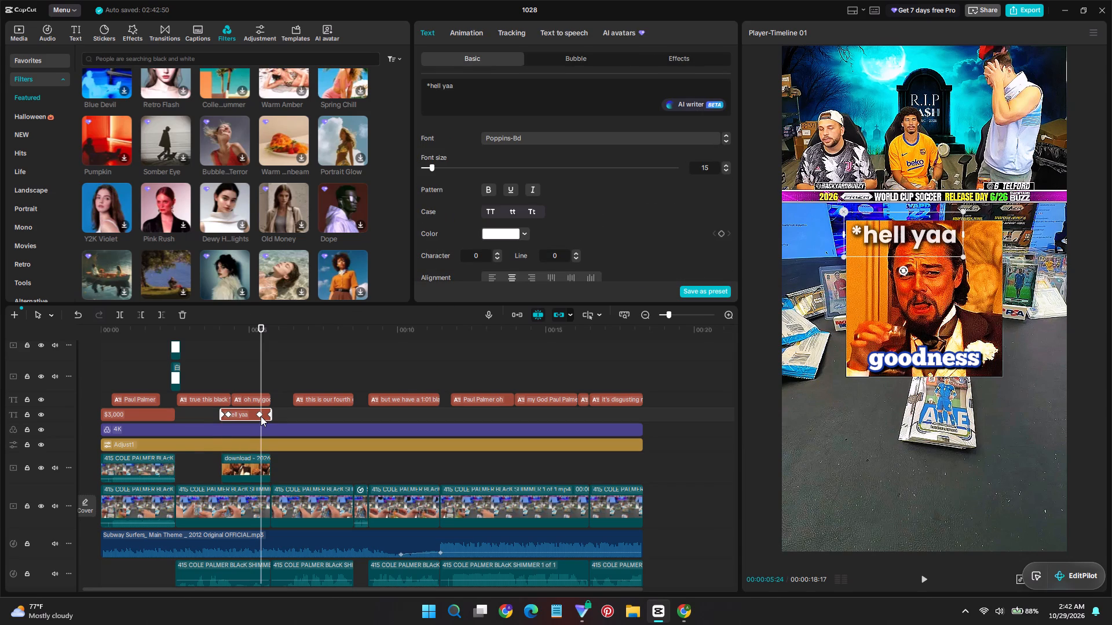
{"action": "left_click", "coordinate": [260, 414]}
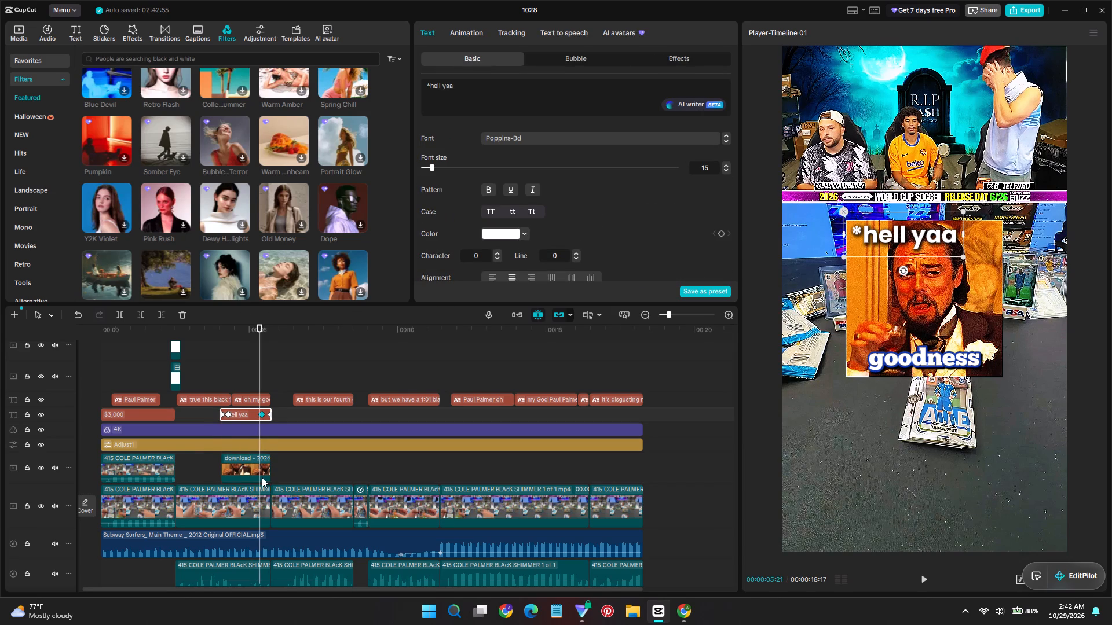
{"action": "left_click", "coordinate": [260, 469]}
{"action": "left_click", "coordinate": [261, 465]}
{"action": "left_click", "coordinate": [260, 413]}
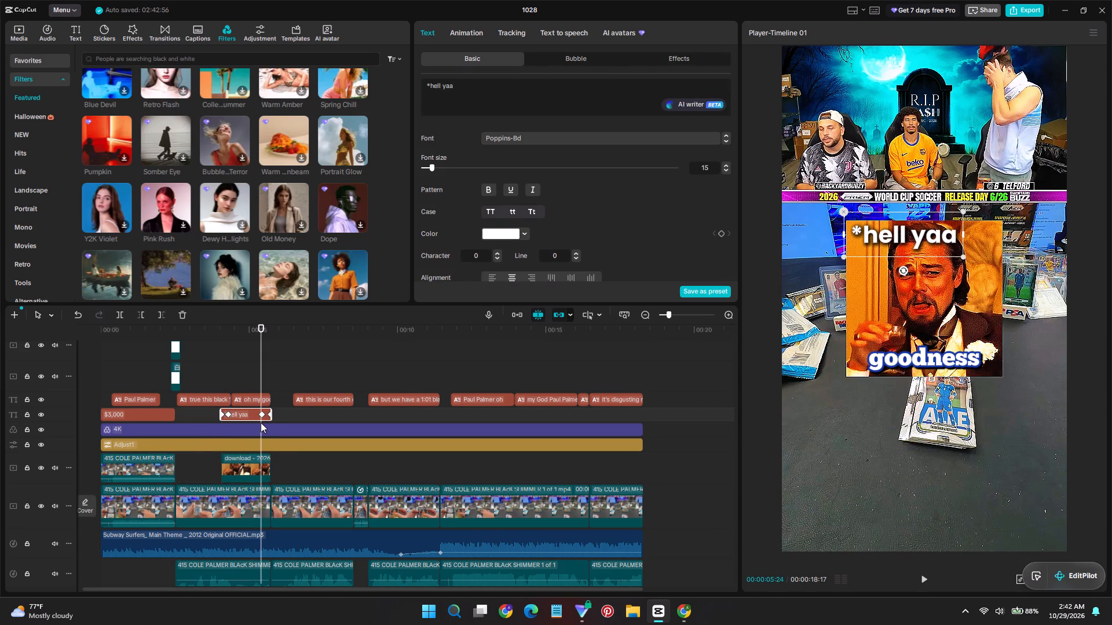
Play back from the meme overlay to the end of the video to check the fade-out and the remaining captions.
{"action": "left_click", "coordinate": [255, 369]}
{"action": "key", "text": "space"}
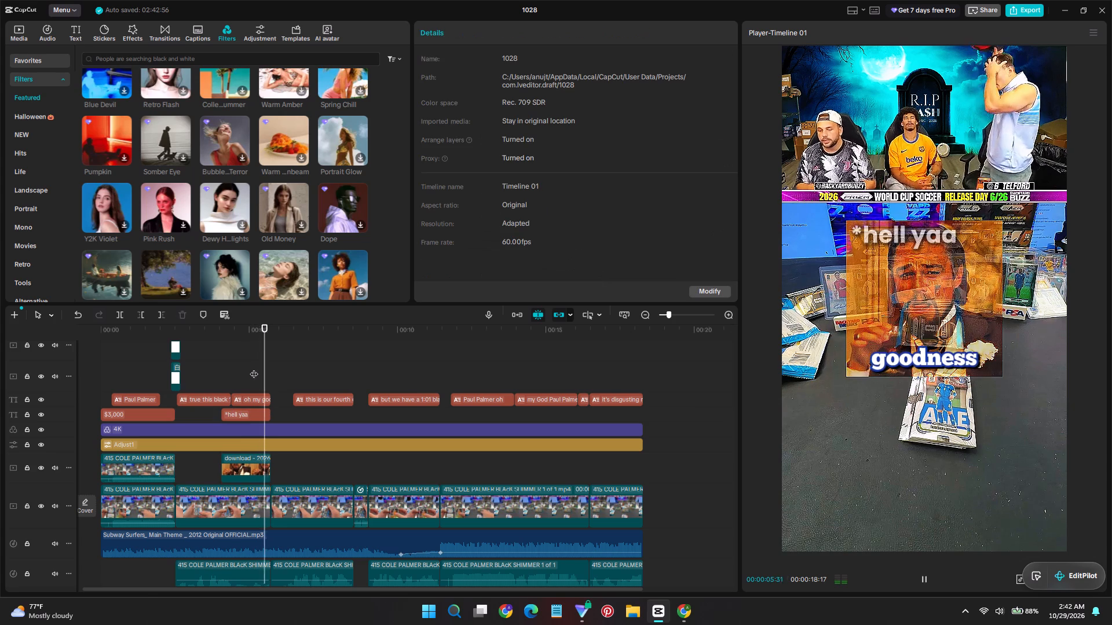
{"action": "left_click", "coordinate": [247, 357]}
{"action": "key", "text": "space"}
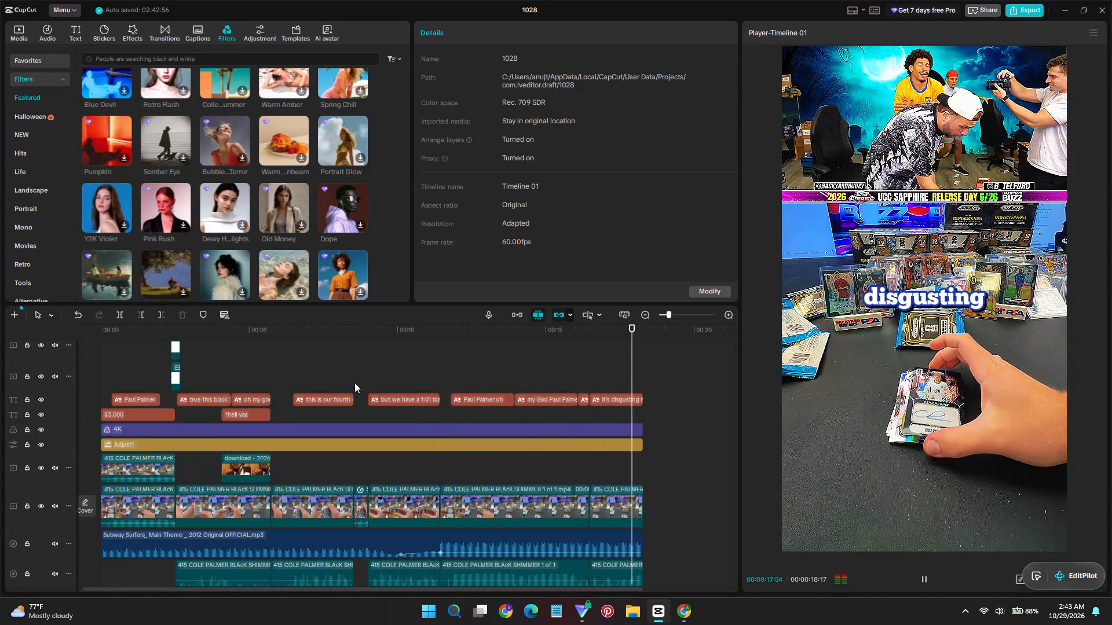
Replay the opening of the video to check the $3,000 text animation and the first caption.
{"action": "left_click", "coordinate": [91, 360]}
{"action": "key", "text": "space"}
{"action": "left_click", "coordinate": [215, 410]}
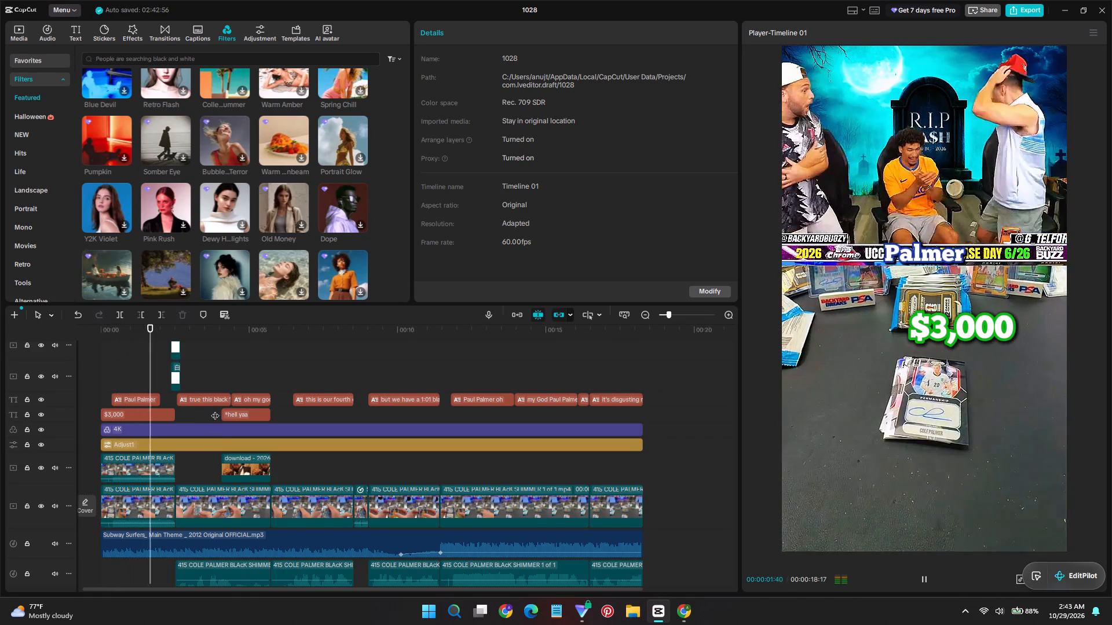
{"action": "key", "text": "space"}
{"action": "left_click", "coordinate": [103, 365]}
{"action": "key", "text": "space"}
{"action": "left_click", "coordinate": [103, 364]}
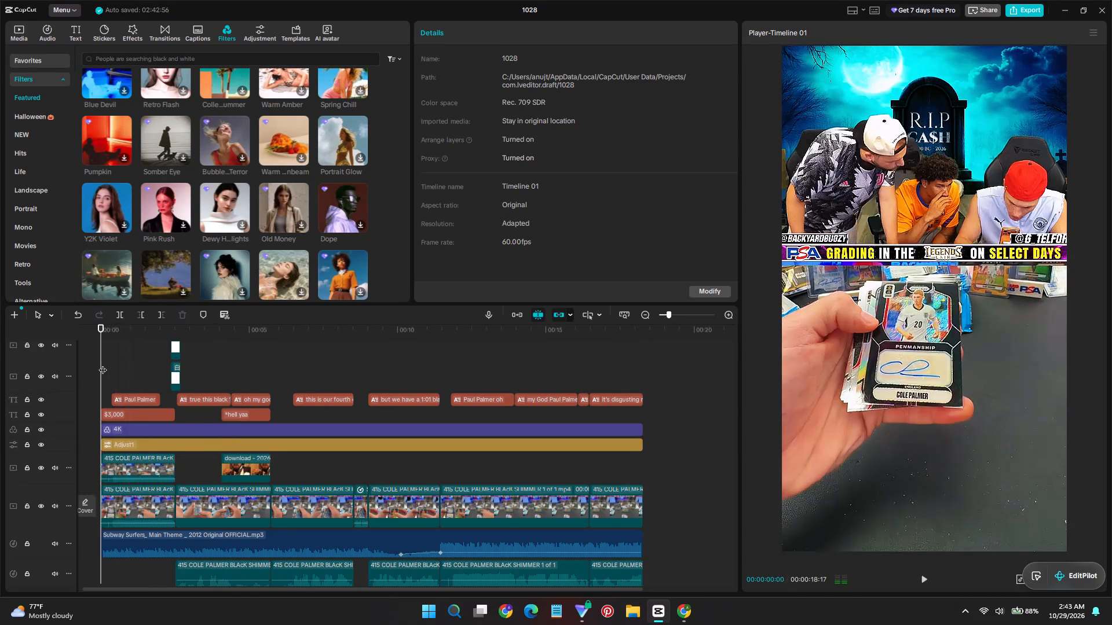
{"action": "key", "text": "space"}
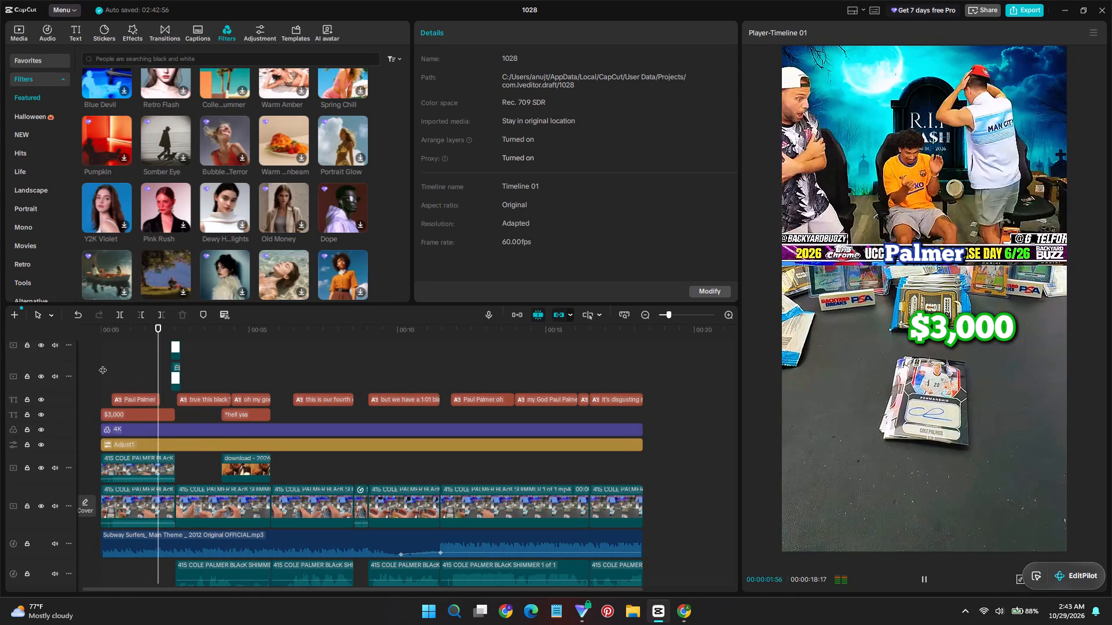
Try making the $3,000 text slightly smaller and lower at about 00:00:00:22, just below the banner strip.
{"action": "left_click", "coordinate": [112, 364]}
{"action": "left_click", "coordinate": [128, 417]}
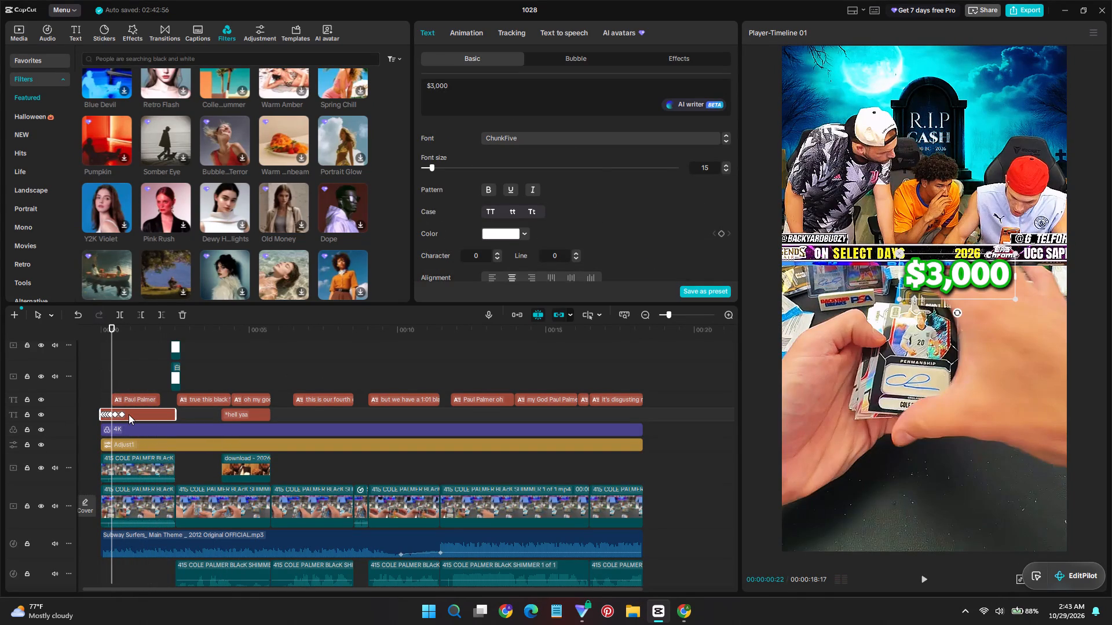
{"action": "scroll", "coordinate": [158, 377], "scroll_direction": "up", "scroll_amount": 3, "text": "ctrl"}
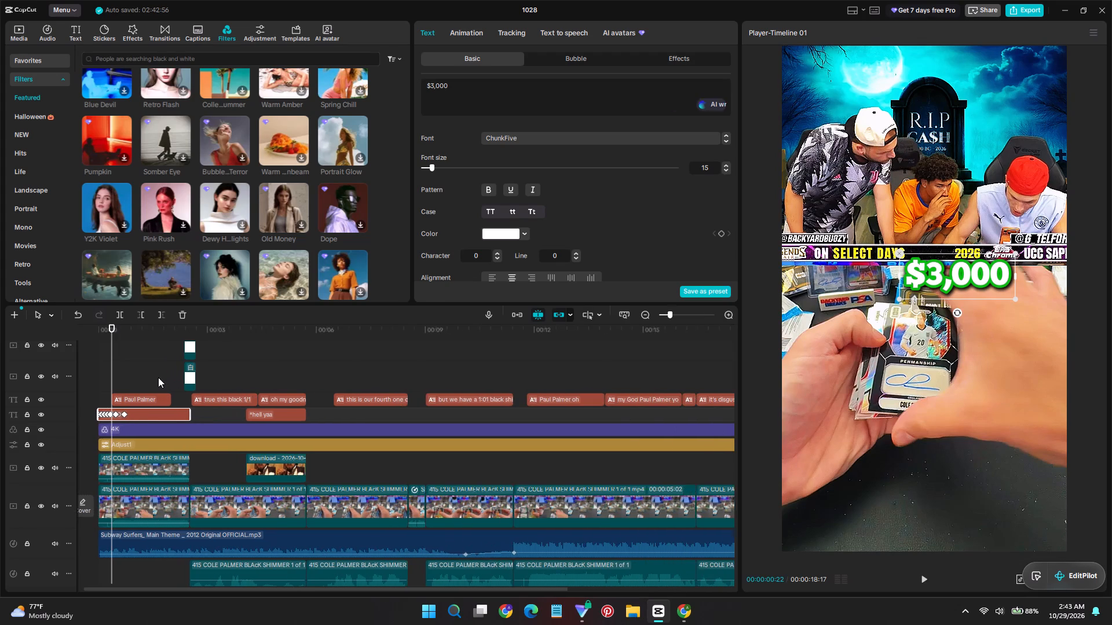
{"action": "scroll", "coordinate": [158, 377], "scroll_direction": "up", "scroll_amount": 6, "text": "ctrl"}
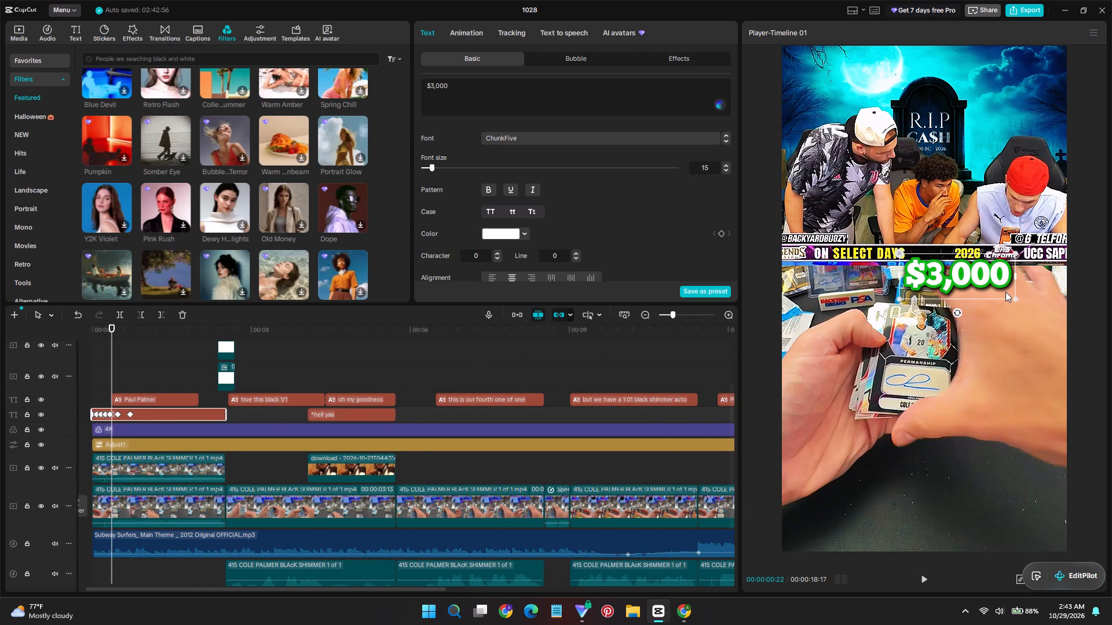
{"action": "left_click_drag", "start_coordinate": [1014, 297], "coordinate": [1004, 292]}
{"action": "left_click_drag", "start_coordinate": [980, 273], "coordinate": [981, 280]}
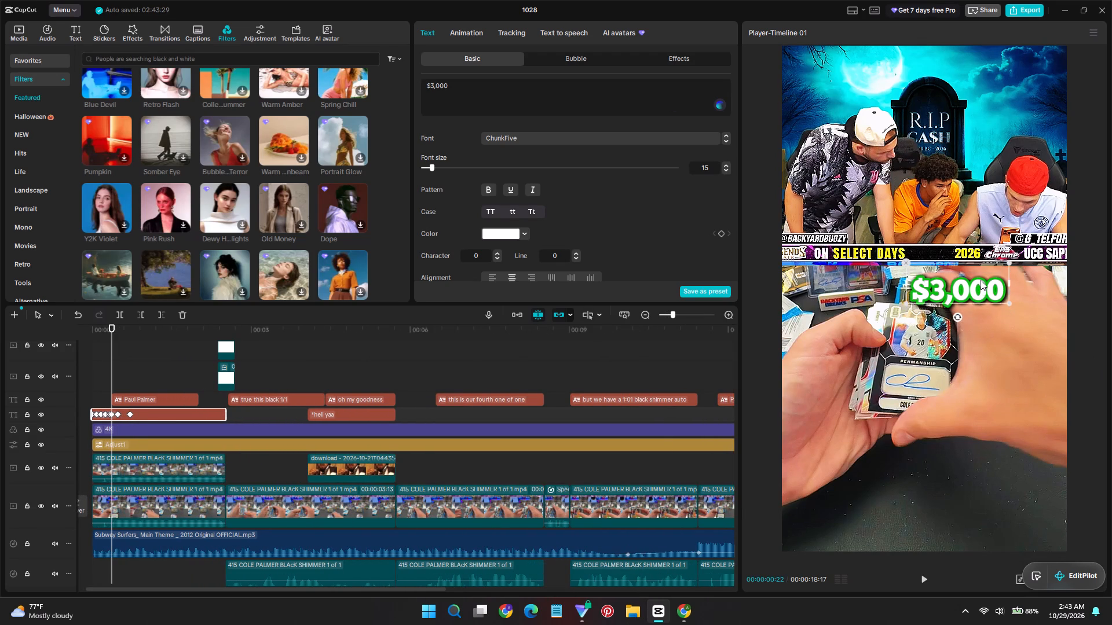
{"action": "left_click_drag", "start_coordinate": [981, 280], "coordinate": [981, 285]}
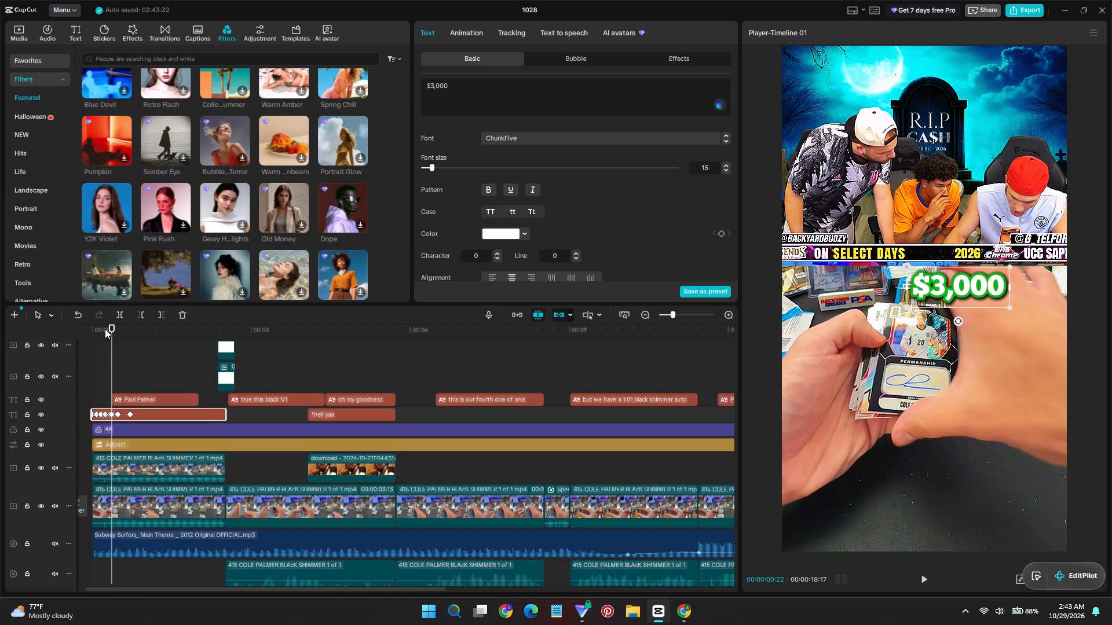
Play back the opening repeatedly from the start to check the size and motion of the $3,000 text.
{"action": "left_click_drag", "start_coordinate": [106, 329], "coordinate": [47, 325]}
{"action": "key", "text": "space"}
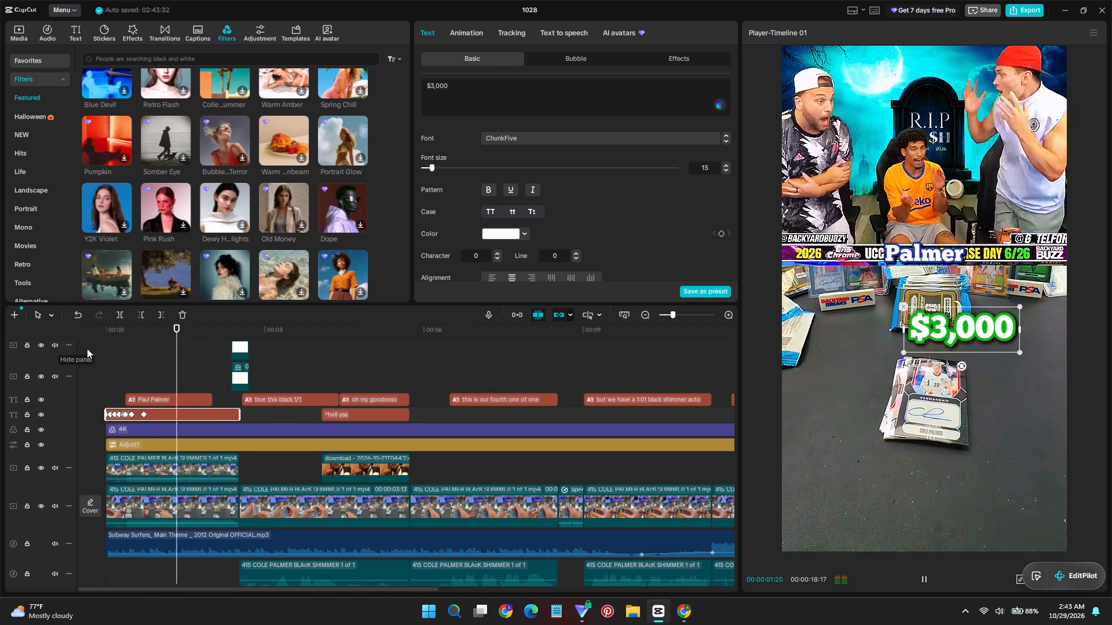
{"action": "left_click_drag", "start_coordinate": [123, 328], "coordinate": [73, 321]}
{"action": "key", "text": "space"}
{"action": "key", "text": "space"}
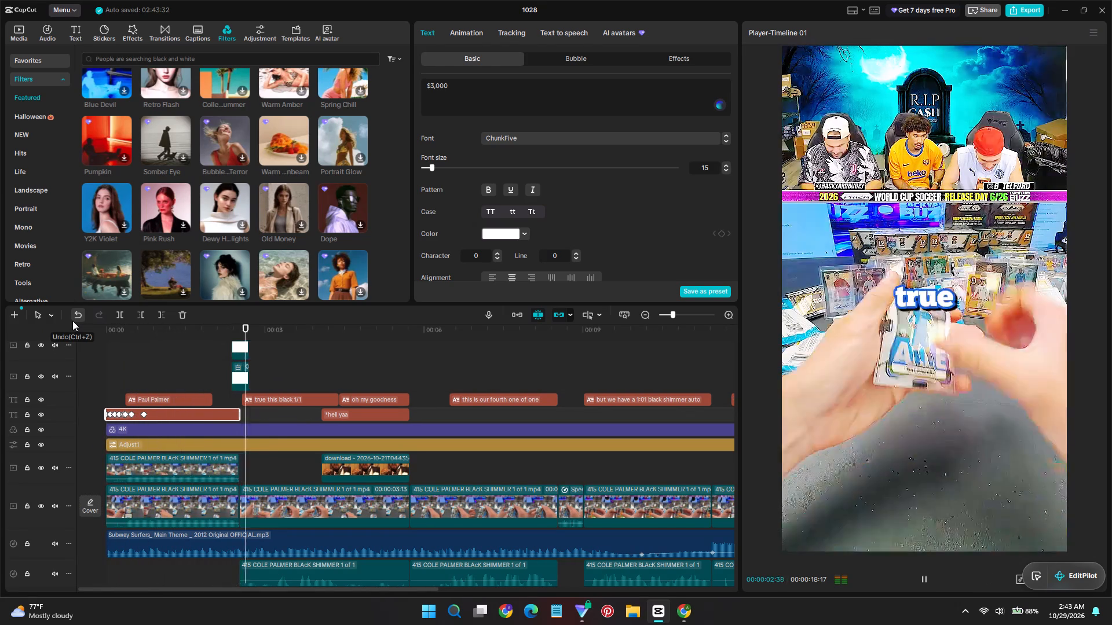
{"action": "left_click_drag", "start_coordinate": [98, 326], "coordinate": [71, 321]}
{"action": "left_click_drag", "start_coordinate": [128, 329], "coordinate": [61, 337]}
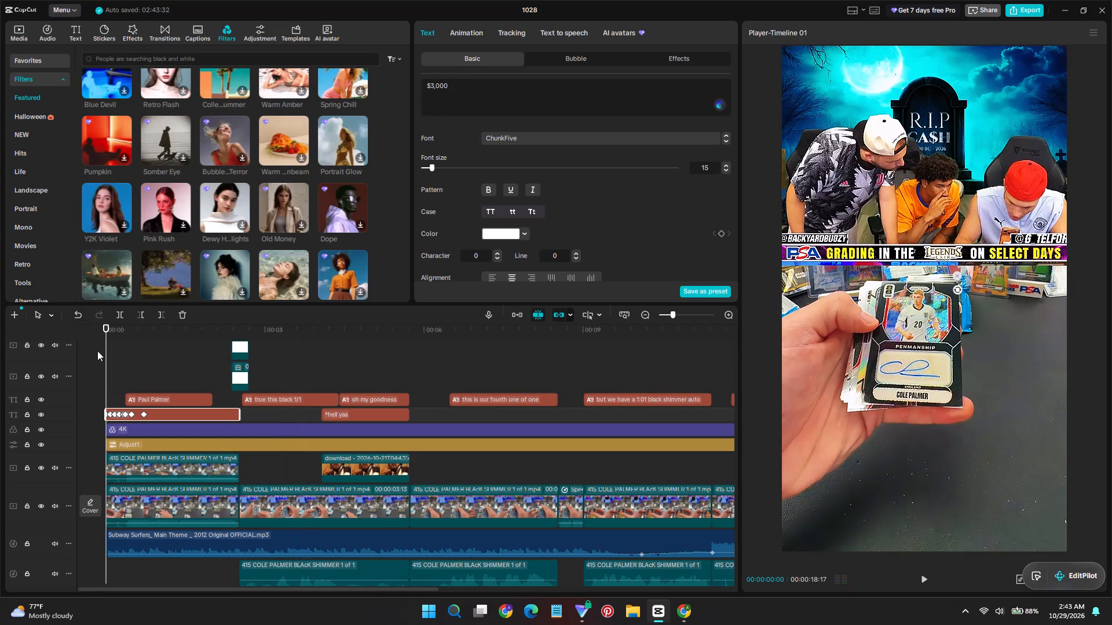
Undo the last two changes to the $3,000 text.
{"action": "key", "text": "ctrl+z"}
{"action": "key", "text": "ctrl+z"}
Play back the whole video from the start to the end to review the text, captions and meme overlay.
{"action": "key", "text": "space"}
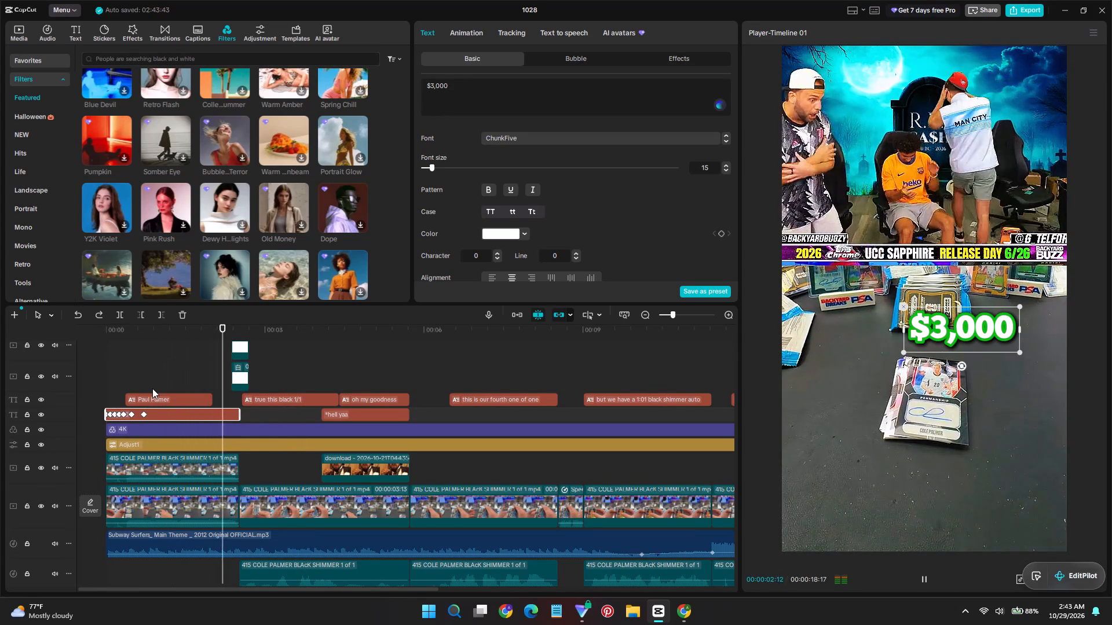
{"action": "scroll", "coordinate": [323, 396], "scroll_direction": "down", "scroll_amount": 4, "text": "ctrl"}
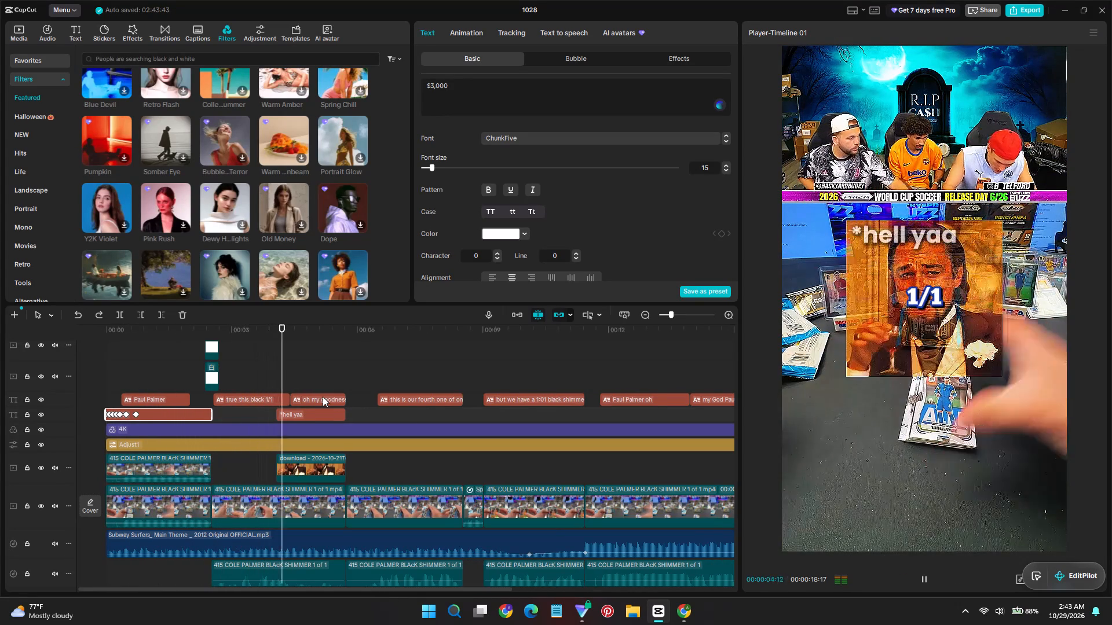
{"action": "scroll", "coordinate": [323, 396], "scroll_direction": "down", "scroll_amount": 2, "text": "ctrl"}
{"action": "scroll", "coordinate": [323, 396], "scroll_direction": "down", "scroll_amount": 3}
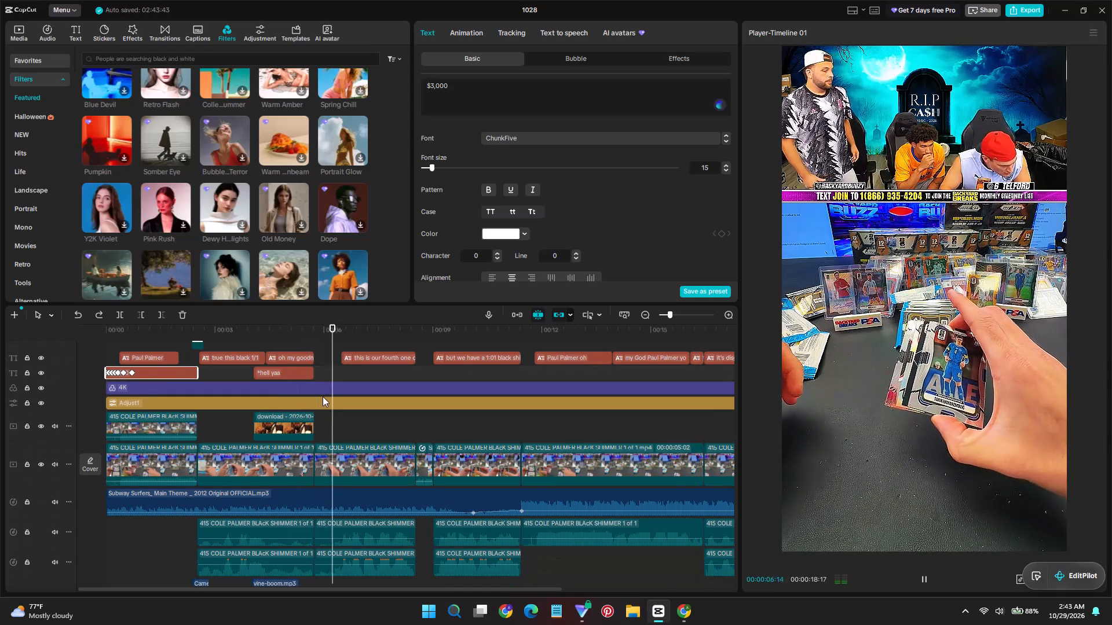
{"action": "scroll", "coordinate": [323, 396], "scroll_direction": "down", "scroll_amount": 4}
{"action": "scroll", "coordinate": [323, 396], "scroll_direction": "down", "scroll_amount": 8, "text": "ctrl"}
{"action": "scroll", "coordinate": [323, 396], "scroll_direction": "up", "scroll_amount": 4}
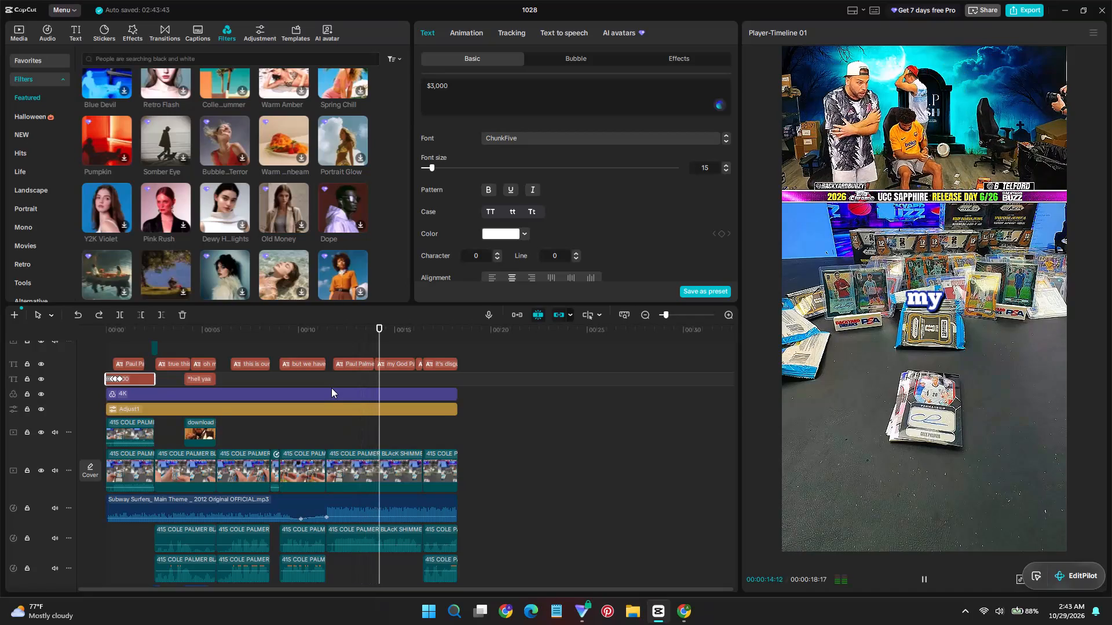
{"action": "scroll", "coordinate": [873, 341], "scroll_direction": "down", "scroll_amount": 2, "text": "ctrl"}
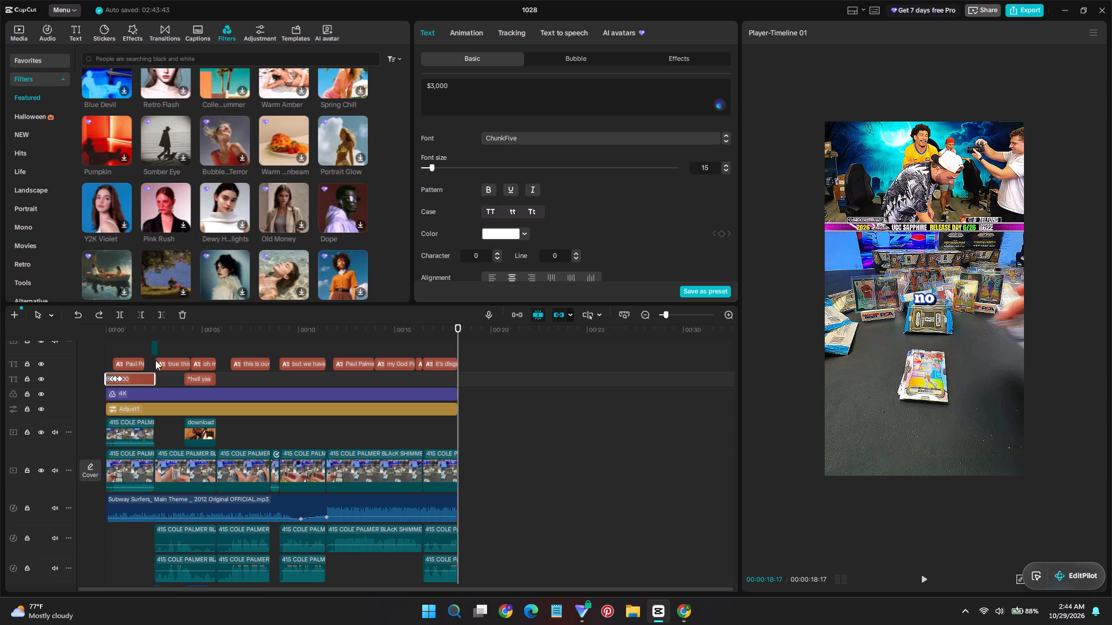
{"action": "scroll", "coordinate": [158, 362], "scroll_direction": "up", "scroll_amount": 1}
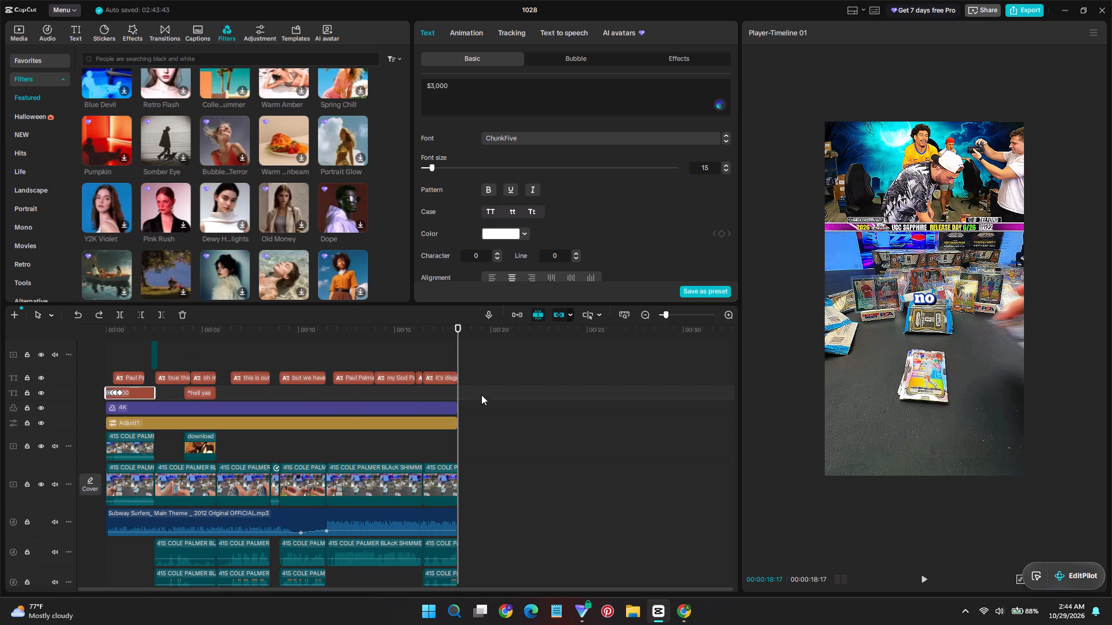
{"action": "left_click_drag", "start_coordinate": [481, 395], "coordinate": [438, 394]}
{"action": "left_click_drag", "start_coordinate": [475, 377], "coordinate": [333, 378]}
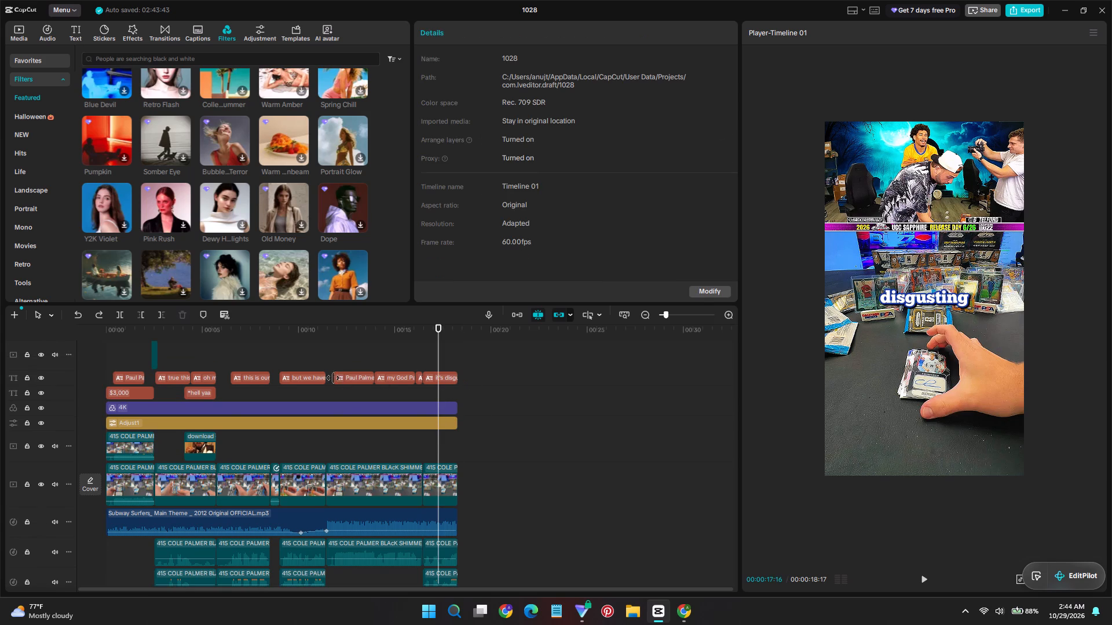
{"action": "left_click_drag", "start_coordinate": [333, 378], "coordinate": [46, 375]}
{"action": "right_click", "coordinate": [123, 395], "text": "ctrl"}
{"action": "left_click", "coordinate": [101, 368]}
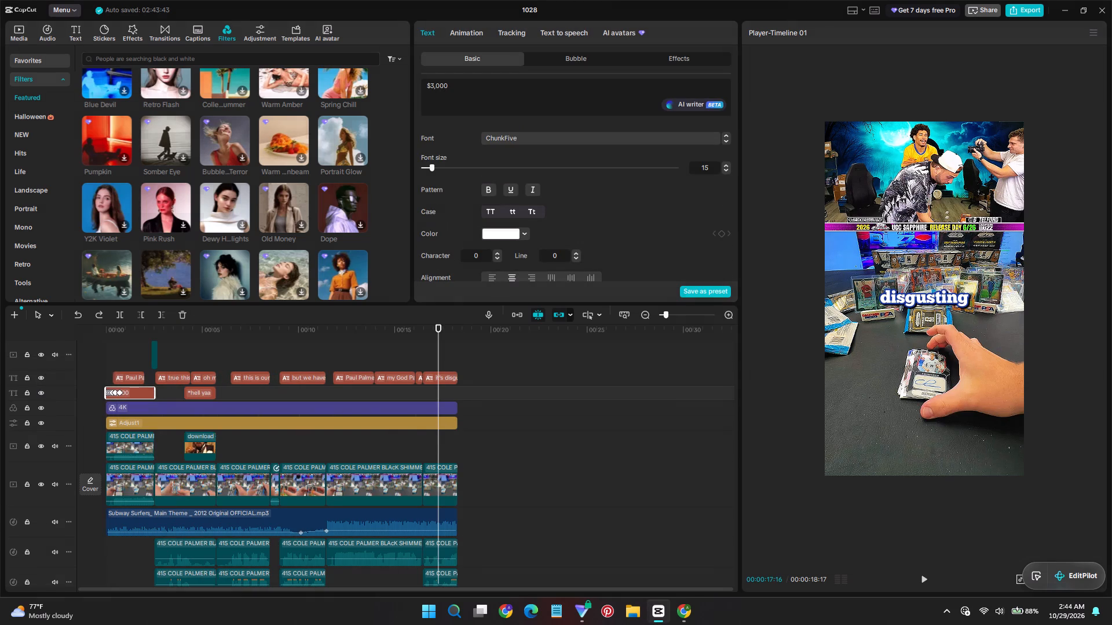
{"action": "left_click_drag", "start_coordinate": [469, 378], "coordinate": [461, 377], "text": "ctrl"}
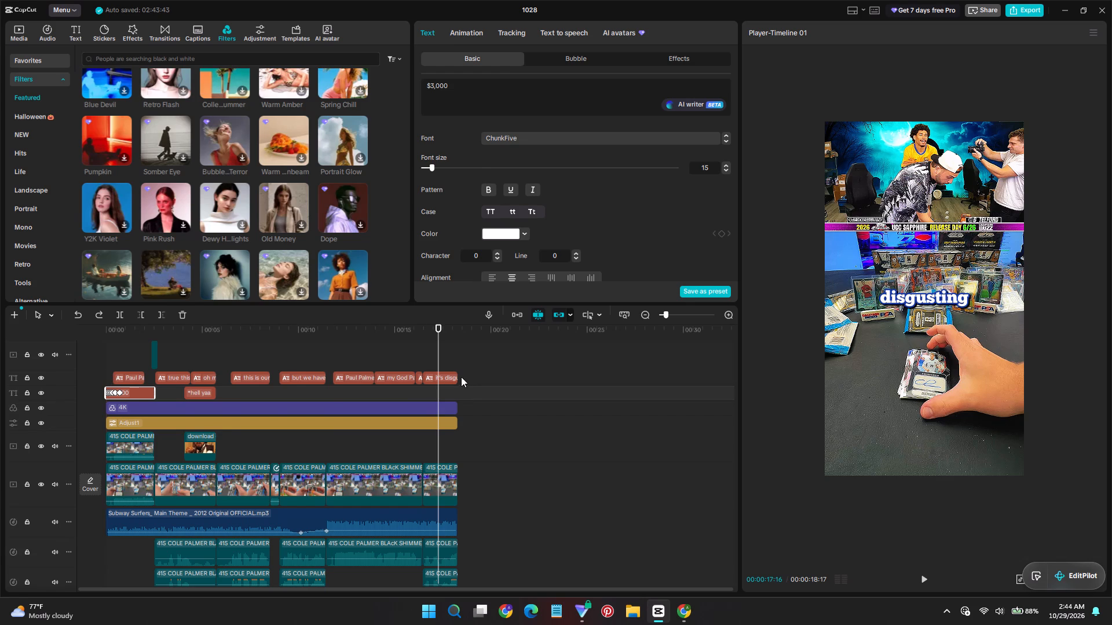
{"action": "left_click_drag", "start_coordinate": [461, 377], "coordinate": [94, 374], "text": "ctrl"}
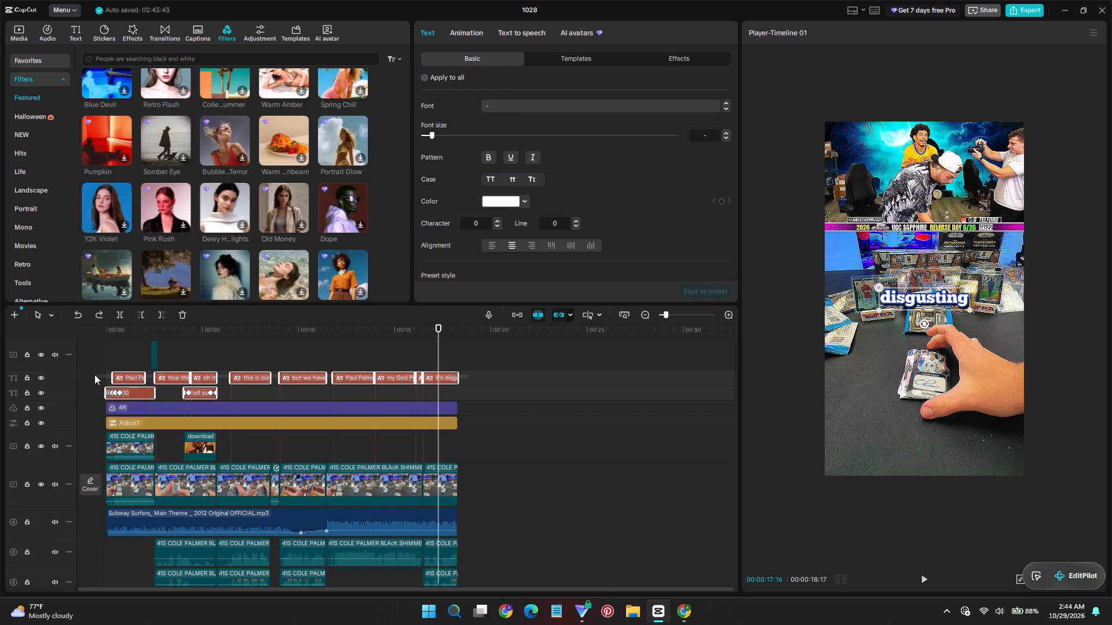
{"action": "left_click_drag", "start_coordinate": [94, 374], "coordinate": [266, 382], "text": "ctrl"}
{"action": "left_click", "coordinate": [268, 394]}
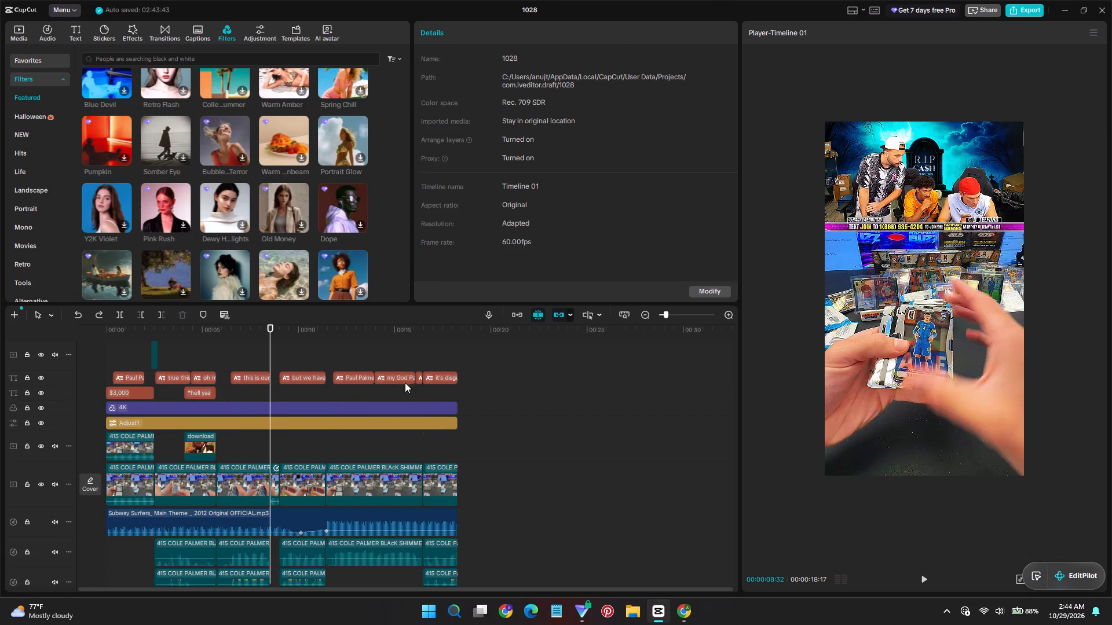
Combine all the captions and the $3,000 text into one compound clip, leaving out the "hell yaa" text.
{"action": "left_click_drag", "start_coordinate": [476, 376], "coordinate": [123, 383]}
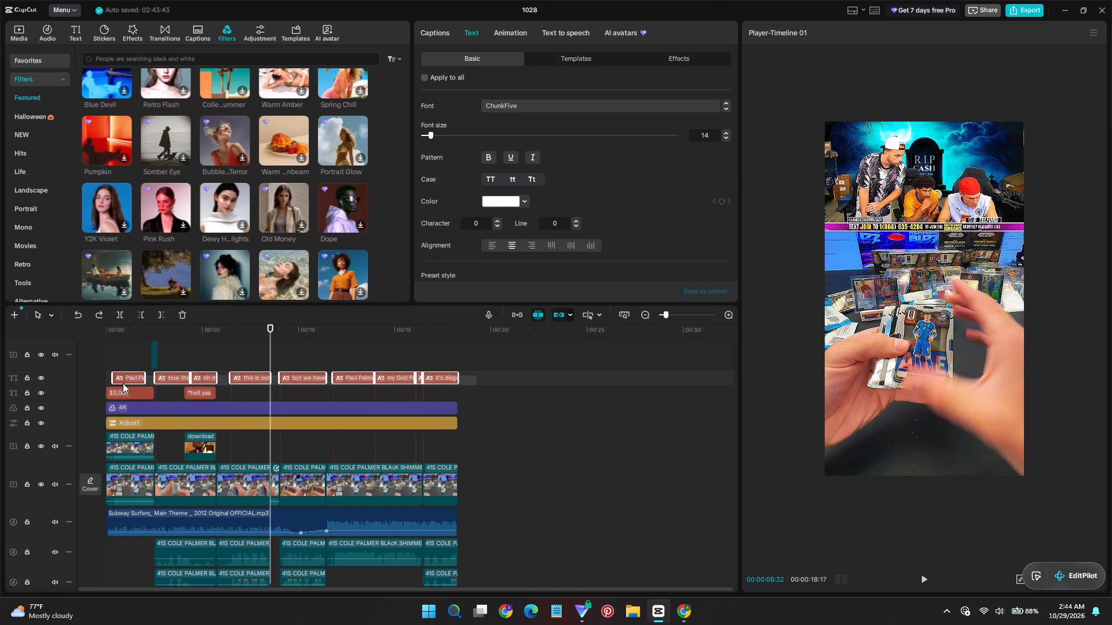
{"action": "left_click_drag", "start_coordinate": [123, 383], "coordinate": [121, 381]}
{"action": "left_click", "coordinate": [123, 392], "text": "ctrl"}
{"action": "right_click", "coordinate": [123, 392], "text": "ctrl"}
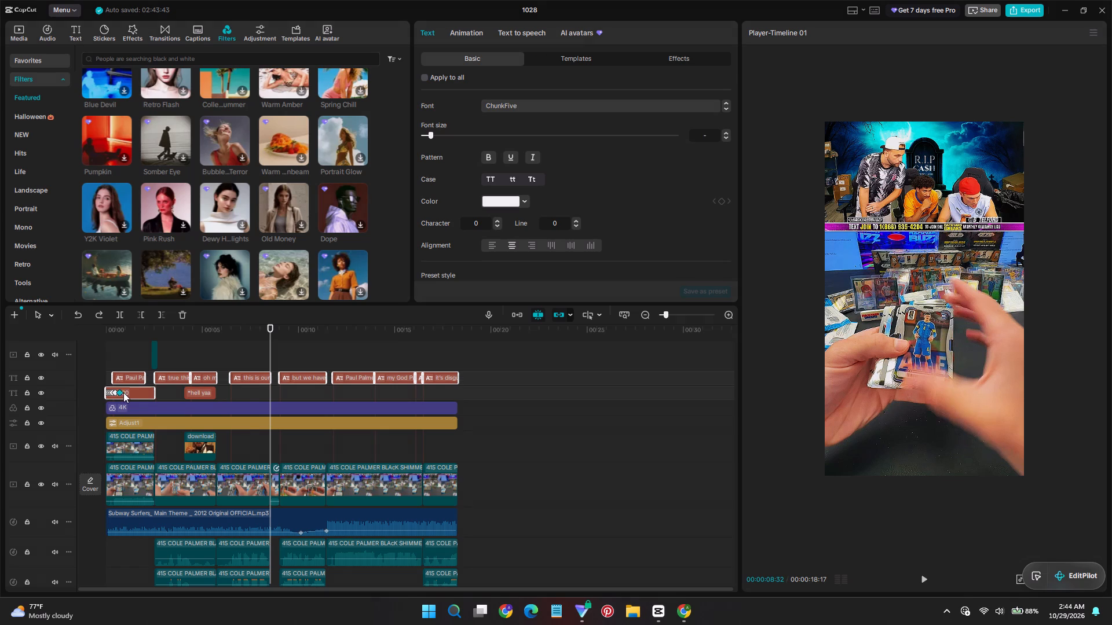
{"action": "right_click", "coordinate": [136, 373]}
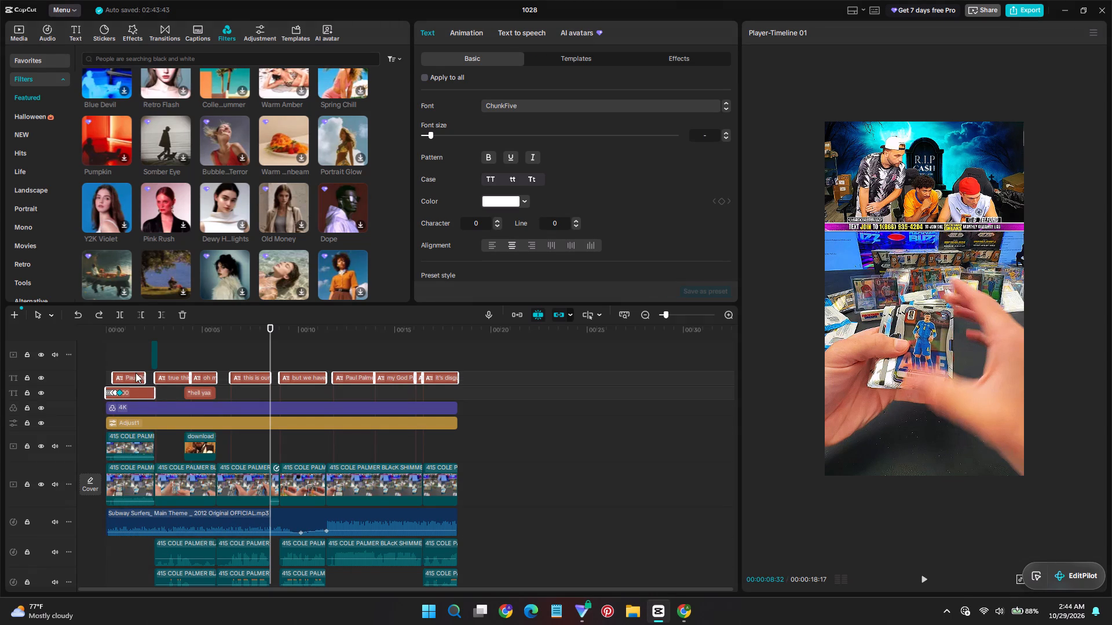
{"action": "right_click", "coordinate": [136, 376]}
{"action": "left_click", "coordinate": [207, 473]}
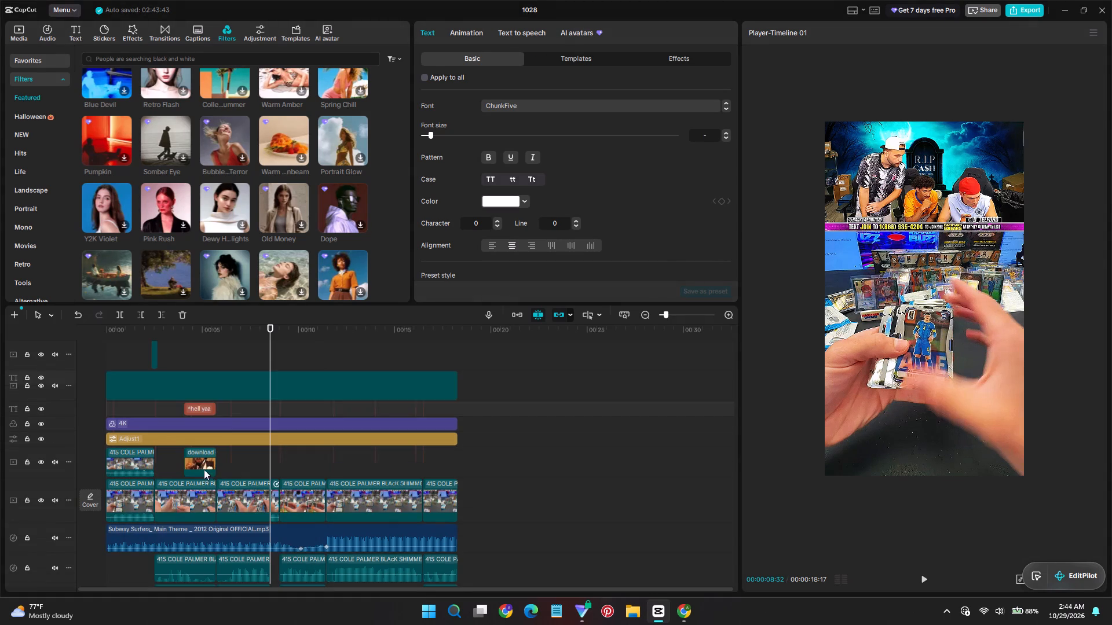
Open the new text compound clip for editing.
{"action": "double_click", "coordinate": [141, 385]}
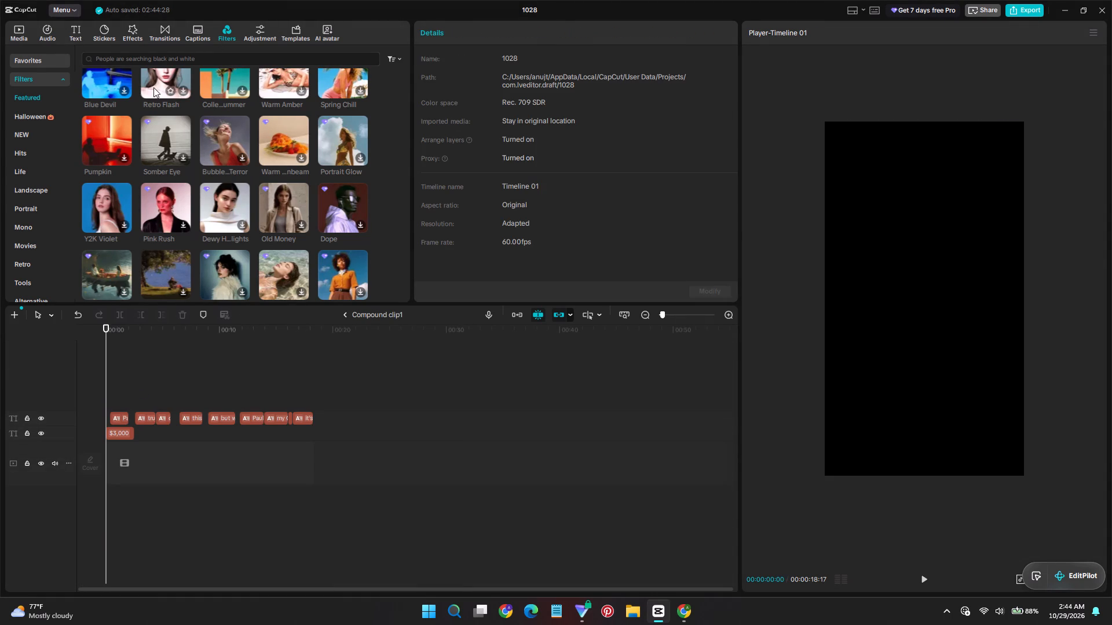
Browse the featured filters and preview Cool CCD.
{"action": "scroll", "coordinate": [179, 169], "scroll_direction": "up", "scroll_amount": 6}
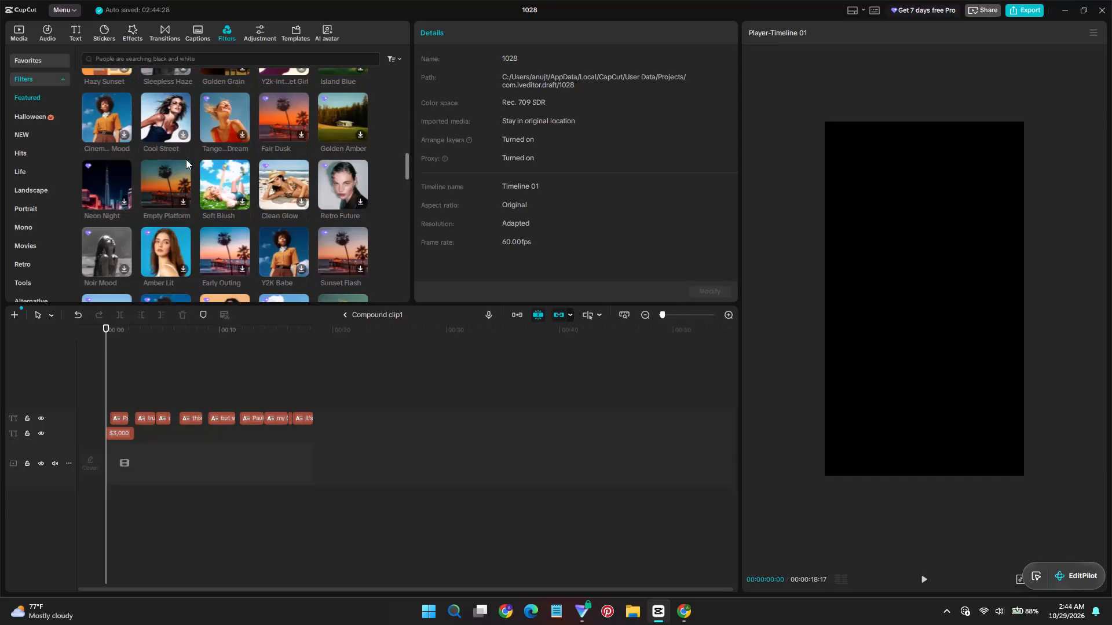
{"action": "scroll", "coordinate": [255, 197], "scroll_direction": "up", "scroll_amount": 4}
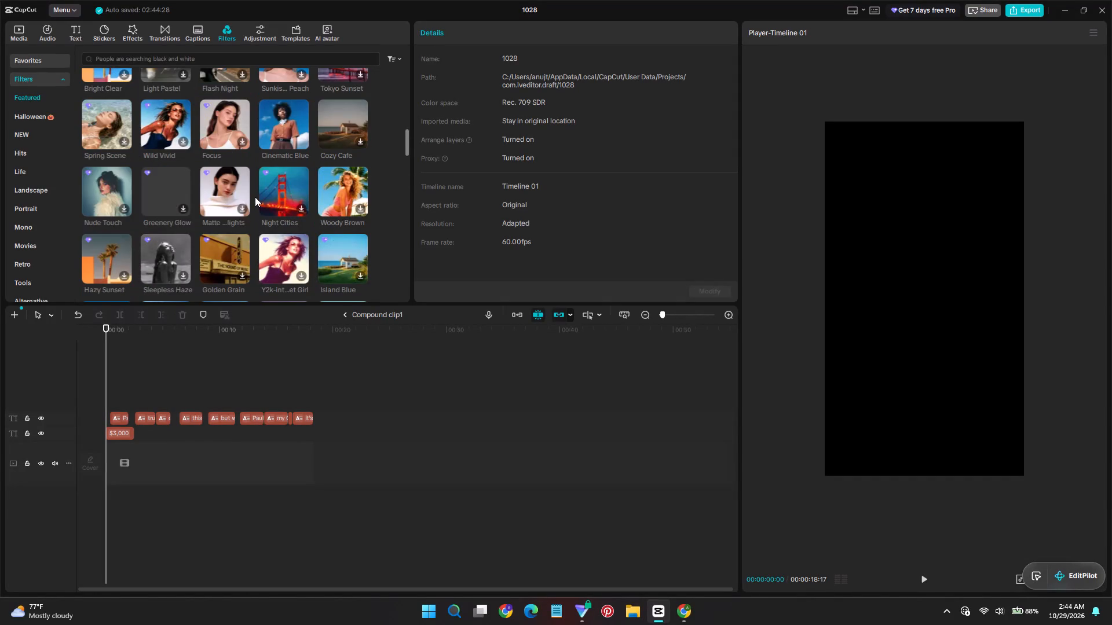
{"action": "scroll", "coordinate": [255, 197], "scroll_direction": "up", "scroll_amount": 2}
{"action": "scroll", "coordinate": [255, 197], "scroll_direction": "down", "scroll_amount": 2}
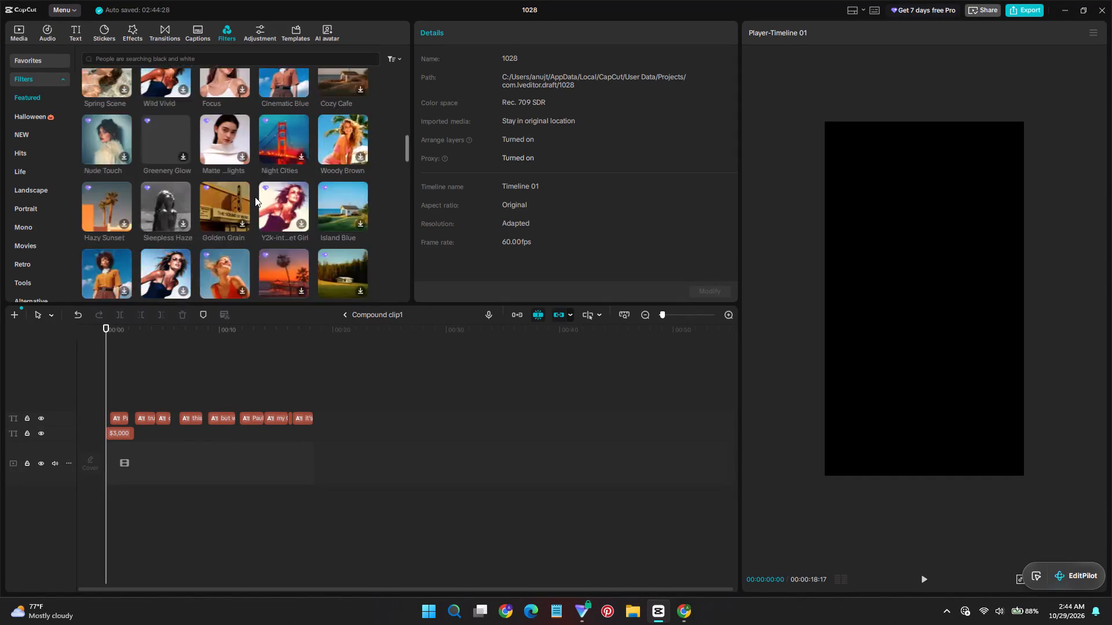
{"action": "scroll", "coordinate": [255, 197], "scroll_direction": "down", "scroll_amount": 6}
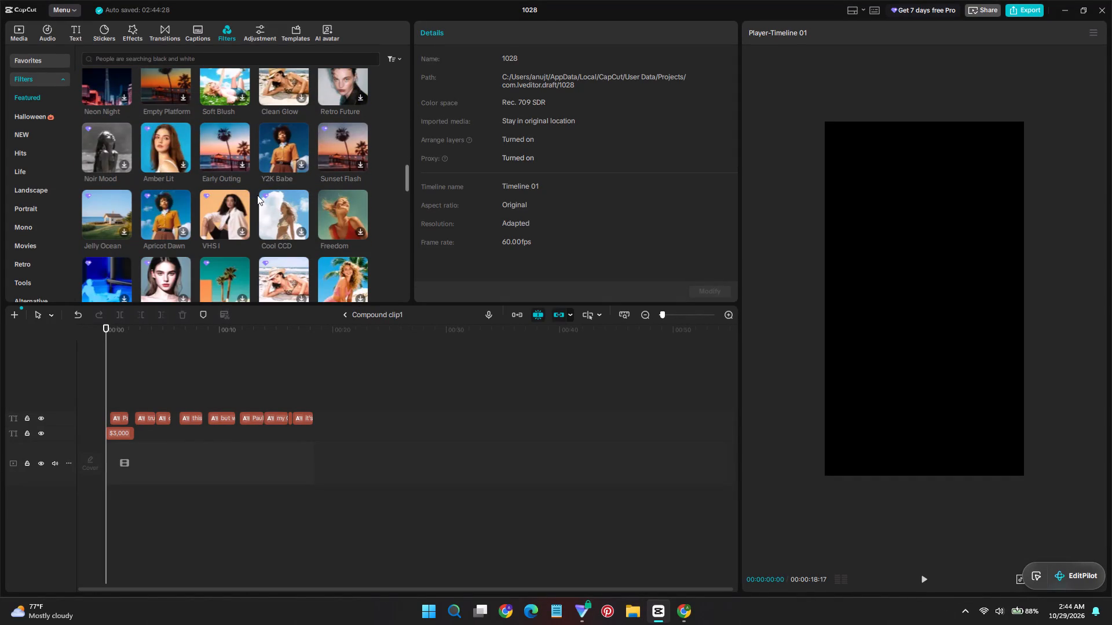
{"action": "left_click", "coordinate": [272, 200]}
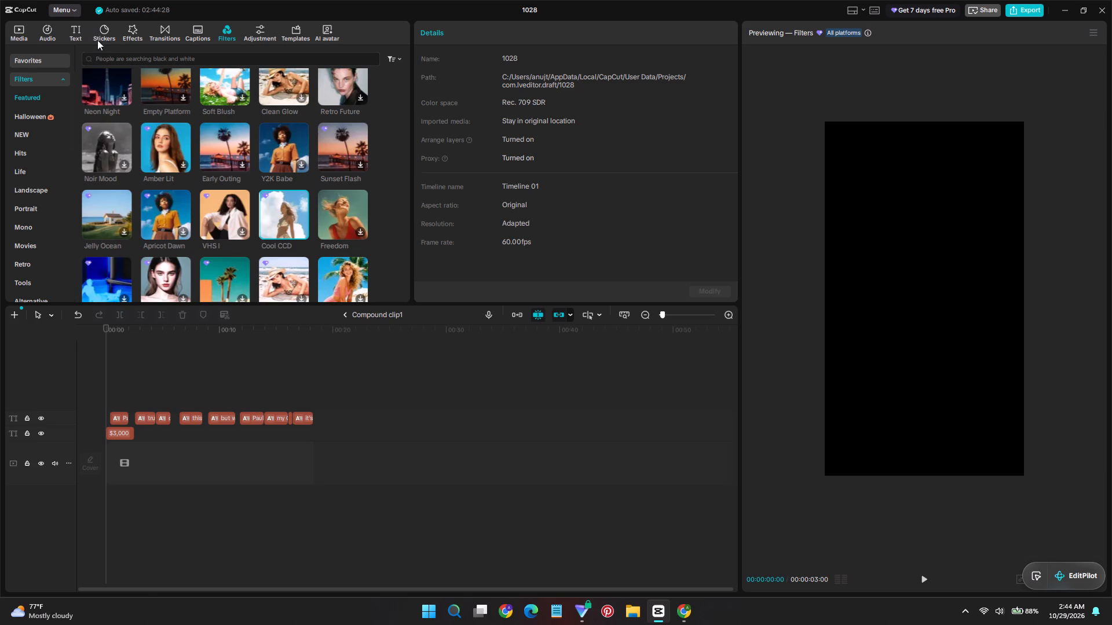
Add the Glow 2 video effect above the texts and extend it over the full length of the compound clip.
{"action": "left_click", "coordinate": [132, 31]}
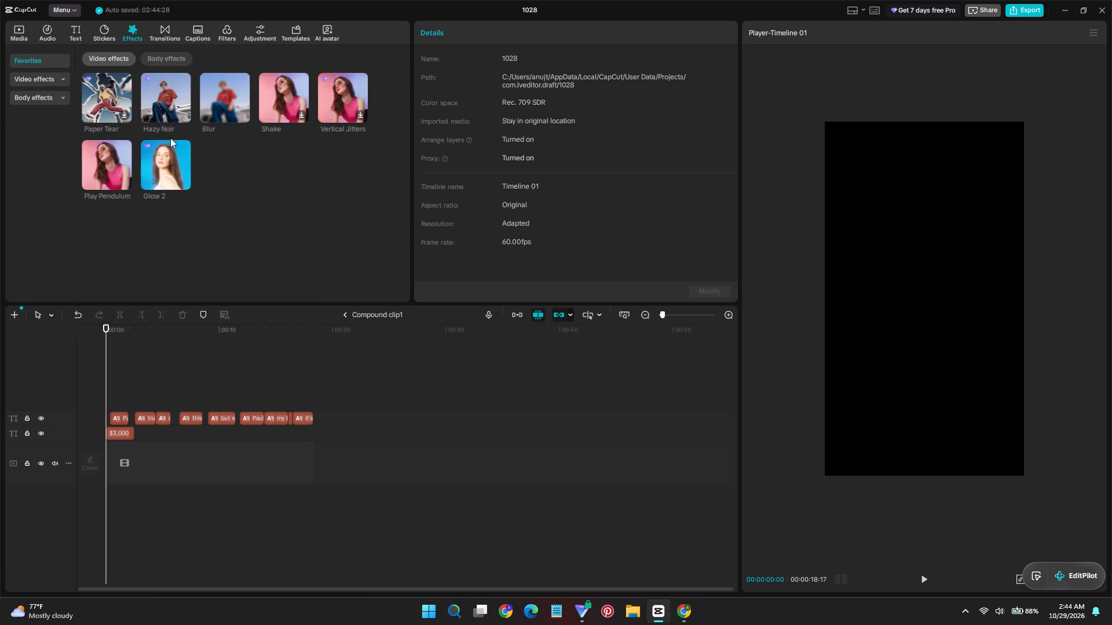
{"action": "left_click", "coordinate": [185, 186]}
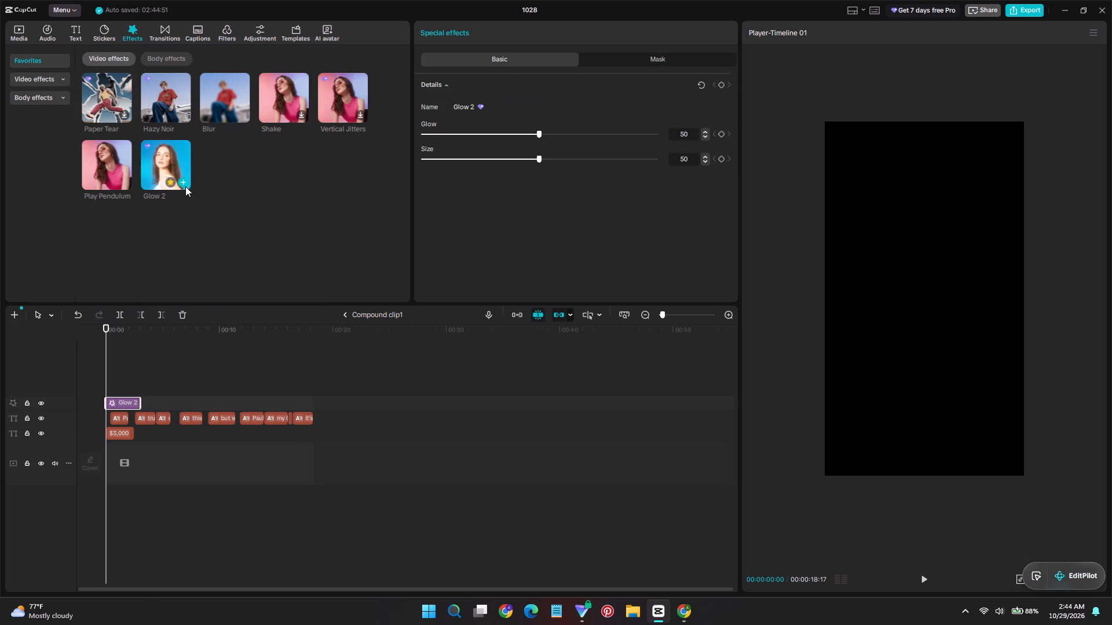
{"action": "left_click_drag", "start_coordinate": [141, 405], "coordinate": [301, 453]}
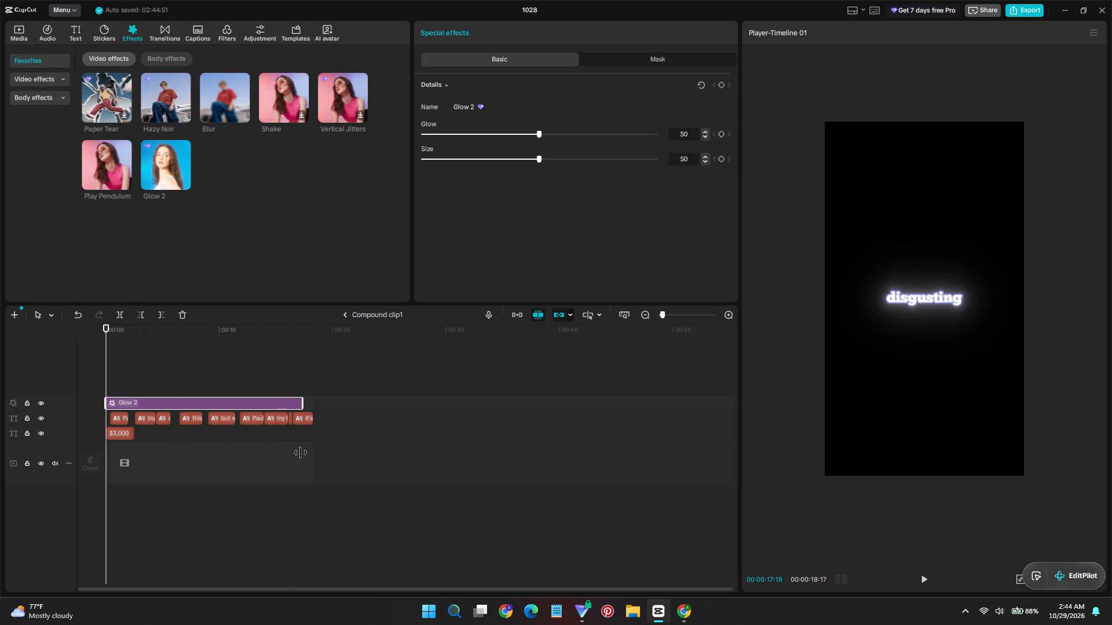
{"action": "left_click_drag", "start_coordinate": [301, 453], "coordinate": [314, 459]}
Reduce the Glow 2 effect's glow to about 17, judging it on the $3,000 text, and return to the main timeline.
{"action": "left_click_drag", "start_coordinate": [100, 322], "coordinate": [108, 324]}
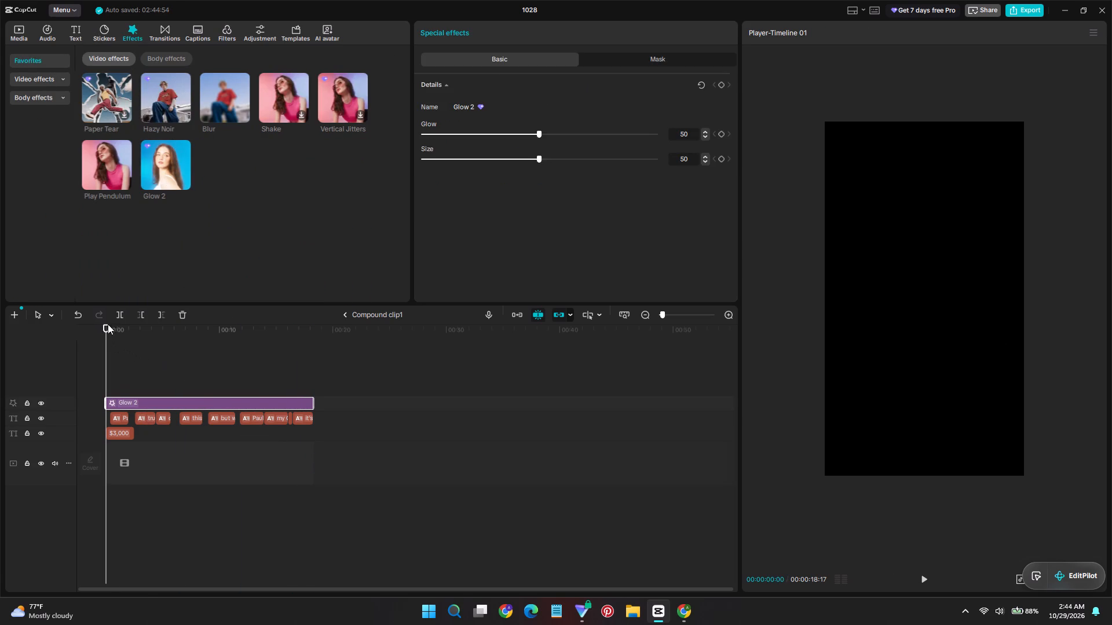
{"action": "left_click_drag", "start_coordinate": [108, 324], "coordinate": [108, 325]}
{"action": "left_click_drag", "start_coordinate": [108, 338], "coordinate": [122, 348]}
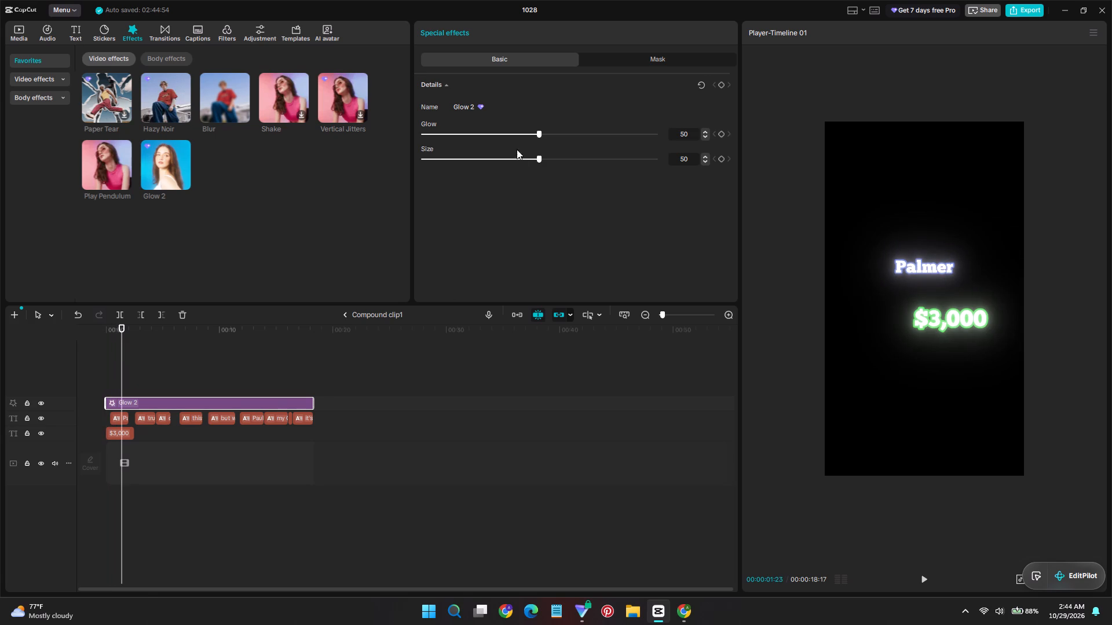
{"action": "left_click_drag", "start_coordinate": [515, 135], "coordinate": [462, 149]}
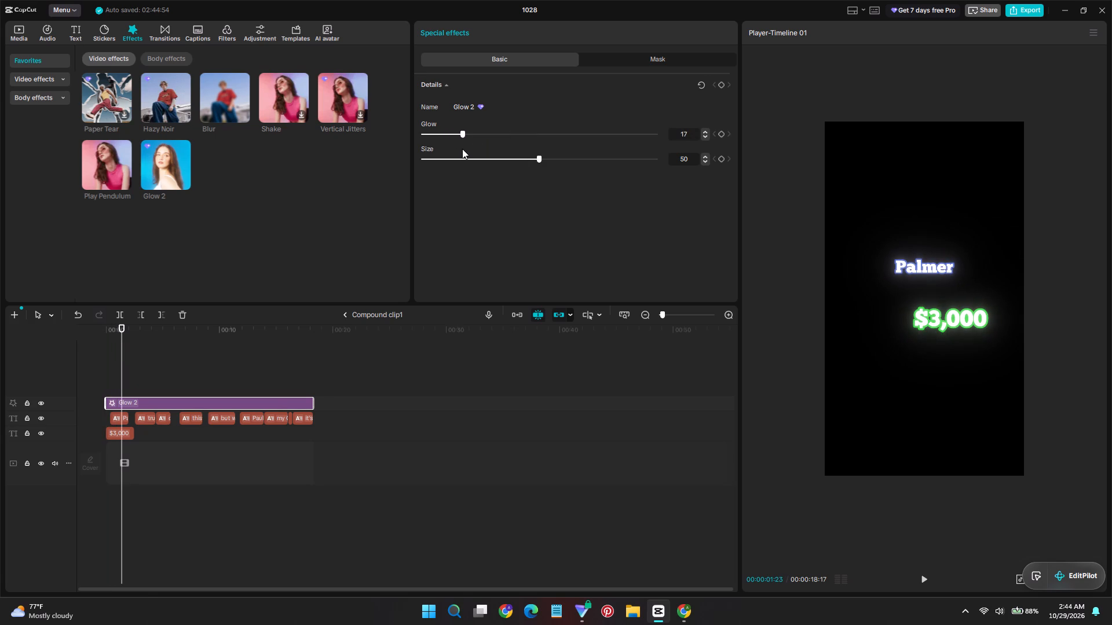
{"action": "left_click_drag", "start_coordinate": [462, 149], "coordinate": [459, 149]}
{"action": "left_click", "coordinate": [346, 315]}
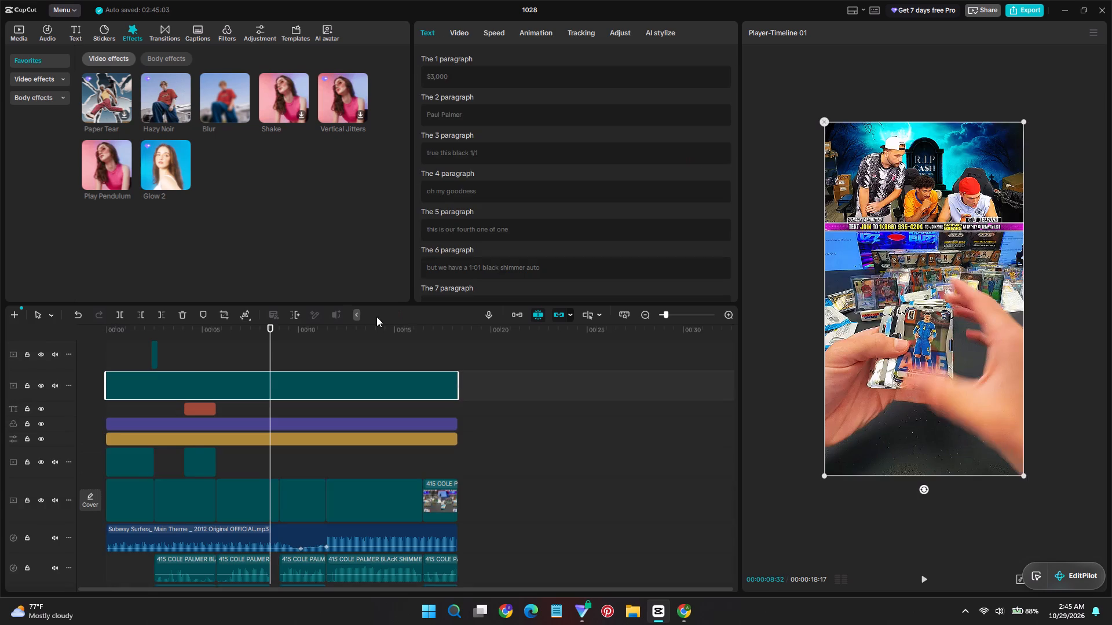
Play back the video from the start to check the glow on the captions and $3,000 text.
{"action": "left_click_drag", "start_coordinate": [148, 341], "coordinate": [87, 328]}
{"action": "left_click_drag", "start_coordinate": [111, 336], "coordinate": [68, 332]}
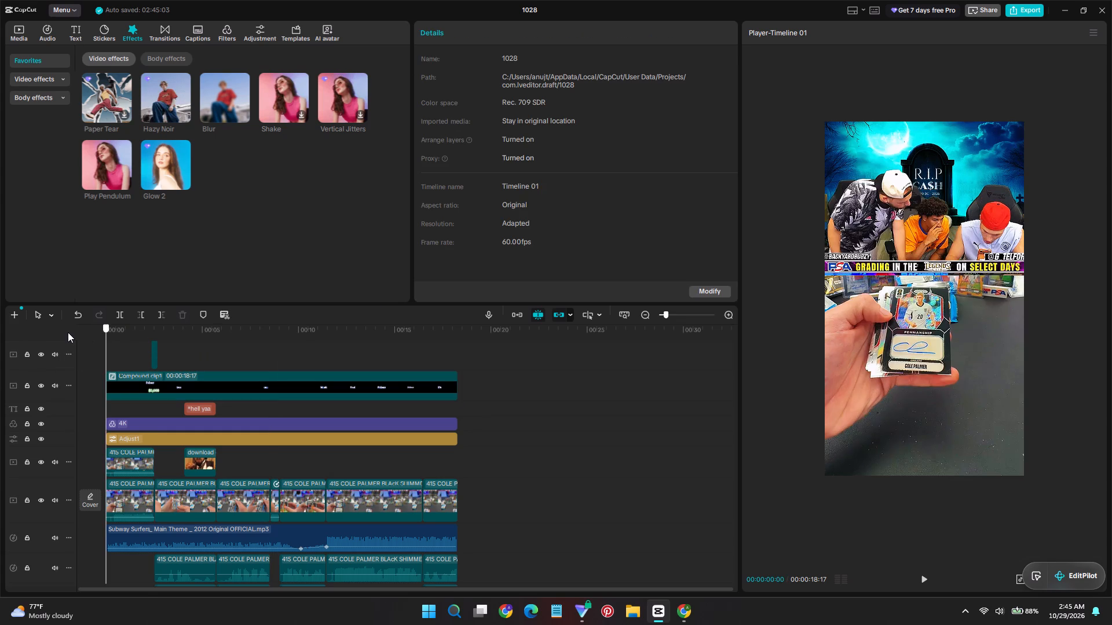
{"action": "left_click_drag", "start_coordinate": [68, 332], "coordinate": [67, 332]}
{"action": "key", "text": "space"}
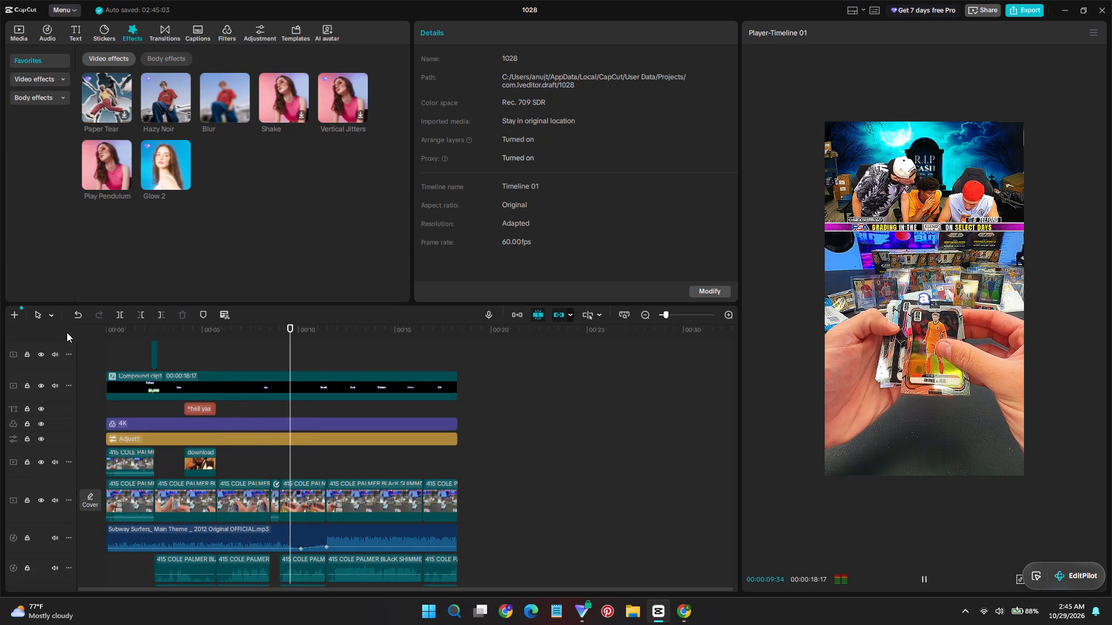
Close the browser window with the royal blue hex search and switch back to CapCut.
{"action": "left_click", "coordinate": [1068, 6]}
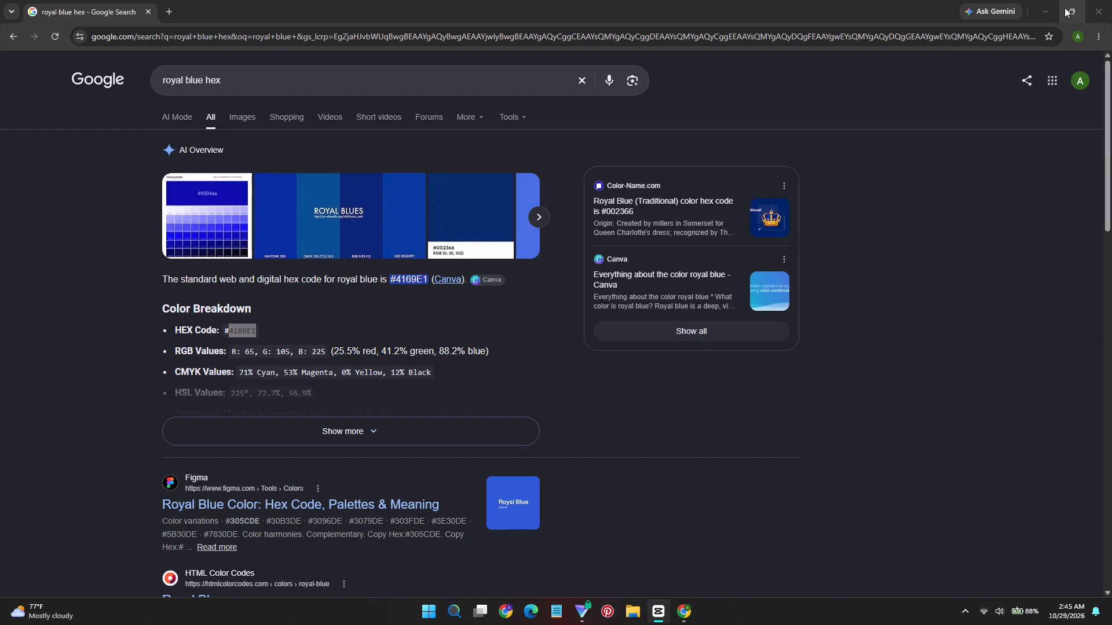
{"action": "left_click", "coordinate": [1097, 9]}
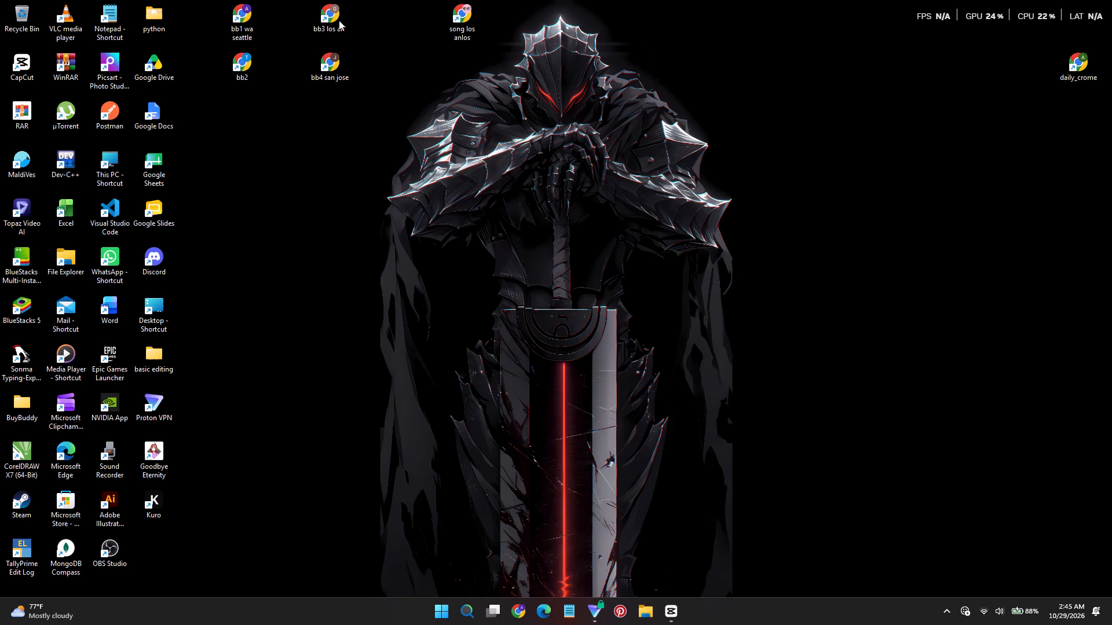
{"action": "left_click", "coordinate": [668, 613]}
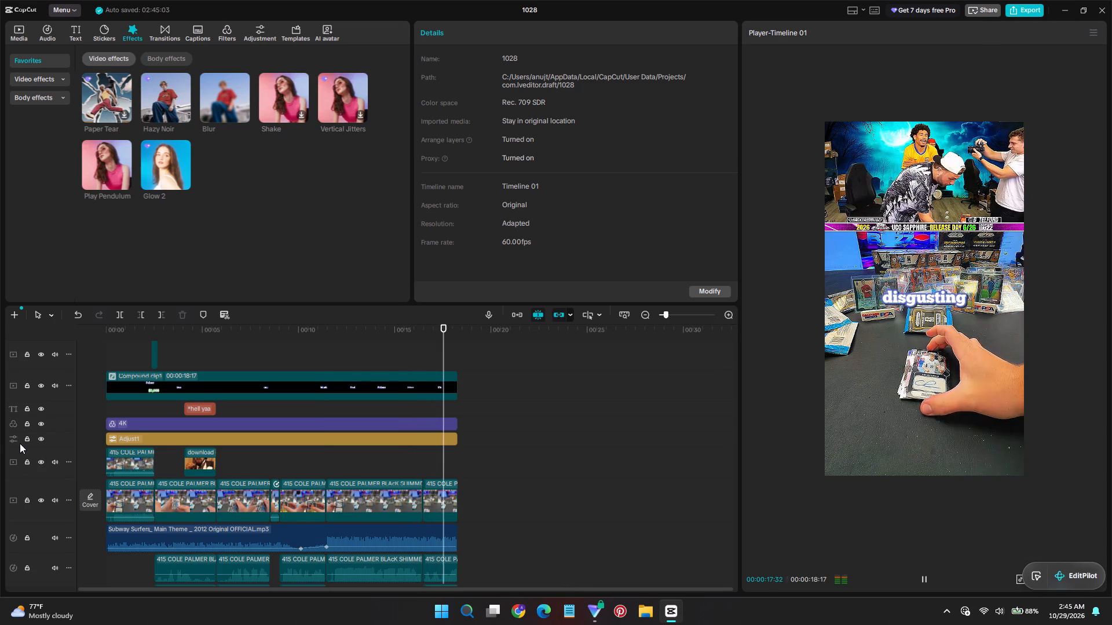
Copy the words COLE PALMER from the name of the imported source video.
{"action": "left_click_drag", "start_coordinate": [153, 328], "coordinate": [76, 333]}
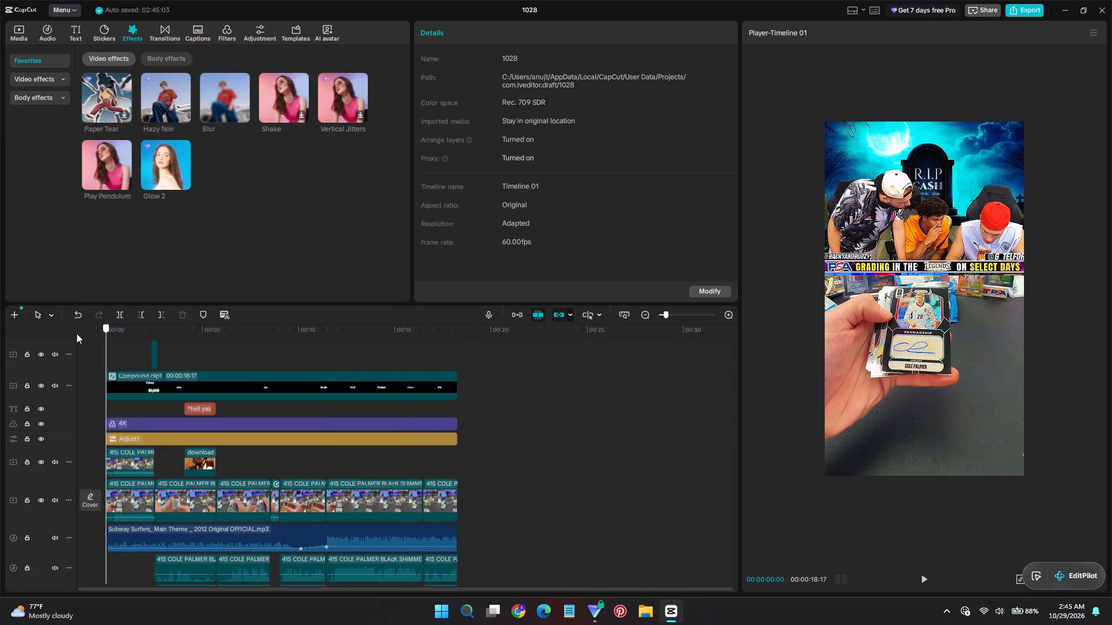
{"action": "left_click_drag", "start_coordinate": [76, 333], "coordinate": [76, 334]}
{"action": "left_click", "coordinate": [131, 391]}
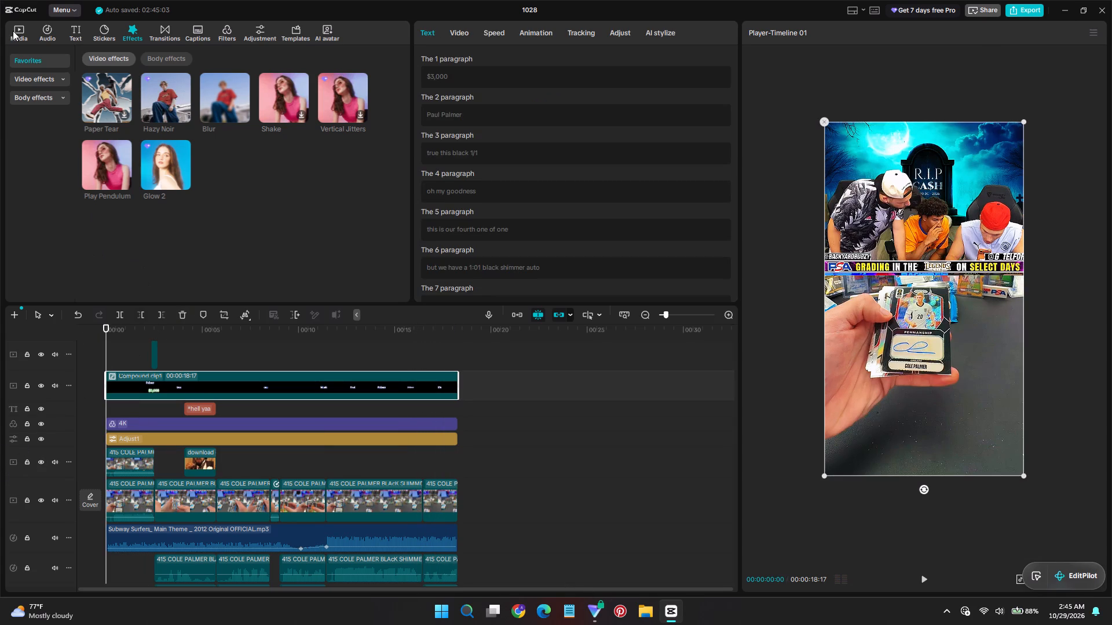
{"action": "left_click", "coordinate": [13, 31]}
{"action": "right_click", "coordinate": [204, 116]}
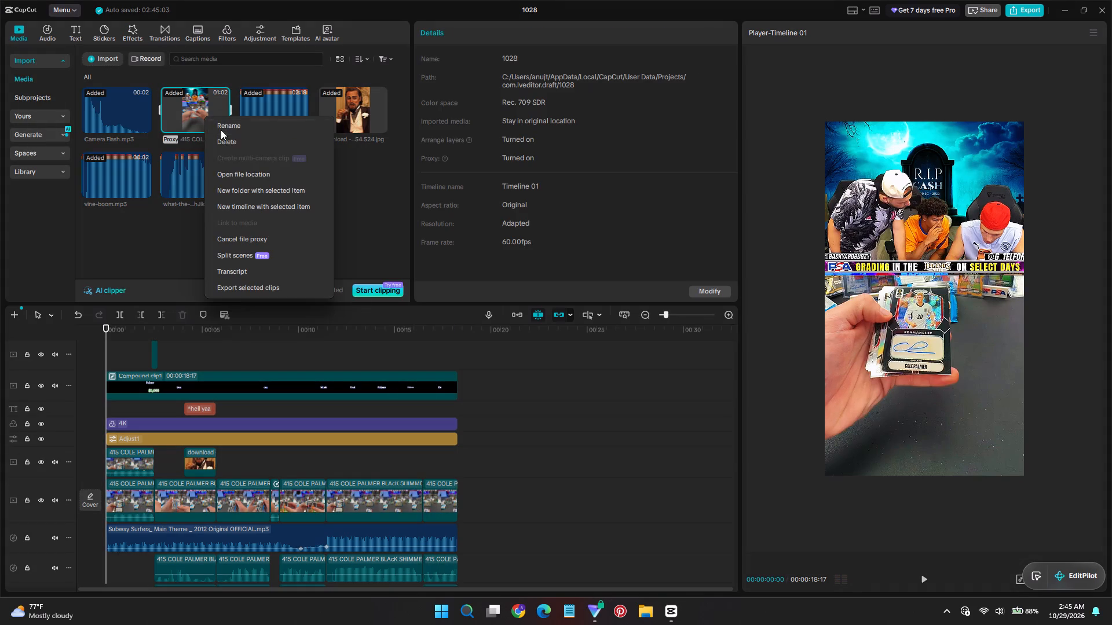
{"action": "left_click", "coordinate": [236, 127]}
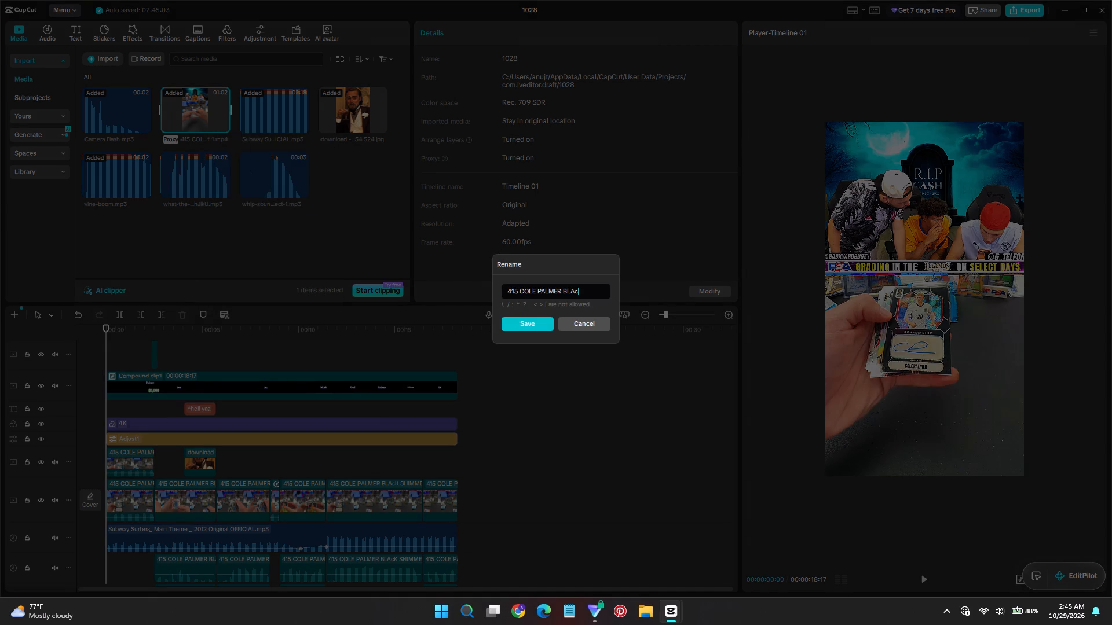
{"action": "left_click_drag", "start_coordinate": [521, 292], "coordinate": [548, 292]}
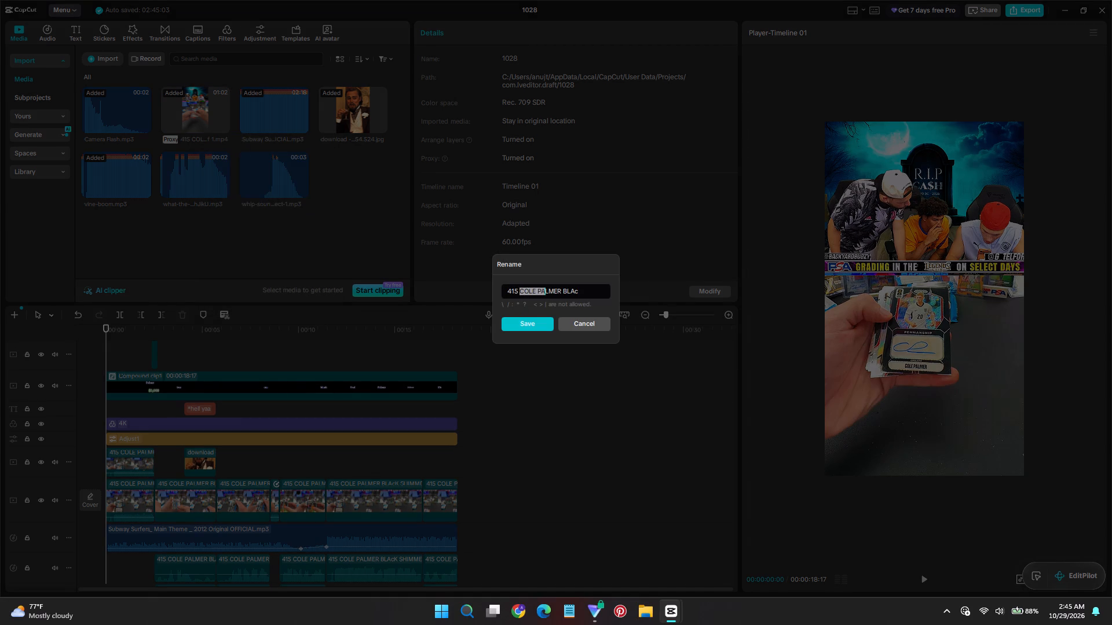
{"action": "left_click_drag", "start_coordinate": [548, 292], "coordinate": [560, 290]}
{"action": "left_click_drag", "start_coordinate": [560, 290], "coordinate": [560, 291]}
{"action": "key", "text": "ctrl+c"}
{"action": "key", "text": "ctrl+c"}
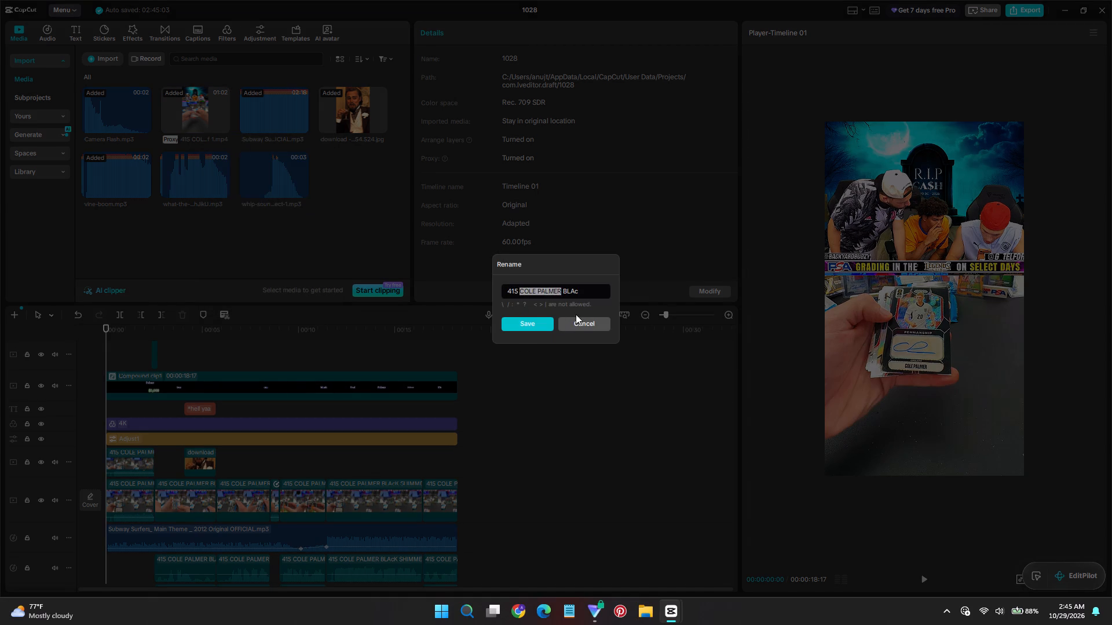
Replace the first caption's text in the compound clip with the copied name, and set all captions to title case as Cole Palmer.
{"action": "key", "text": "ctrl+c"}
{"action": "key", "text": "ctrl+c"}
{"action": "left_click", "coordinate": [580, 326]}
{"action": "double_click", "coordinate": [140, 380]}
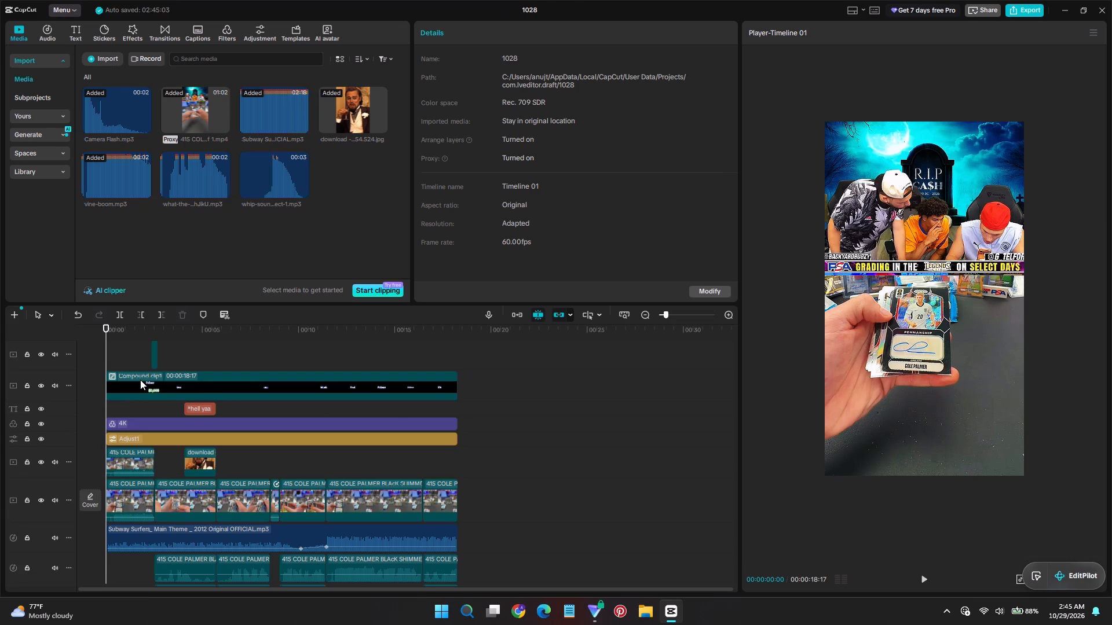
{"action": "left_click", "coordinate": [120, 419]}
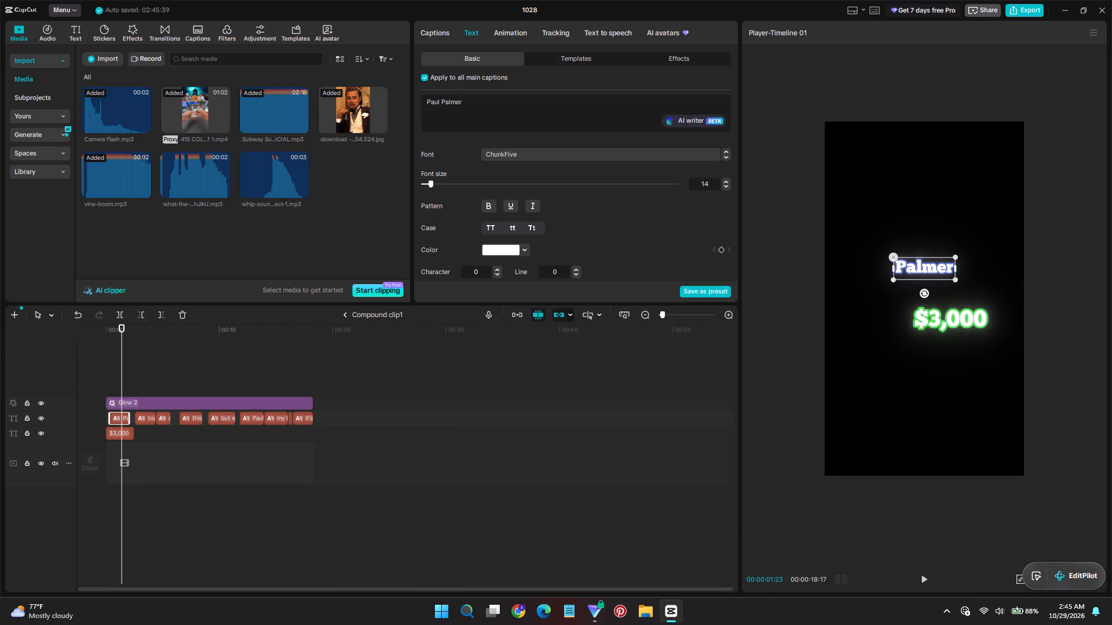
{"action": "left_click_drag", "start_coordinate": [426, 103], "coordinate": [480, 108]}
{"action": "key", "text": "ctrl+v"}
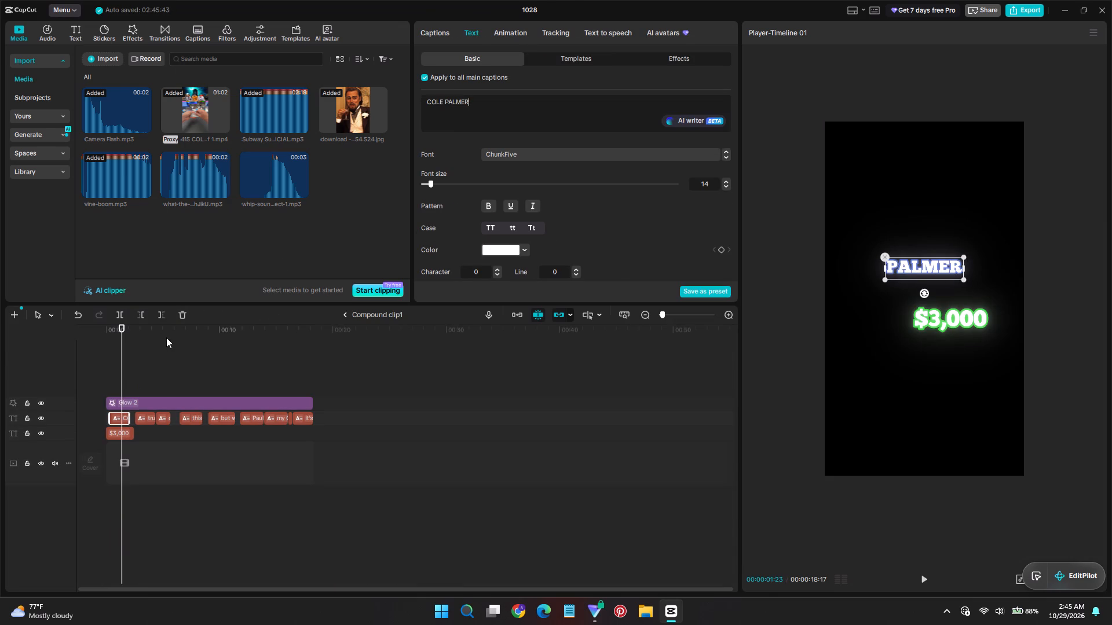
{"action": "left_click", "coordinate": [532, 227]}
Change Paul Palmer to Cole Palmer in the later caption ending in Oh, keep title case, and return to the main timeline.
{"action": "left_click", "coordinate": [107, 351]}
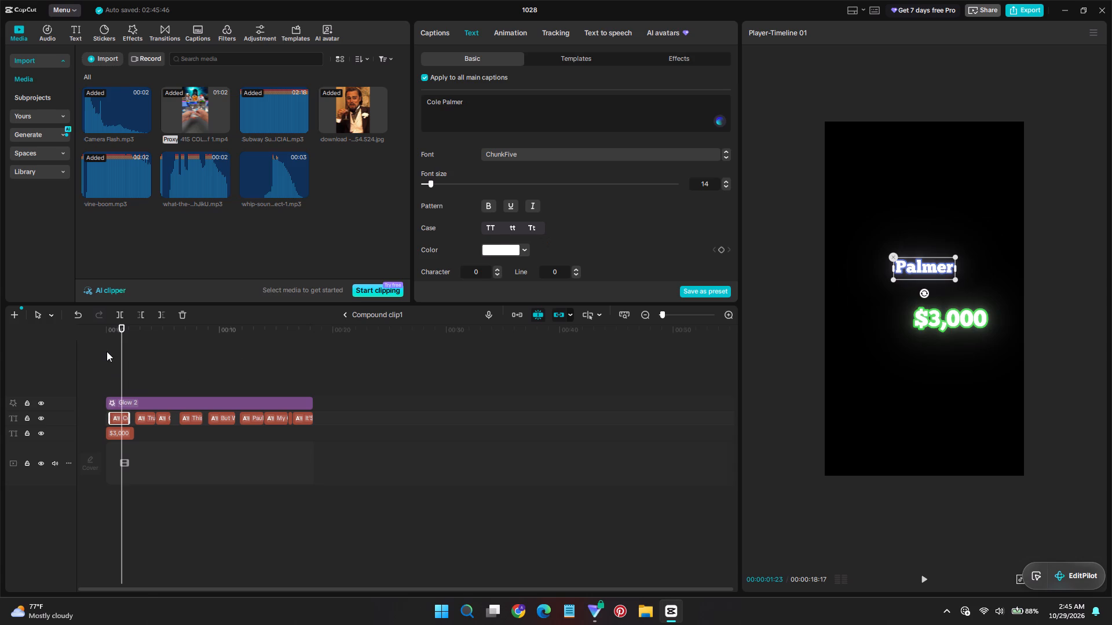
{"action": "key", "text": "space"}
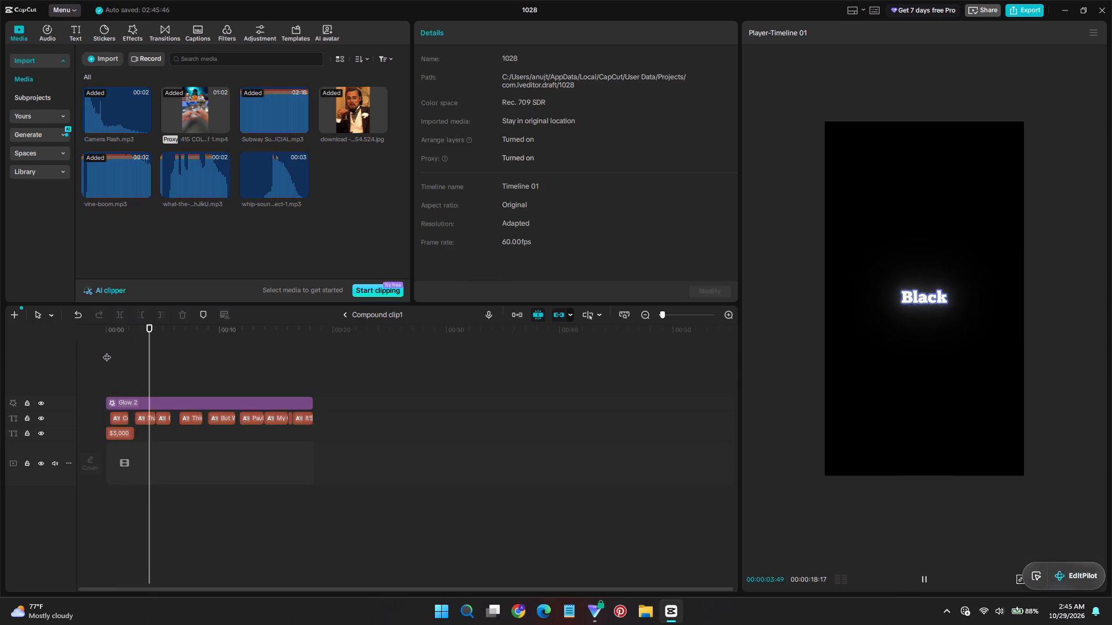
{"action": "key", "text": "space"}
{"action": "left_click", "coordinate": [340, 317]}
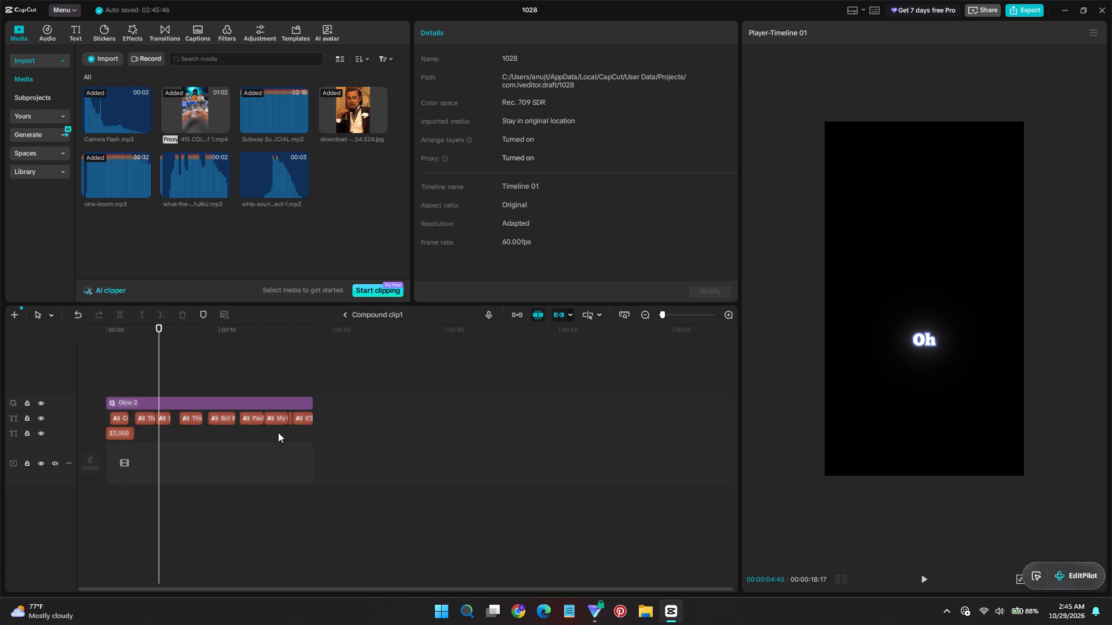
{"action": "left_click", "coordinate": [280, 421]}
{"action": "left_click", "coordinate": [254, 420]}
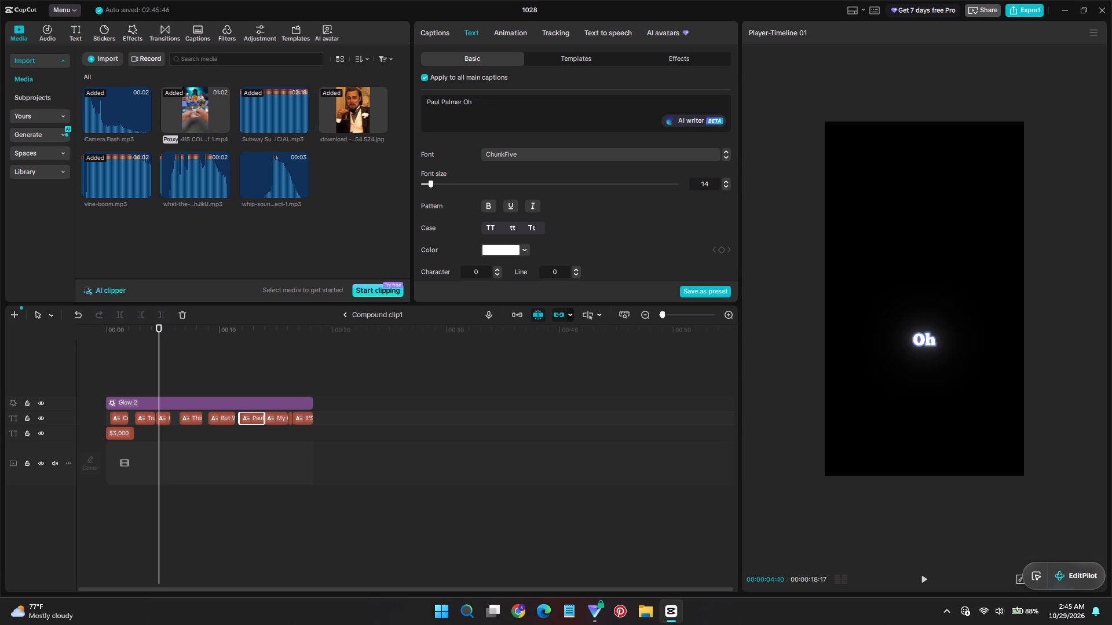
{"action": "left_click_drag", "start_coordinate": [428, 104], "coordinate": [462, 104]}
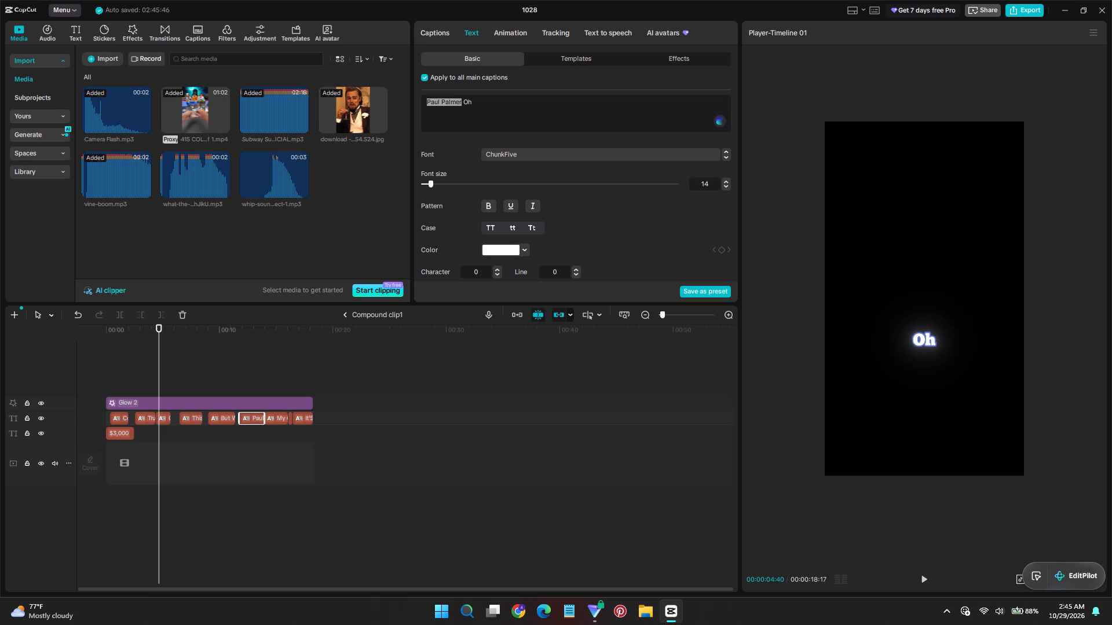
{"action": "key", "text": "ctrl+space"}
{"action": "key", "text": "ctrl+v"}
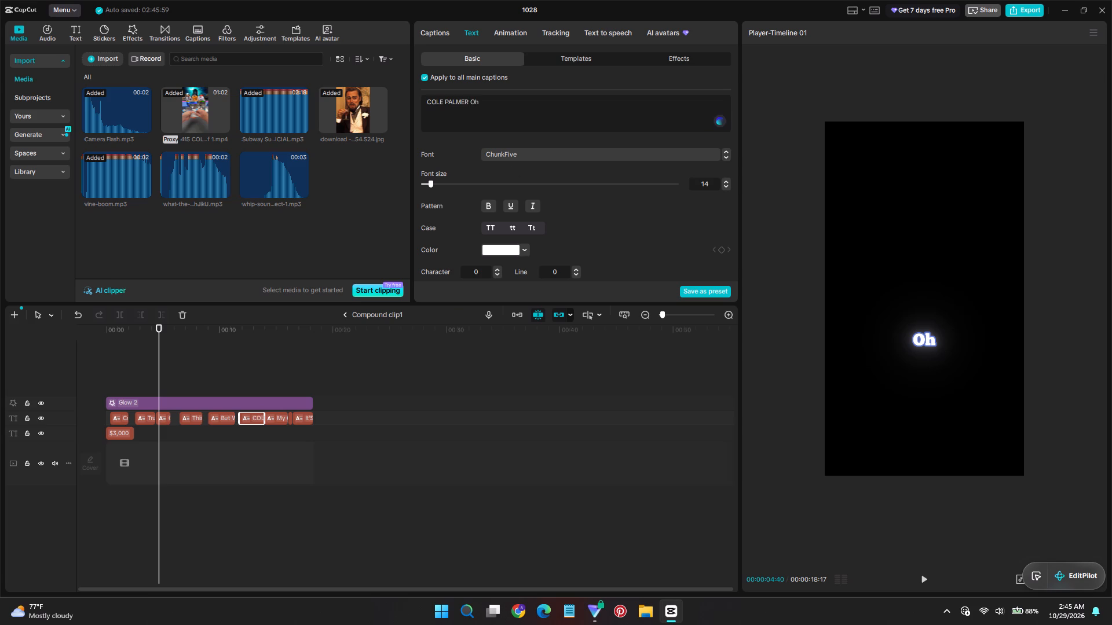
{"action": "left_click", "coordinate": [537, 230]}
{"action": "left_click", "coordinate": [347, 317]}
Play back the full video and scrub around the 10-second mark to check the corrected captions and cuts.
{"action": "key", "text": "space"}
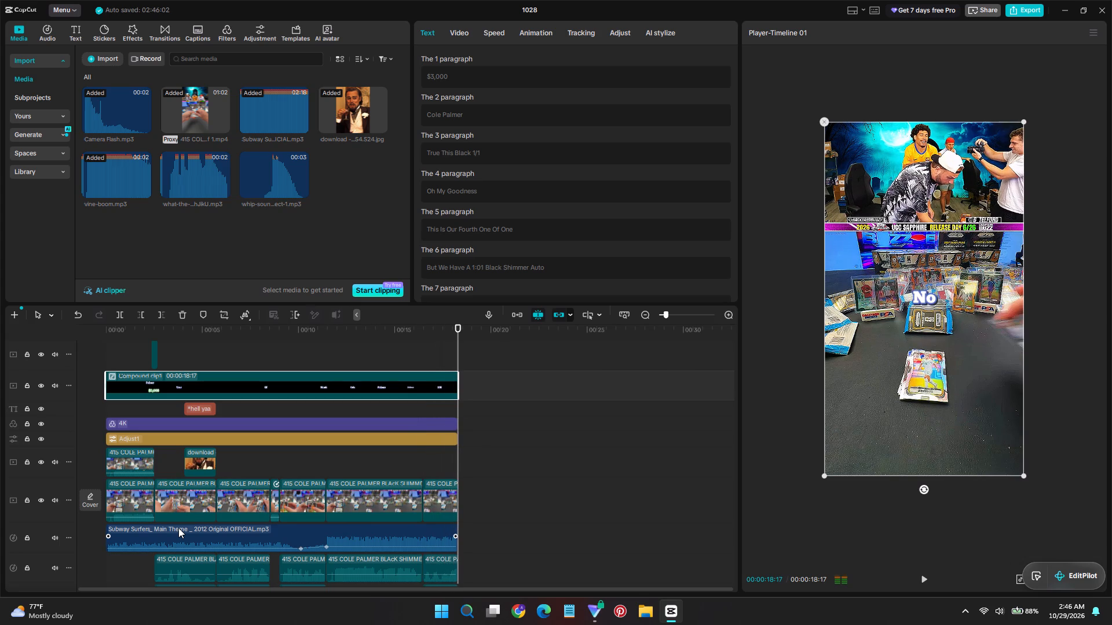
{"action": "left_click", "coordinate": [324, 350]}
{"action": "key", "text": "space"}
{"action": "left_click", "coordinate": [324, 350]}
{"action": "left_click", "coordinate": [297, 347]}
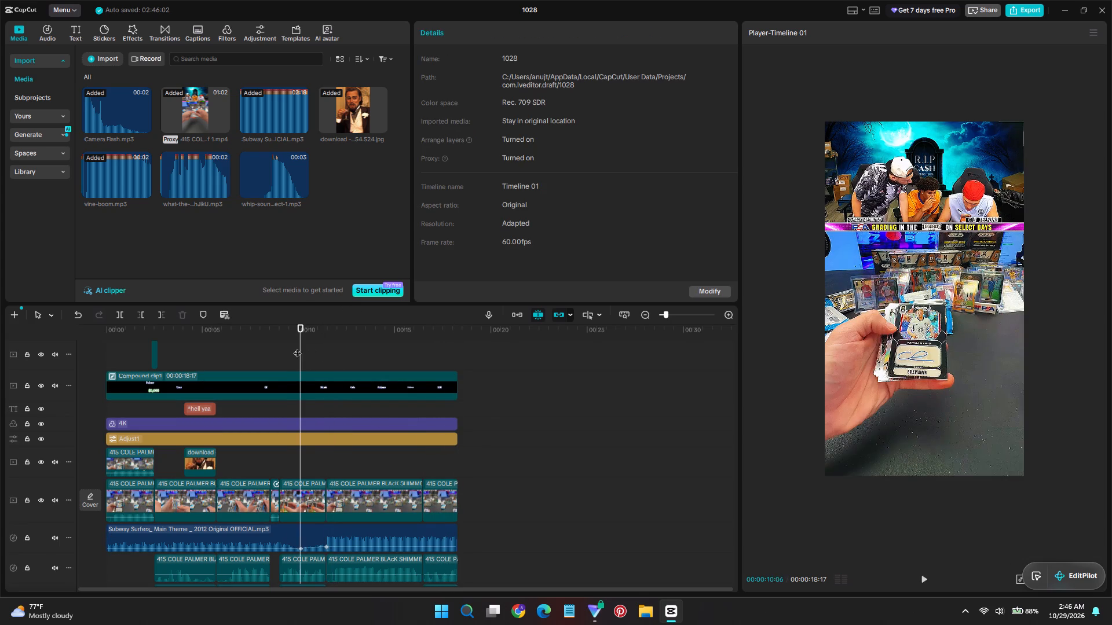
{"action": "key", "text": "space"}
{"action": "left_click", "coordinate": [297, 347]}
{"action": "left_click_drag", "start_coordinate": [297, 347], "coordinate": [308, 351]}
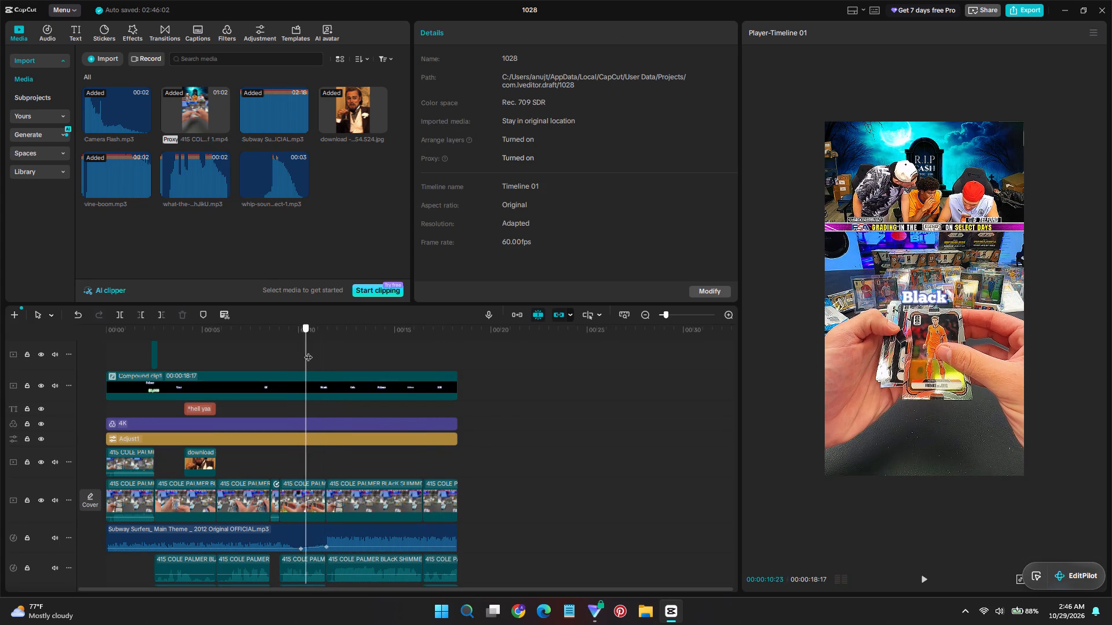
{"action": "left_click_drag", "start_coordinate": [308, 351], "coordinate": [315, 354]}
Duplicate the last two main-track clips onto the overlay track directly above their originals.
{"action": "left_click", "coordinate": [342, 480]}
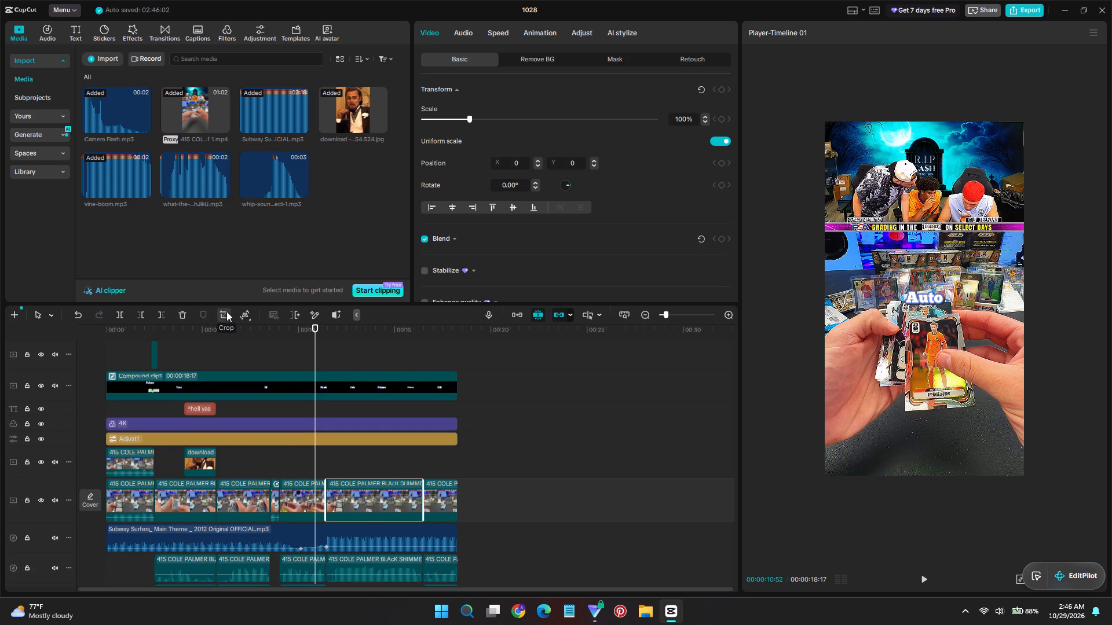
{"action": "left_click_drag", "start_coordinate": [381, 465], "coordinate": [426, 497]}
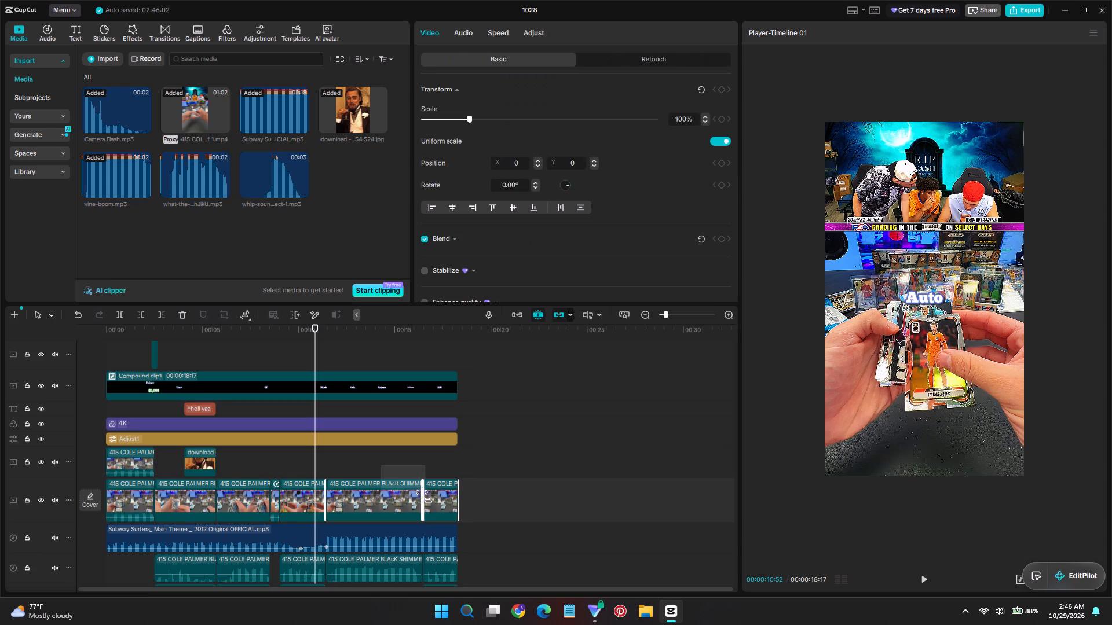
{"action": "left_click_drag", "start_coordinate": [426, 497], "coordinate": [426, 497]}
{"action": "key", "text": "ctrl+c"}
{"action": "key", "text": "ctrl+v"}
{"action": "left_click_drag", "start_coordinate": [349, 453], "coordinate": [364, 457]}
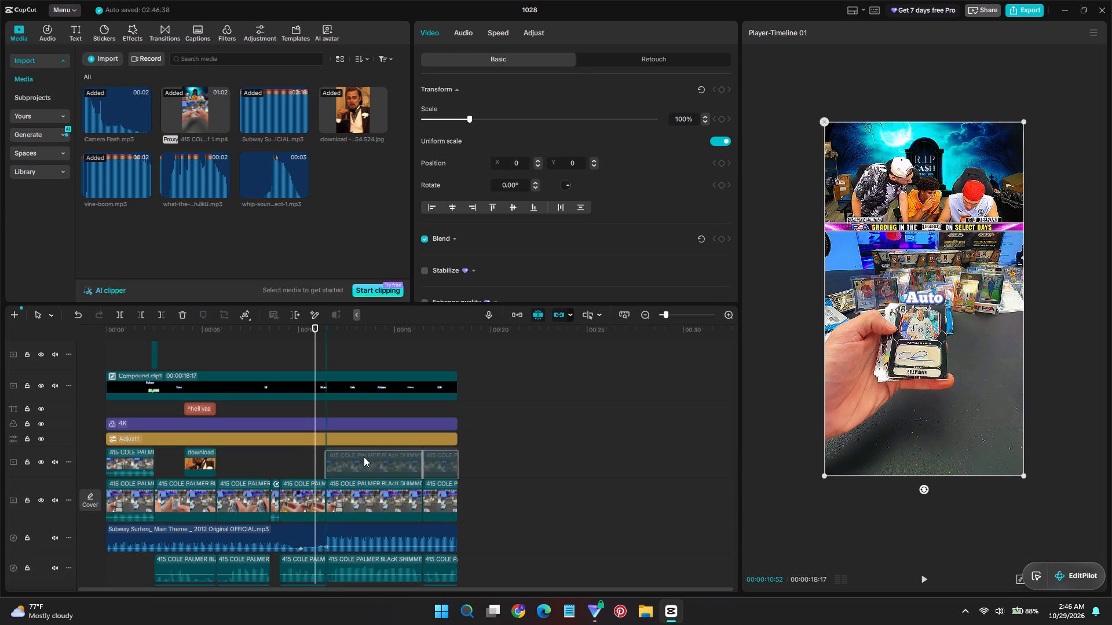
{"action": "left_click_drag", "start_coordinate": [364, 457], "coordinate": [361, 457]}
Crop the longer duplicated clip to 16:9, keeping the streamers' camera view at the top of the frame.
{"action": "left_click", "coordinate": [361, 457]}
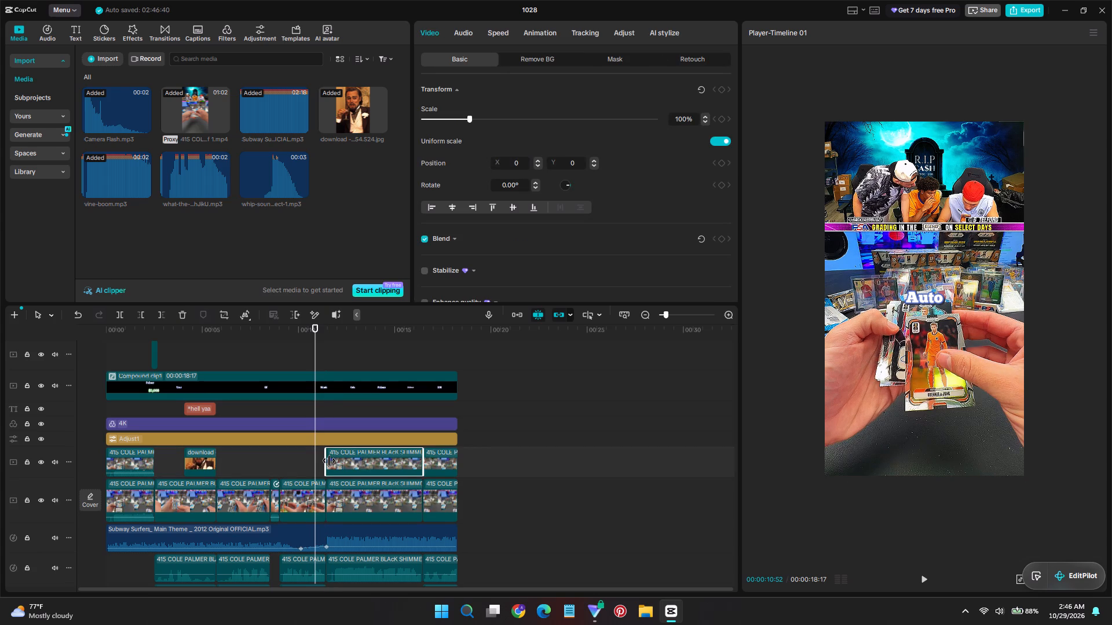
{"action": "left_click", "coordinate": [228, 316]}
{"action": "left_click", "coordinate": [535, 470]}
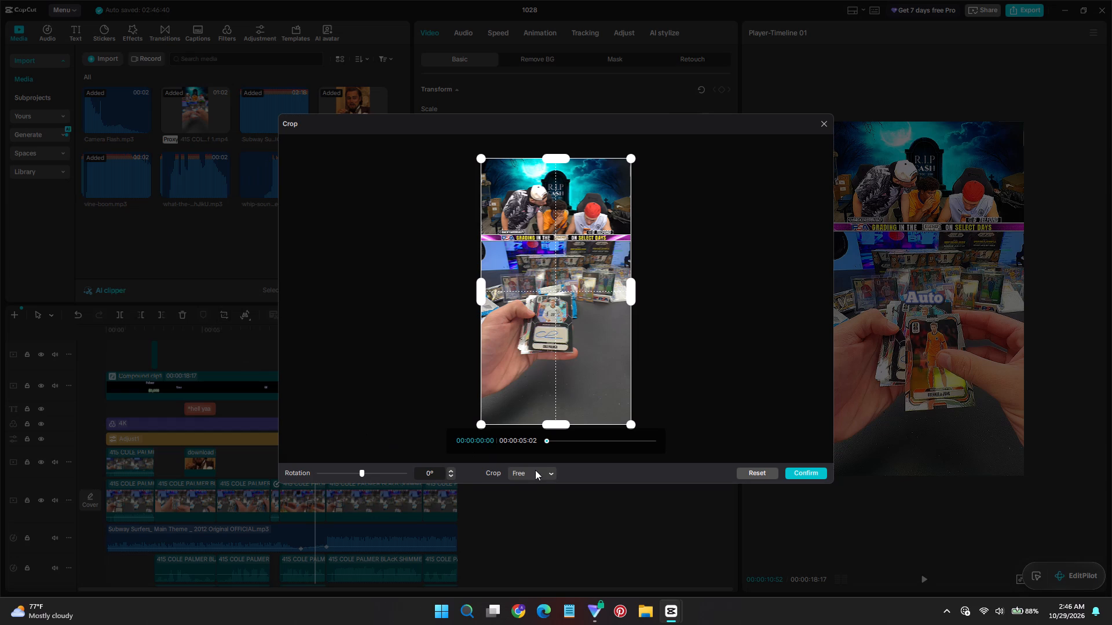
{"action": "left_click", "coordinate": [537, 436]}
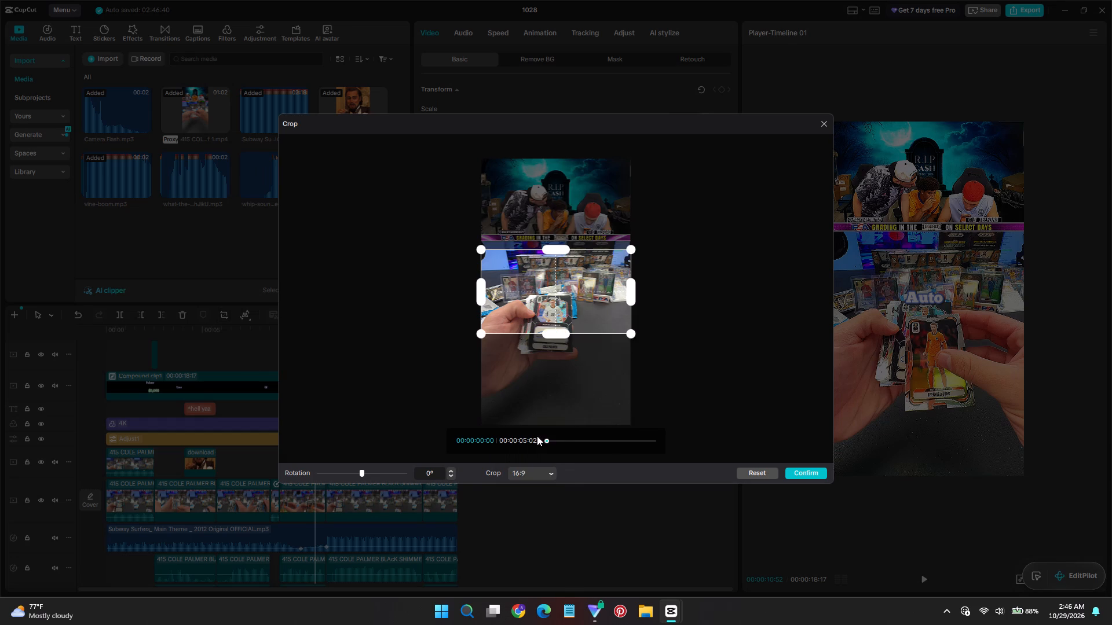
{"action": "left_click_drag", "start_coordinate": [542, 273], "coordinate": [554, 167]}
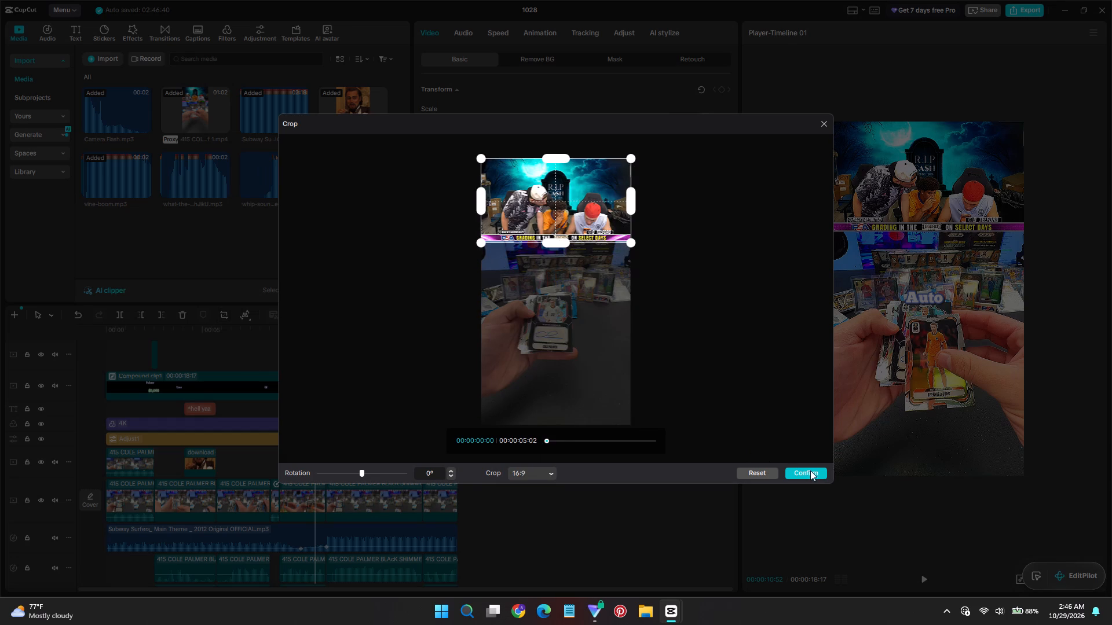
{"action": "left_click", "coordinate": [810, 470]}
Crop the final short duplicated clip to 16:9, framing only the streamers' camera view at the top.
{"action": "left_click", "coordinate": [446, 468]}
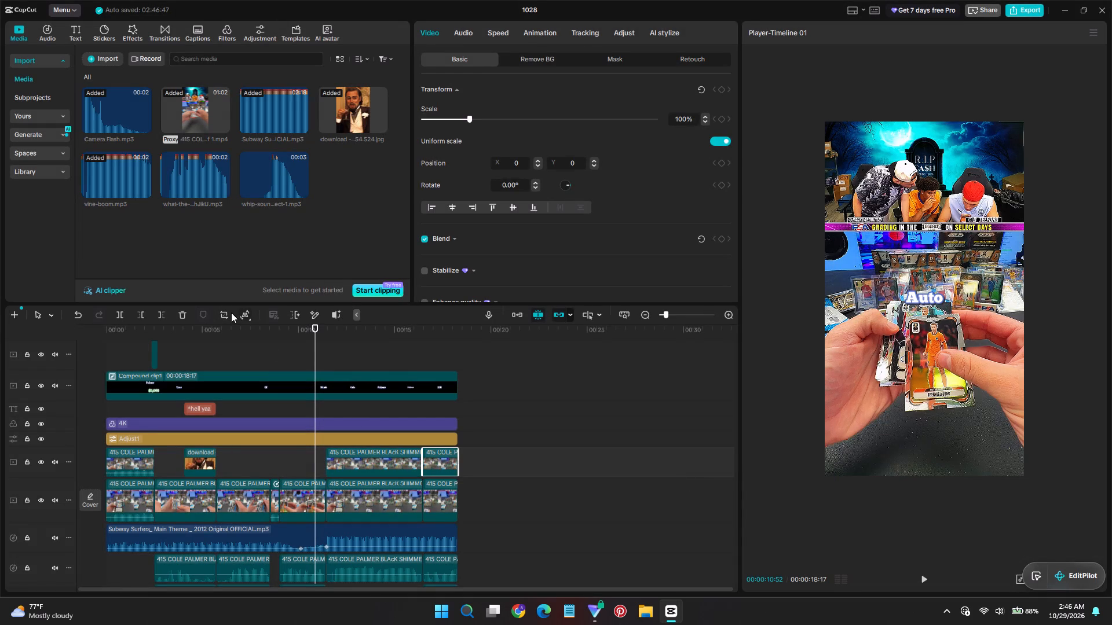
{"action": "left_click", "coordinate": [231, 312]}
{"action": "left_click", "coordinate": [217, 317]}
{"action": "left_click", "coordinate": [221, 318]}
{"action": "left_click", "coordinate": [550, 466]}
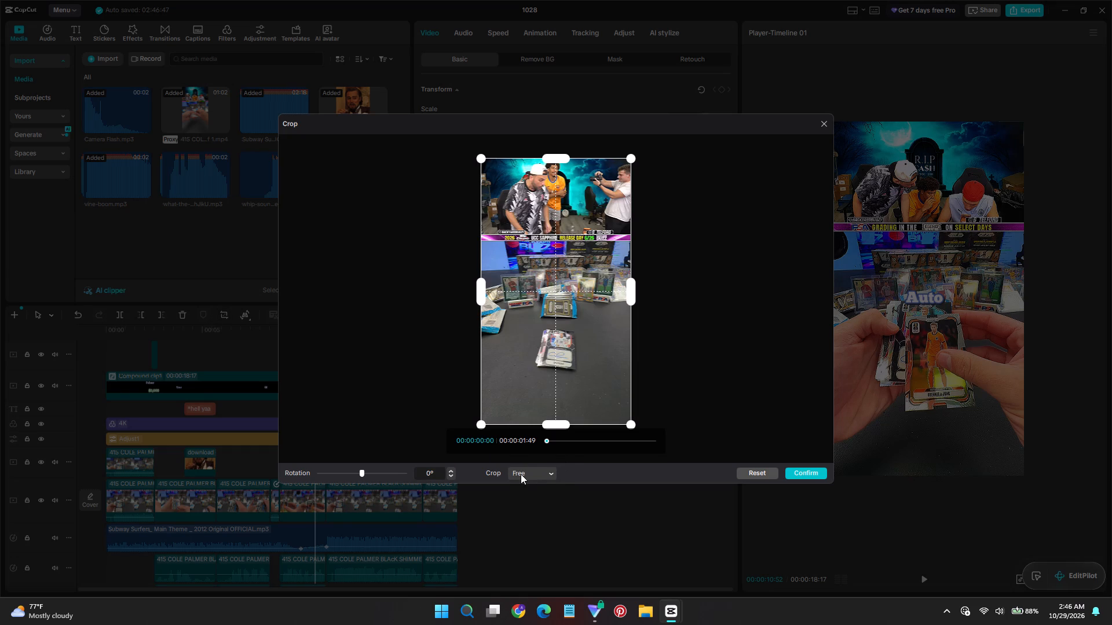
{"action": "left_click", "coordinate": [521, 474]}
{"action": "left_click_drag", "start_coordinate": [542, 431], "coordinate": [539, 421]}
{"action": "left_click_drag", "start_coordinate": [518, 289], "coordinate": [541, 153]}
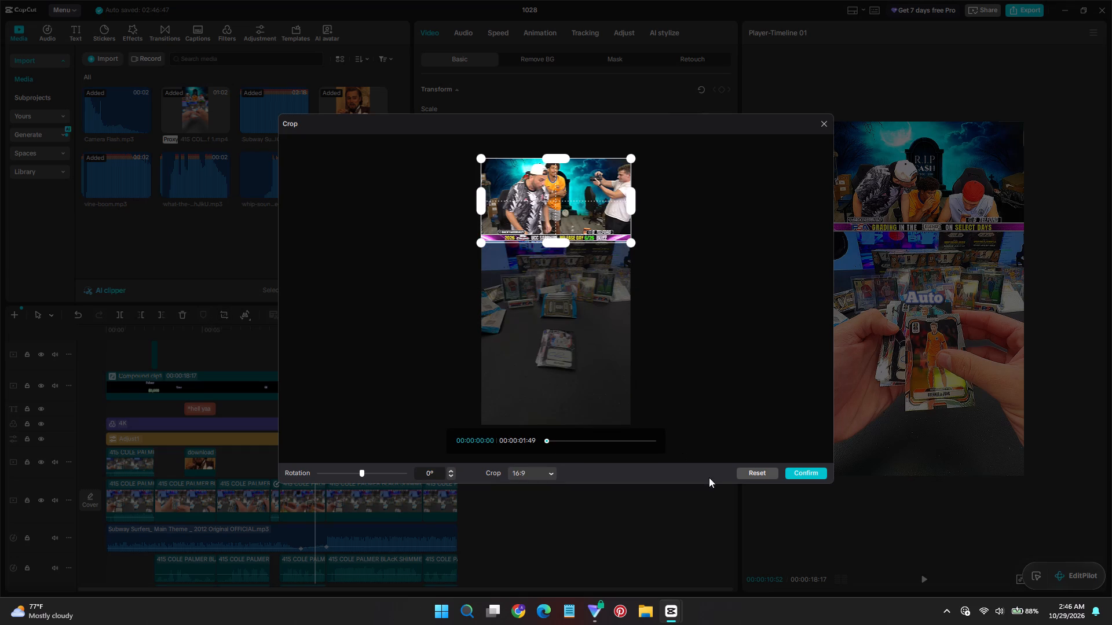
{"action": "left_click", "coordinate": [811, 473]}
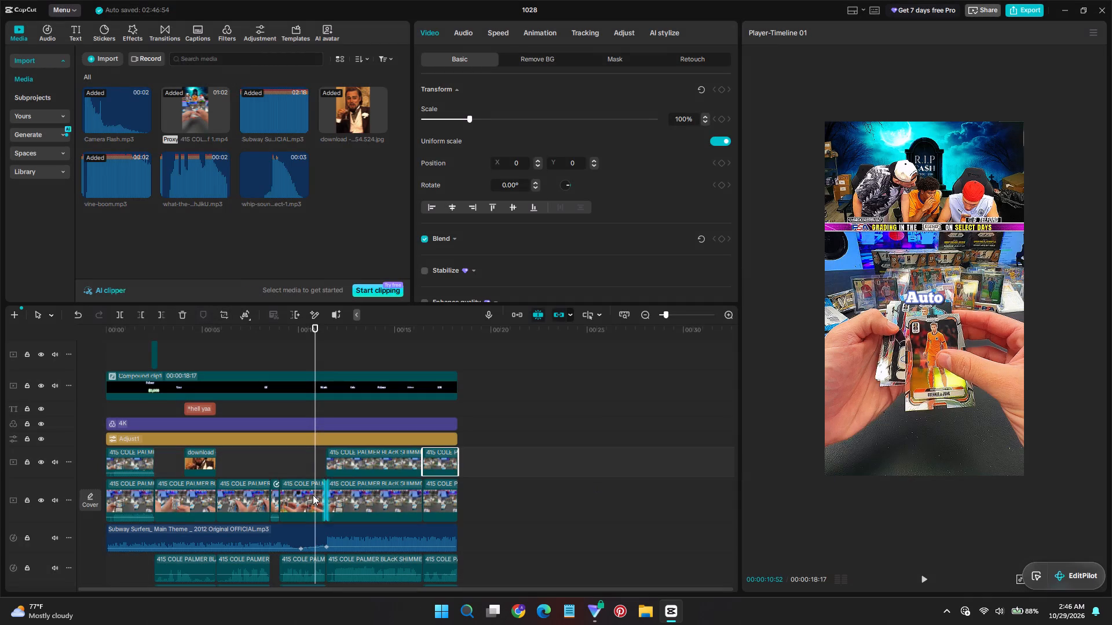
Move the main-track clip before the duplicates onto its own overlay track and extend its end slightly past the cut.
{"action": "left_click", "coordinate": [313, 495]}
{"action": "left_click_drag", "start_coordinate": [312, 506], "coordinate": [312, 479]}
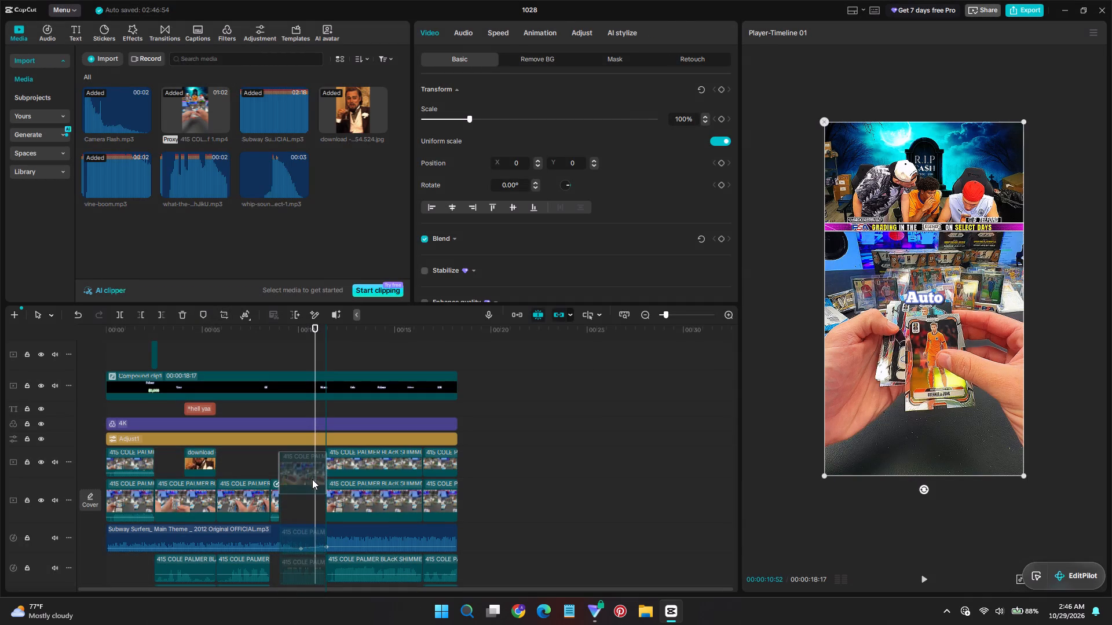
{"action": "left_click_drag", "start_coordinate": [312, 479], "coordinate": [313, 469]}
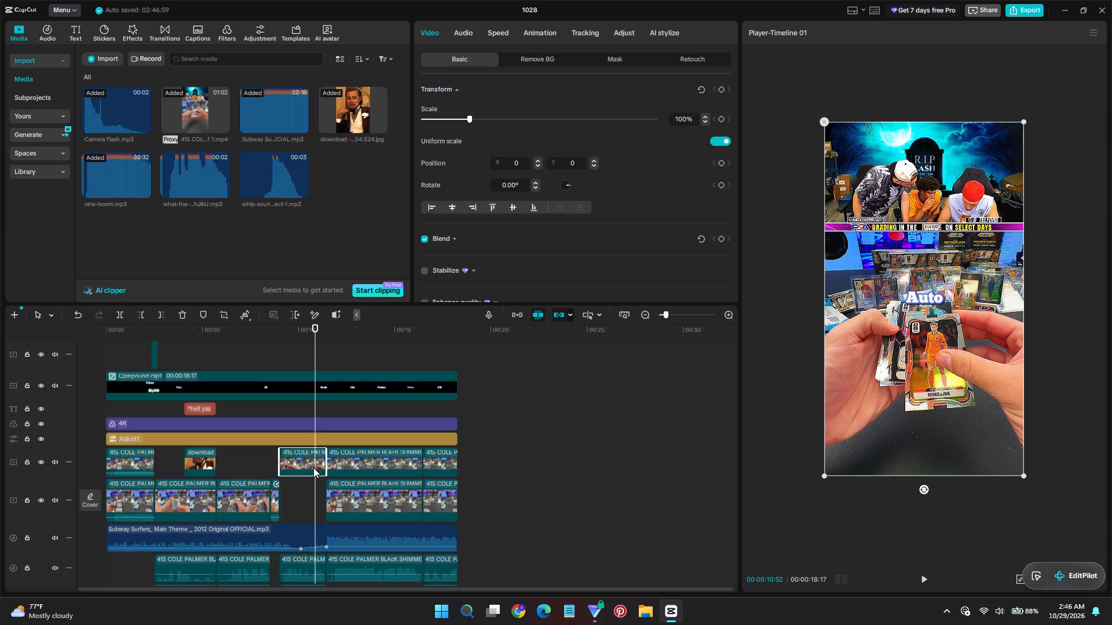
{"action": "left_click", "coordinate": [324, 468]}
{"action": "left_click_drag", "start_coordinate": [302, 464], "coordinate": [305, 478]}
{"action": "left_click_drag", "start_coordinate": [327, 487], "coordinate": [332, 490]}
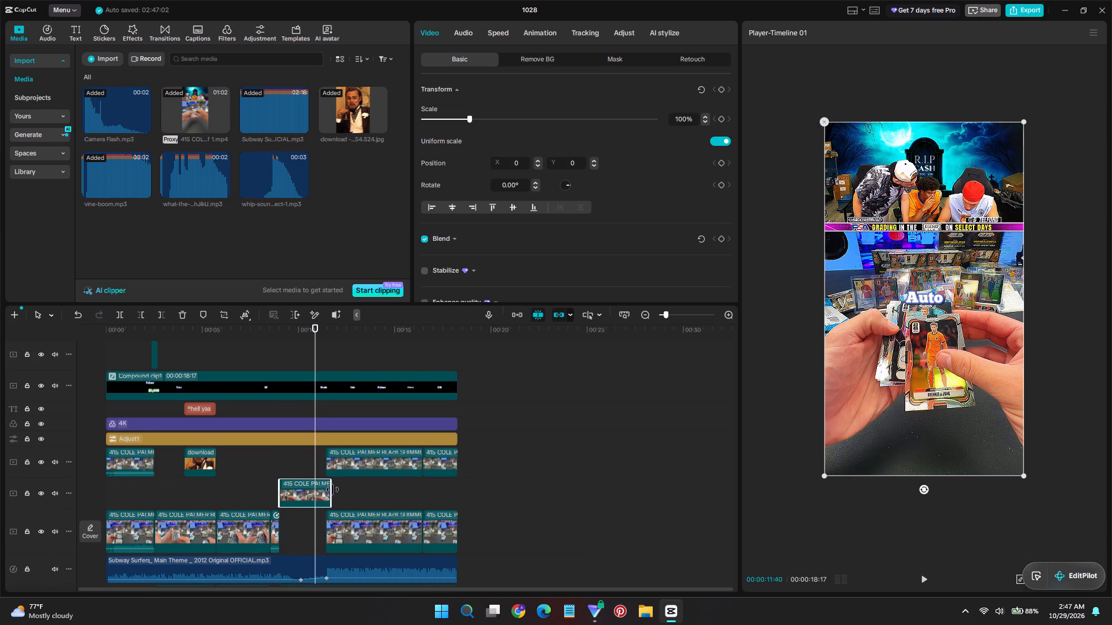
{"action": "left_click_drag", "start_coordinate": [332, 490], "coordinate": [334, 490]}
Place the longer cropped overlay over the top camera area at about 11:37, scaled to 138% with its Y position at 1127.
{"action": "left_click", "coordinate": [333, 355]}
{"action": "left_click", "coordinate": [332, 355]}
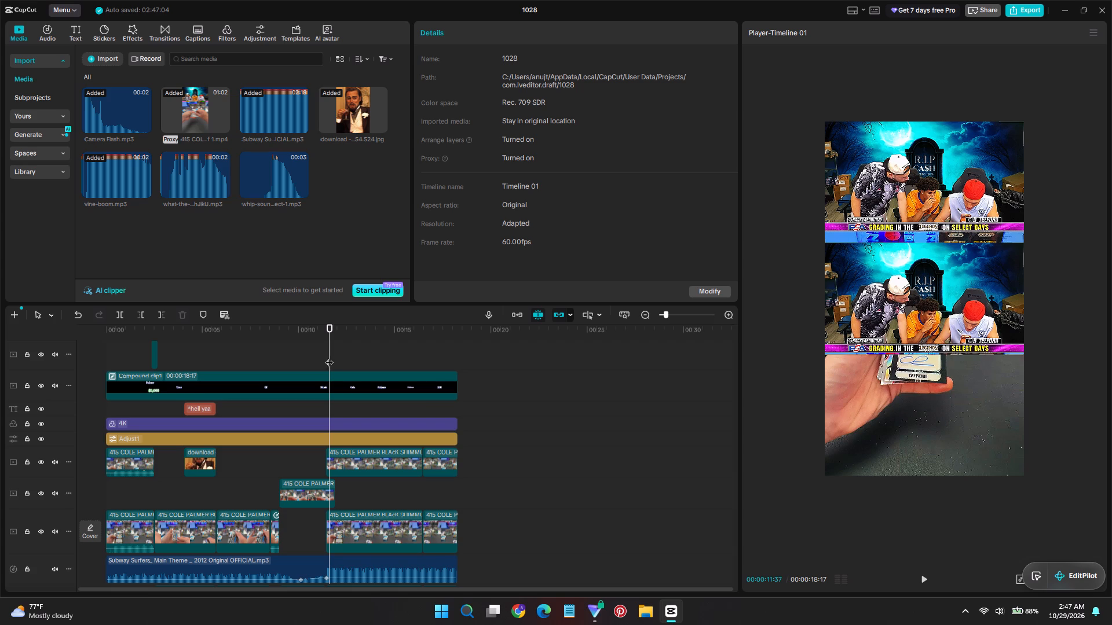
{"action": "left_click", "coordinate": [895, 317]}
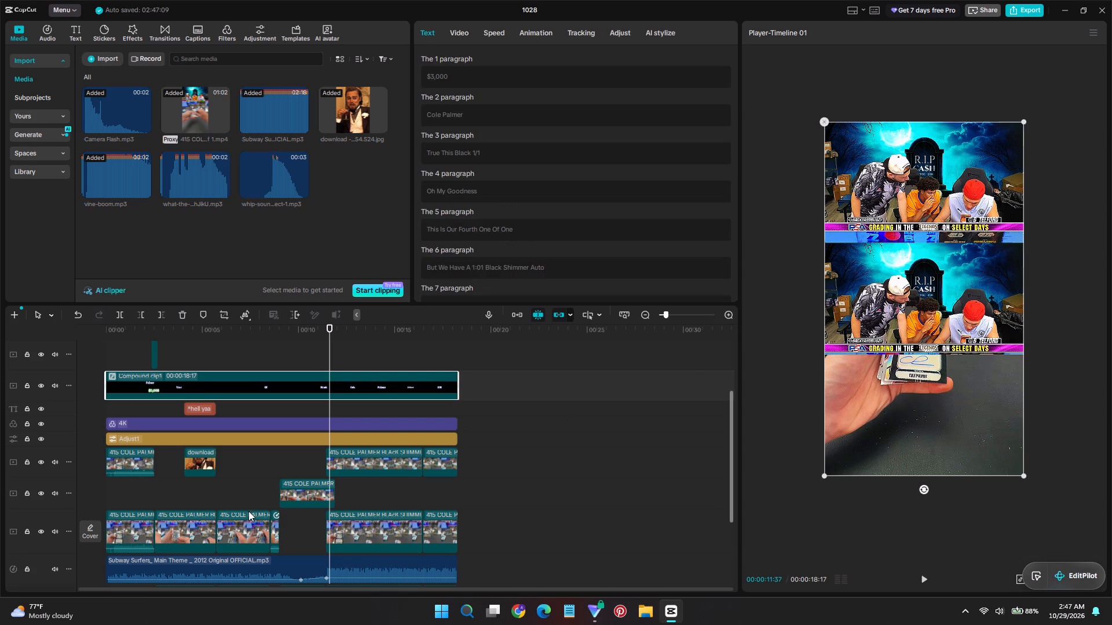
{"action": "left_click", "coordinate": [392, 466]}
{"action": "left_click_drag", "start_coordinate": [956, 317], "coordinate": [954, 194]}
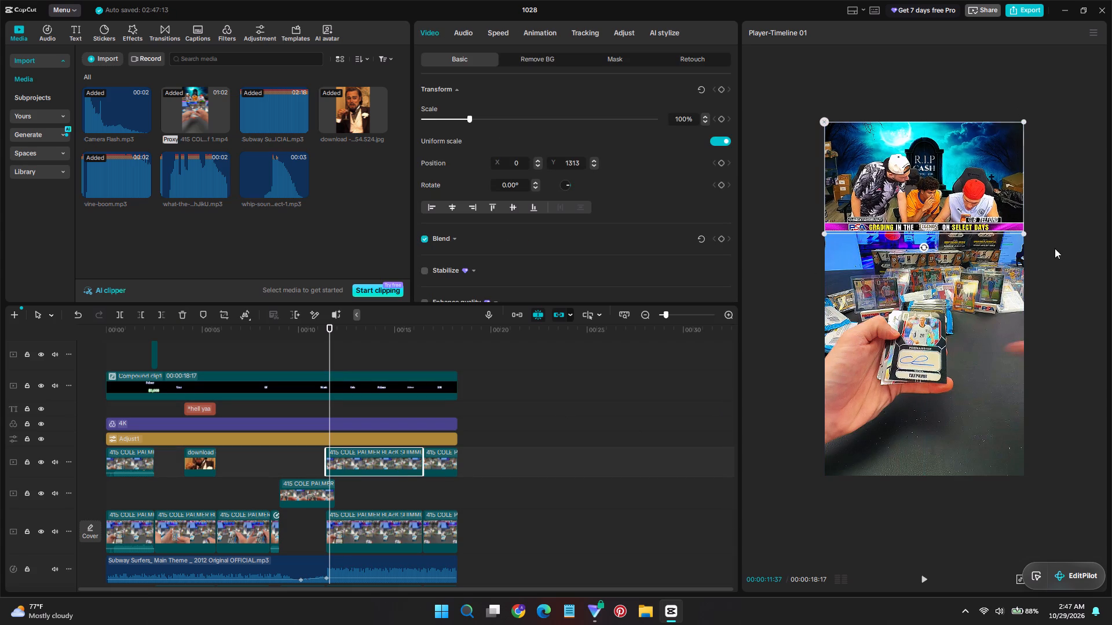
{"action": "left_click_drag", "start_coordinate": [1025, 234], "coordinate": [1070, 286]}
{"action": "left_click_drag", "start_coordinate": [1014, 214], "coordinate": [1014, 215]}
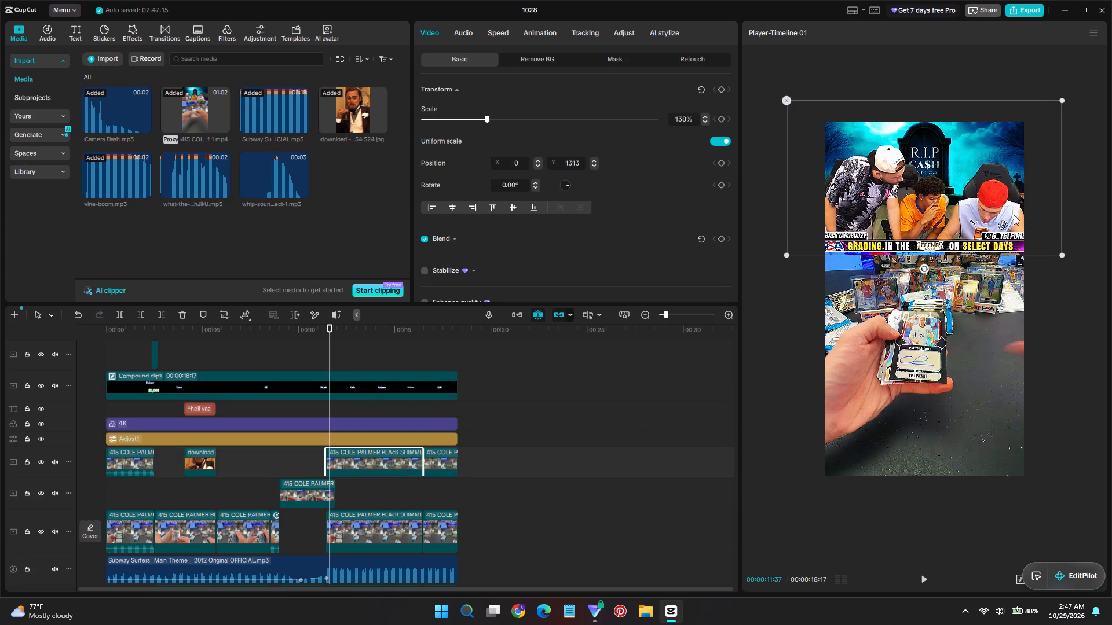
{"action": "left_click_drag", "start_coordinate": [1014, 215], "coordinate": [1014, 231]}
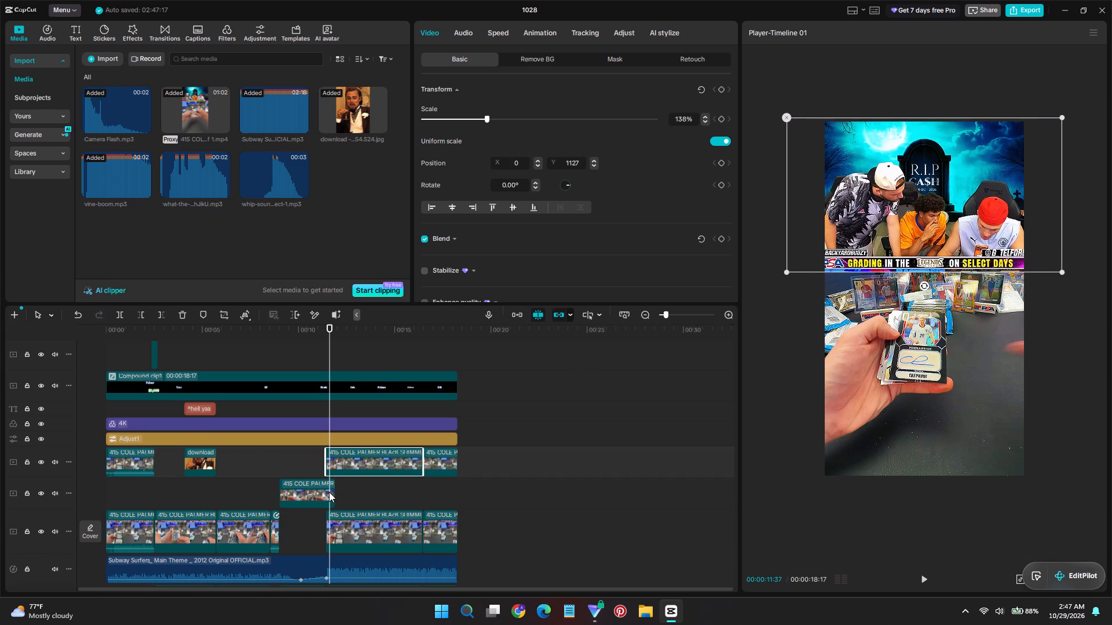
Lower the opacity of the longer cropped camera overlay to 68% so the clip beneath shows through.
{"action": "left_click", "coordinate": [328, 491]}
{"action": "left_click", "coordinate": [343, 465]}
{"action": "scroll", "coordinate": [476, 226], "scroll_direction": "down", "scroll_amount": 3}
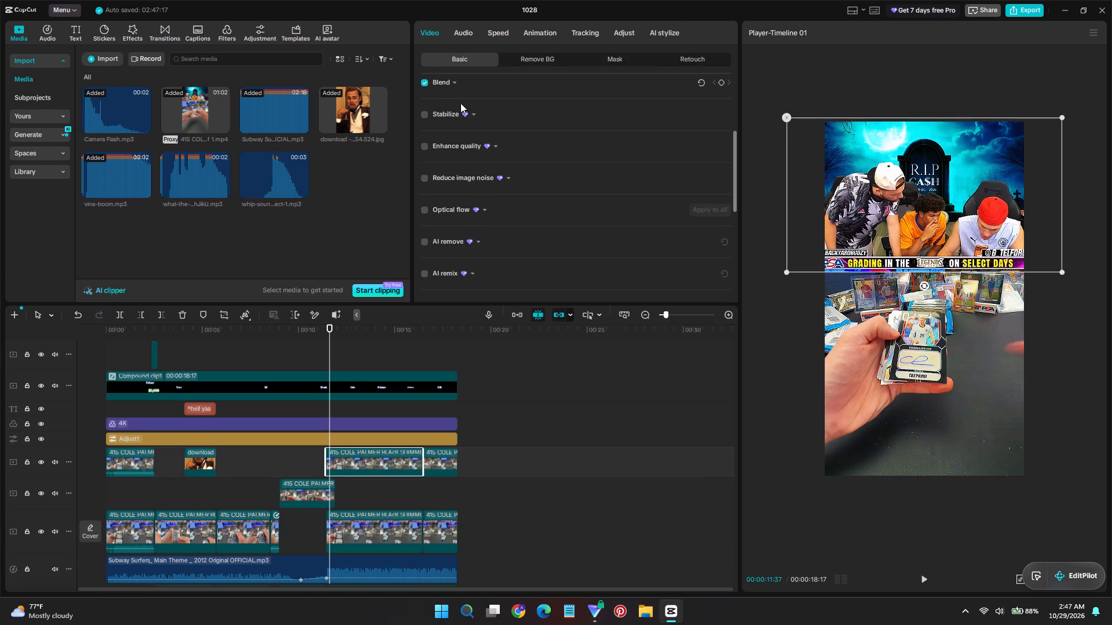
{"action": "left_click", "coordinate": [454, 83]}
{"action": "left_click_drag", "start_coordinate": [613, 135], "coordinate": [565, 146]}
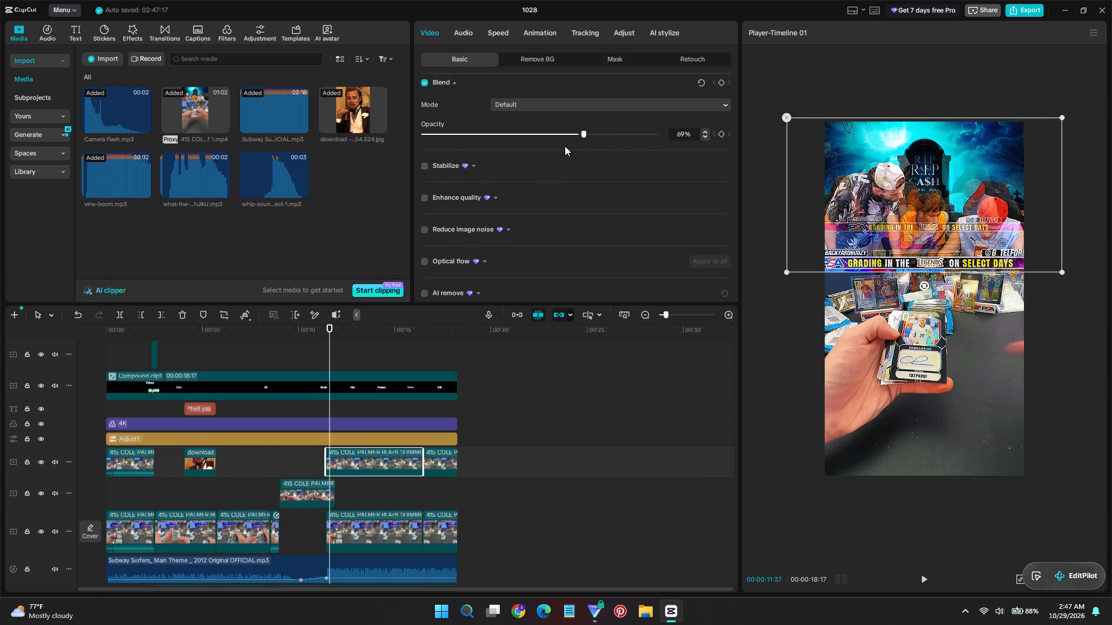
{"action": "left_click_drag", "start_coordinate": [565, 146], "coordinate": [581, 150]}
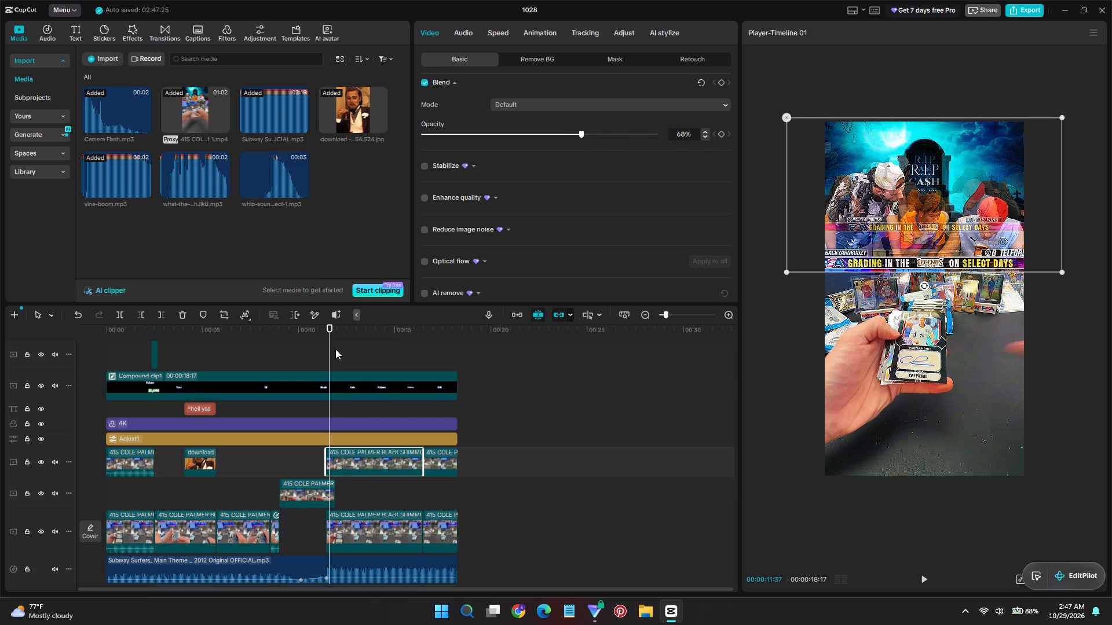
Add Transform keyframes to the clip before the duplicates at 11:26 and 10:06, keeping scale 100%.
{"action": "left_click_drag", "start_coordinate": [331, 351], "coordinate": [326, 348]}
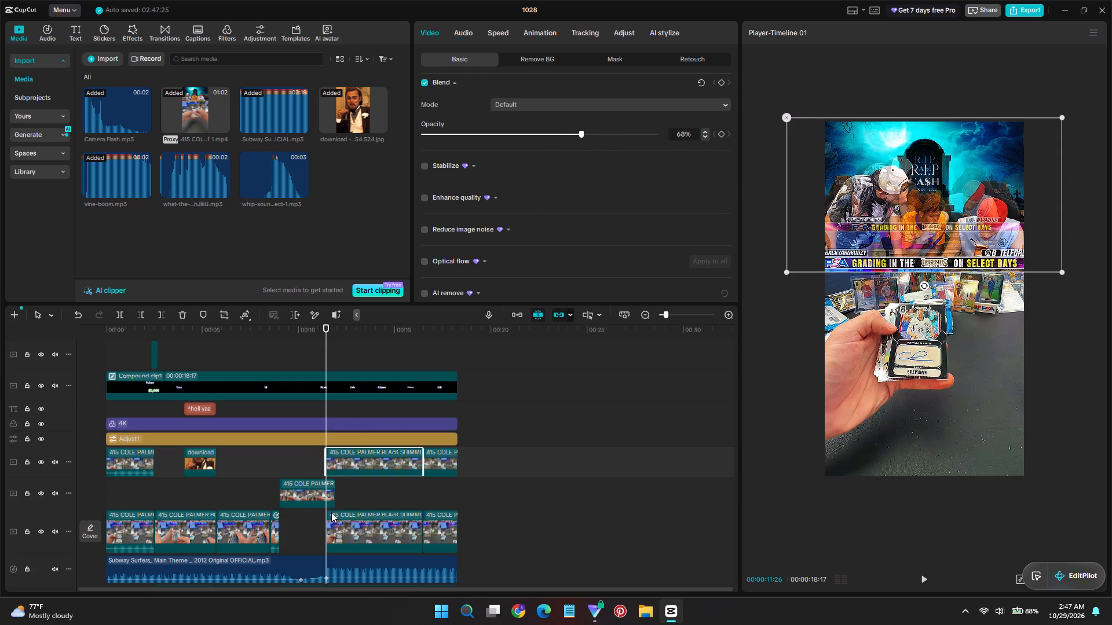
{"action": "left_click", "coordinate": [323, 496]}
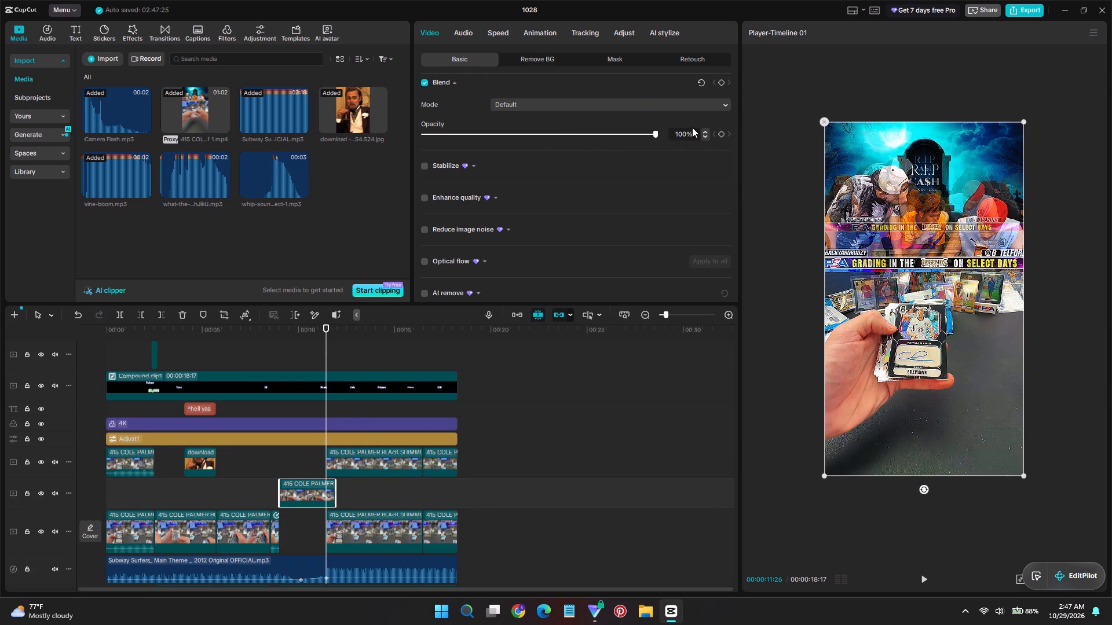
{"action": "scroll", "coordinate": [677, 163], "scroll_direction": "up", "scroll_amount": 6}
{"action": "left_click", "coordinate": [722, 91]}
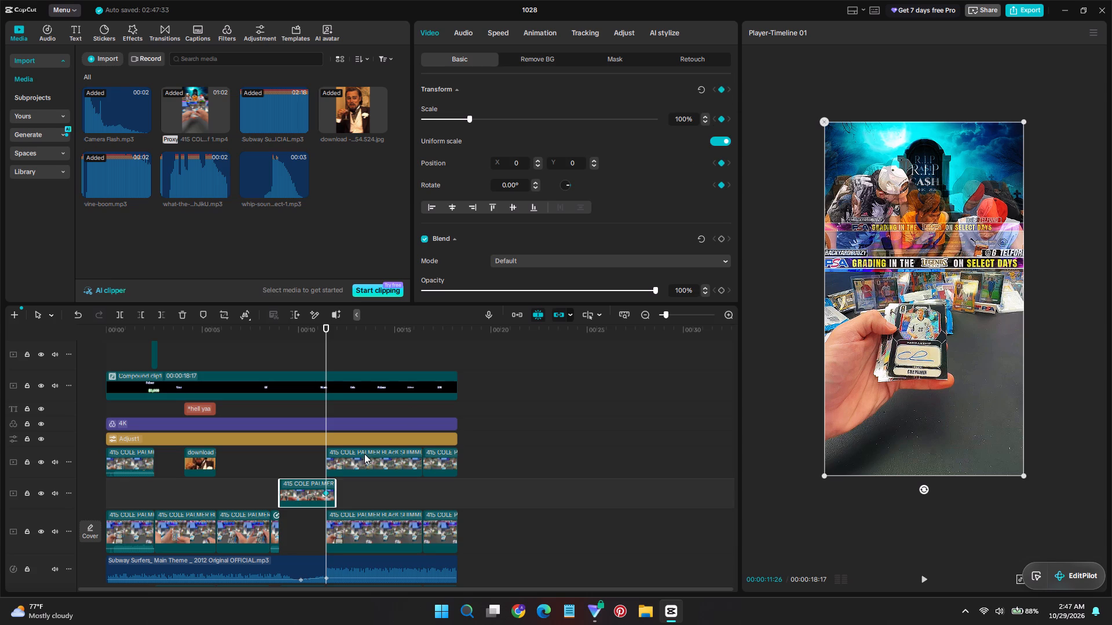
{"action": "left_click_drag", "start_coordinate": [326, 360], "coordinate": [301, 352]}
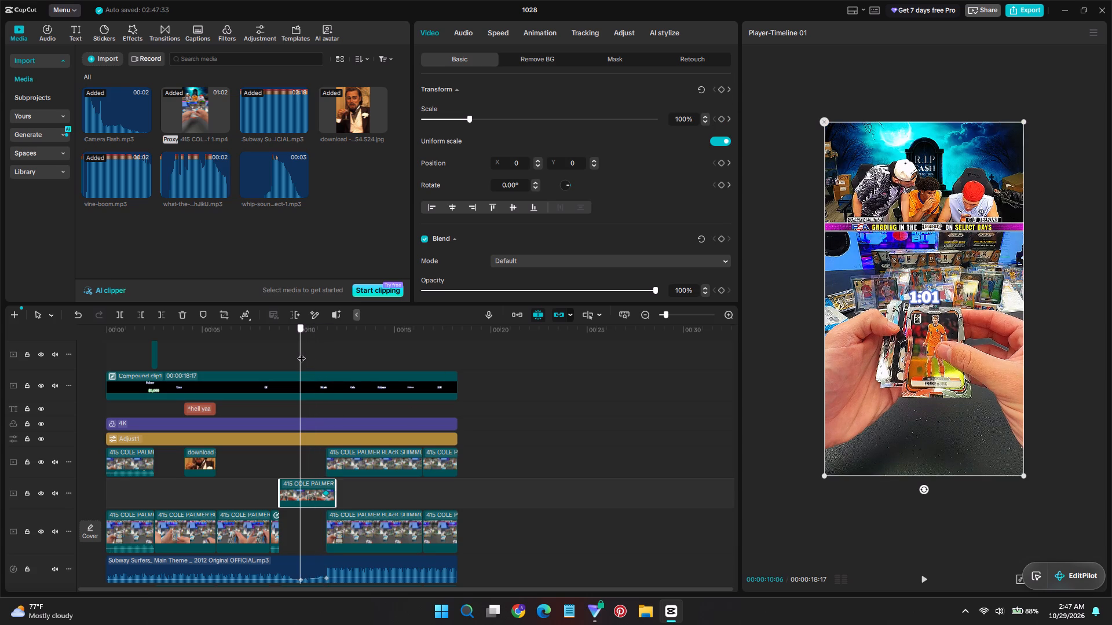
{"action": "left_click_drag", "start_coordinate": [301, 352], "coordinate": [300, 355]}
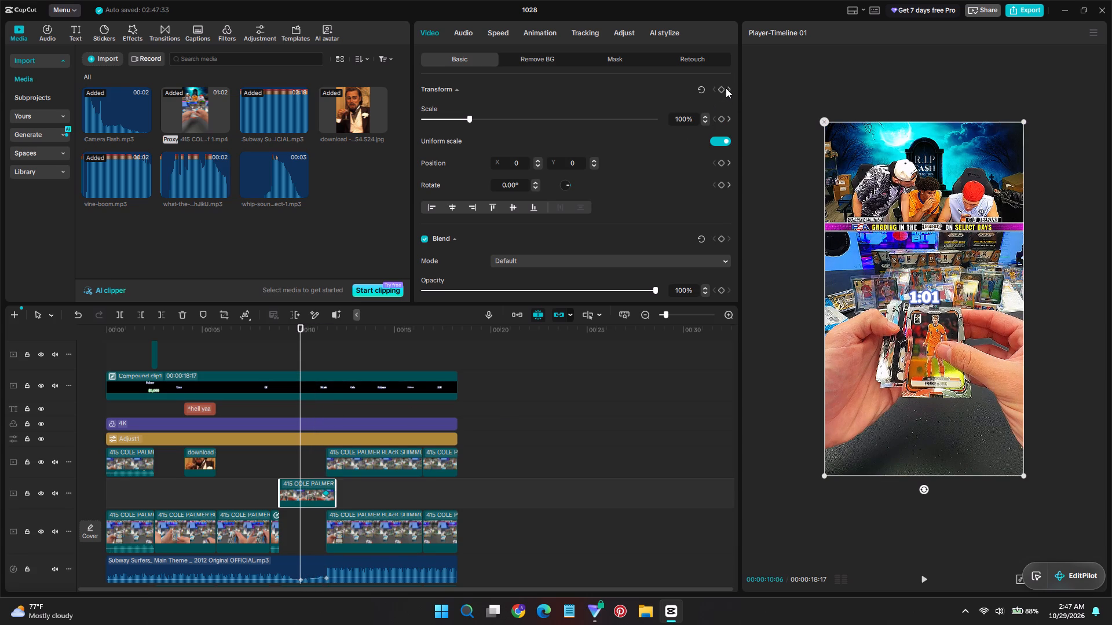
{"action": "left_click", "coordinate": [720, 90]}
Enlarge the keyframed clip to 124% at its 11:26 keyframe.
{"action": "left_click", "coordinate": [327, 495]}
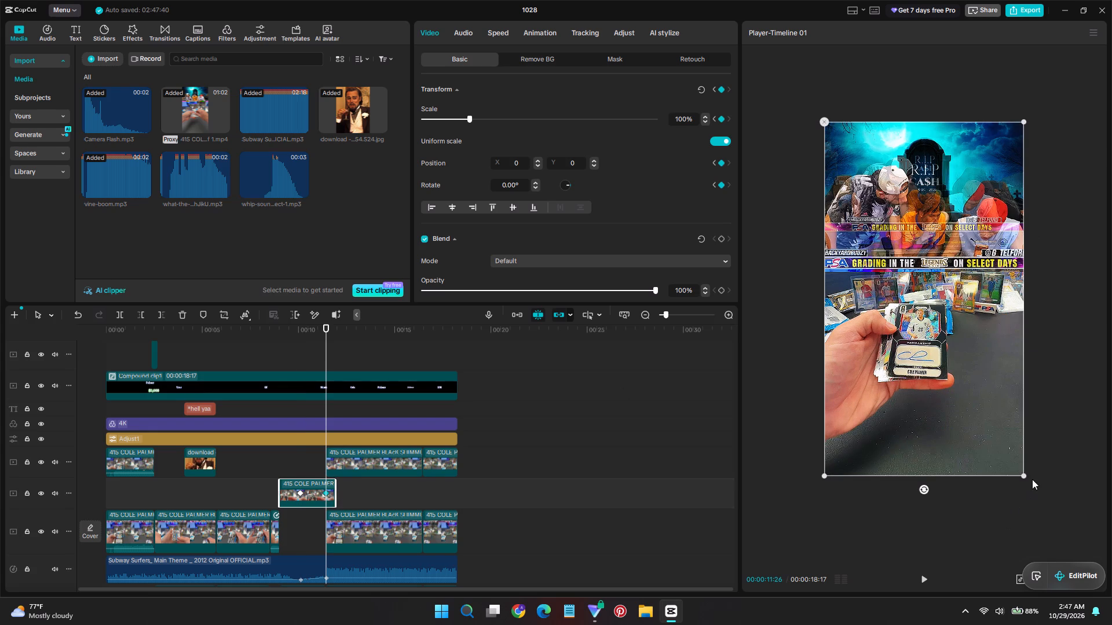
{"action": "left_click_drag", "start_coordinate": [1019, 476], "coordinate": [1025, 481]}
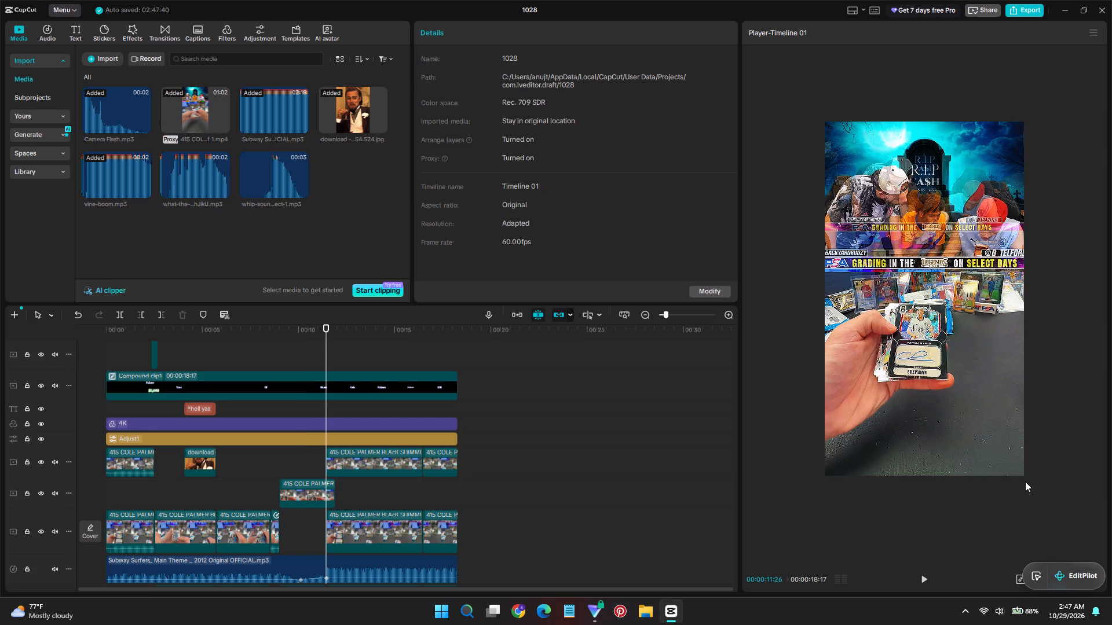
{"action": "left_click_drag", "start_coordinate": [1025, 481], "coordinate": [1025, 482]}
{"action": "left_click", "coordinate": [321, 493]}
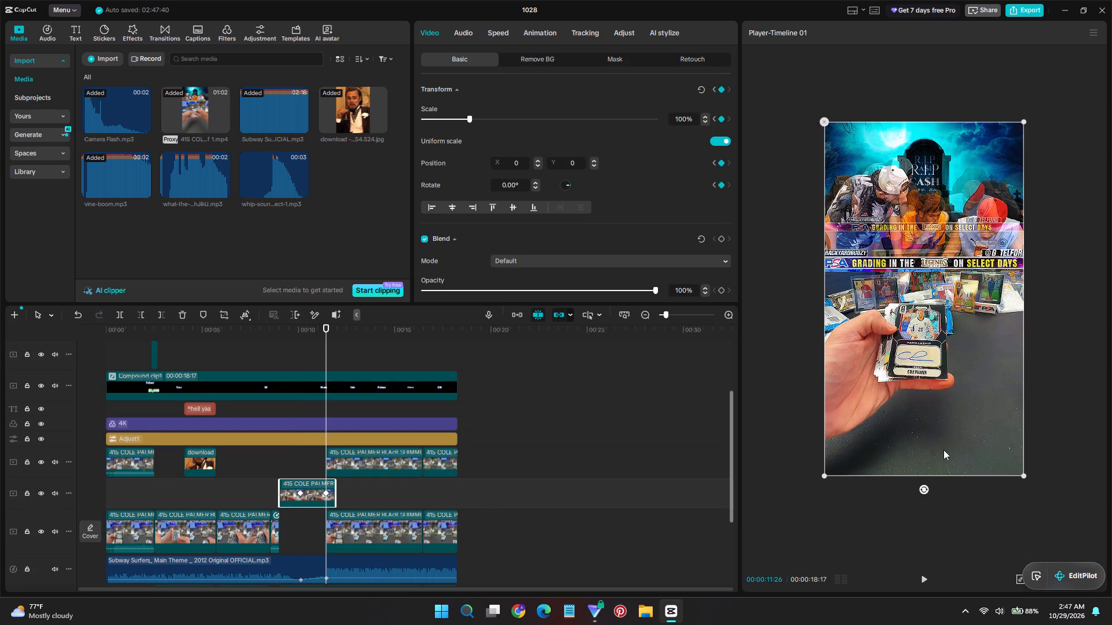
{"action": "left_click_drag", "start_coordinate": [1026, 477], "coordinate": [1044, 508]}
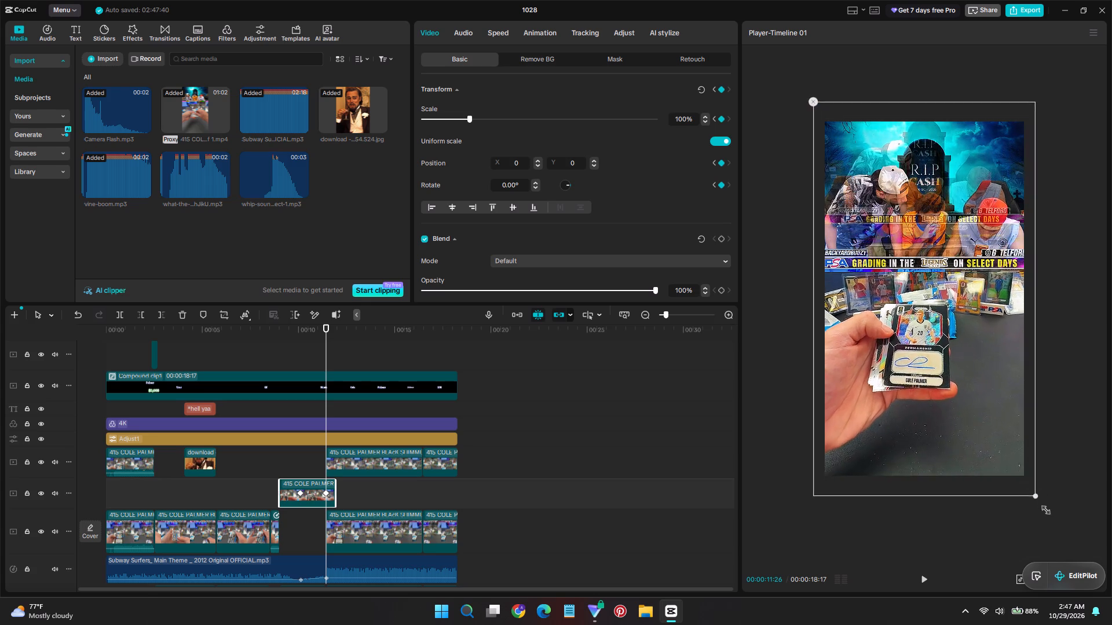
{"action": "left_click_drag", "start_coordinate": [1044, 508], "coordinate": [1046, 520]}
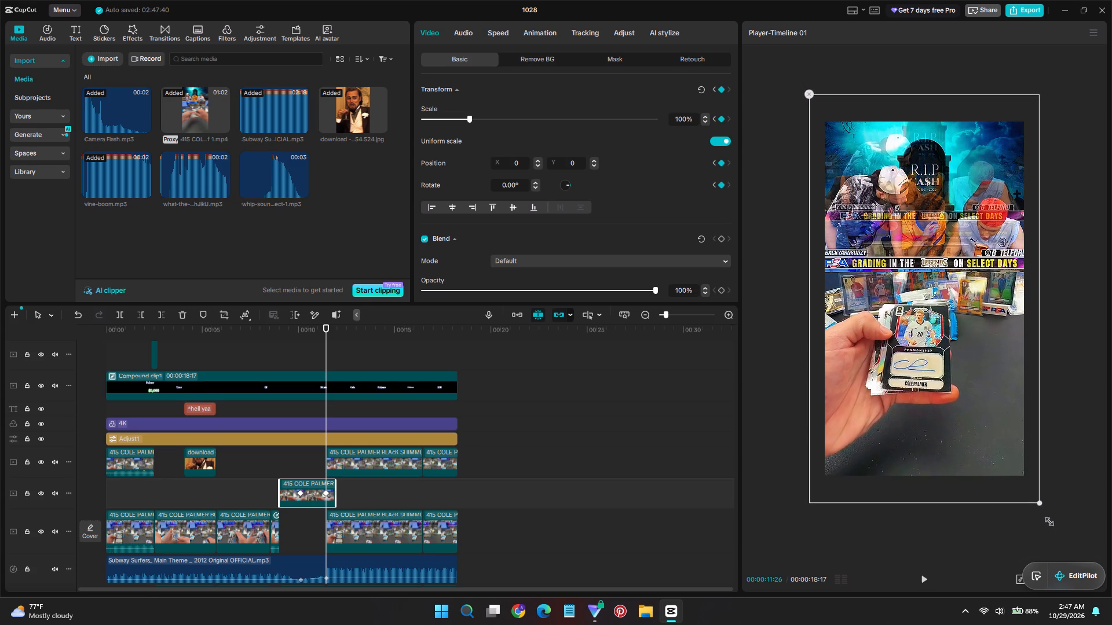
{"action": "left_click_drag", "start_coordinate": [1046, 520], "coordinate": [1063, 541]}
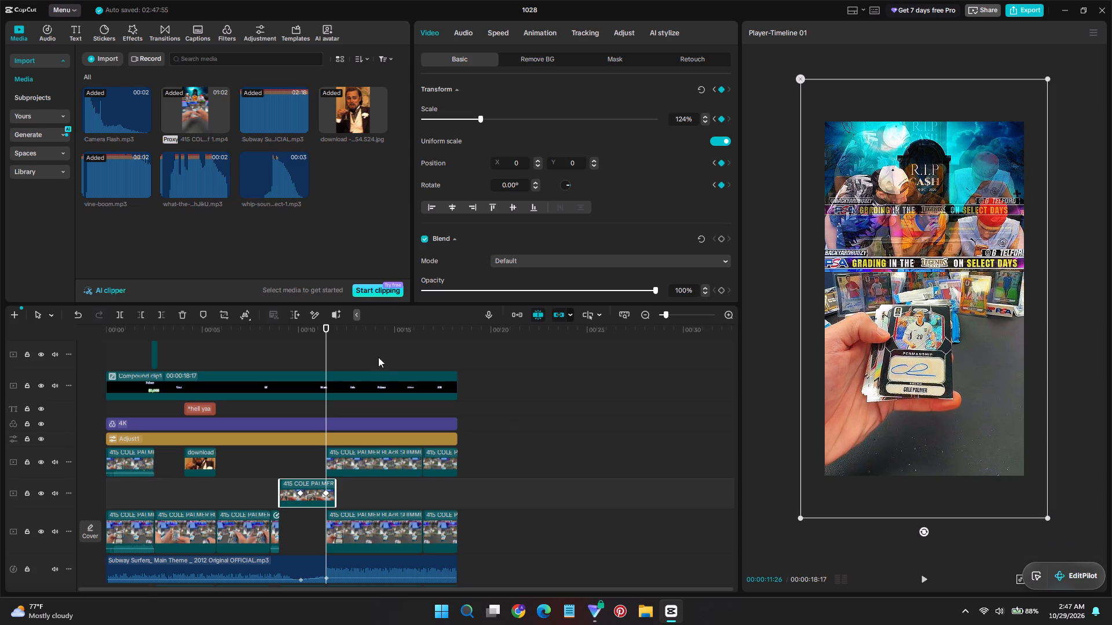
Examine how the semi-transparent camera overlay lines up with the footage beneath it after the cut, up to about 13:40.
{"action": "left_click_drag", "start_coordinate": [325, 329], "coordinate": [348, 336]}
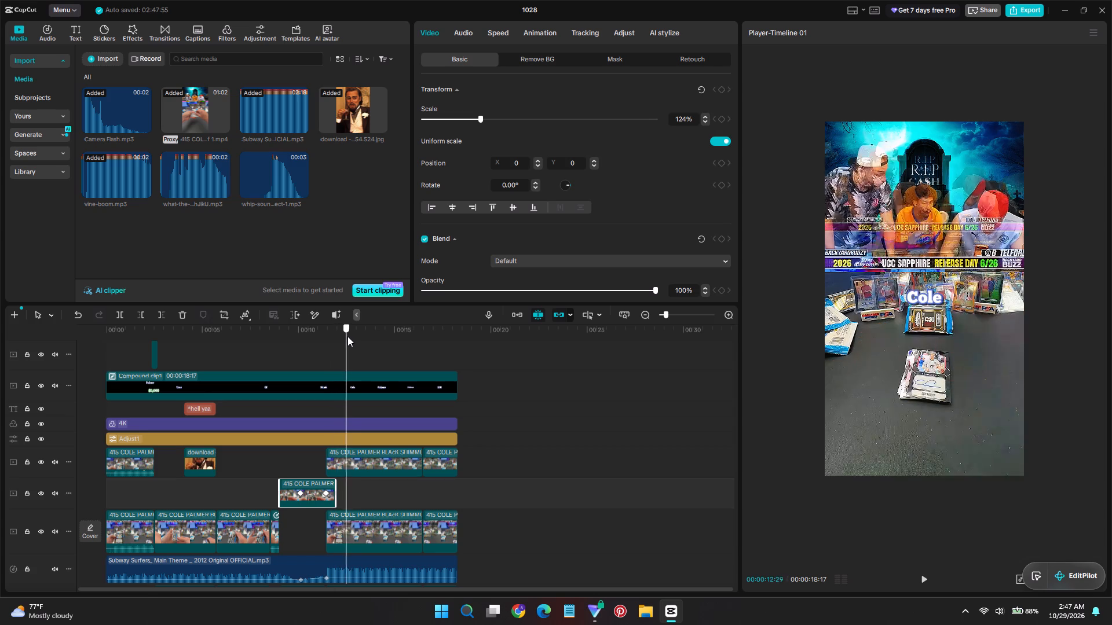
{"action": "left_click_drag", "start_coordinate": [348, 336], "coordinate": [353, 343]}
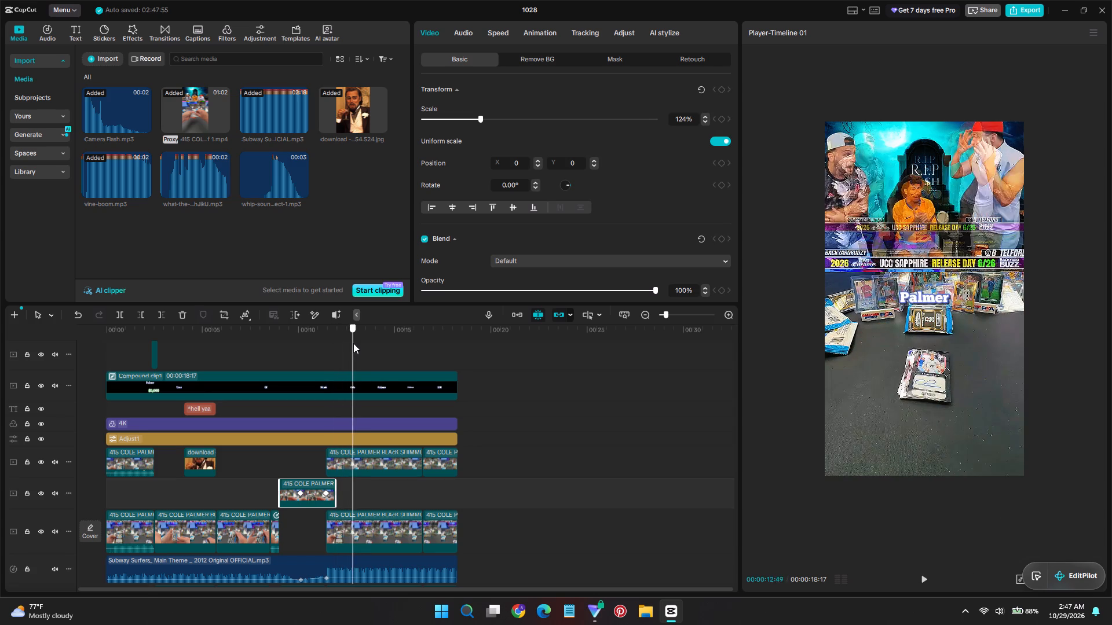
{"action": "left_click_drag", "start_coordinate": [353, 343], "coordinate": [365, 348]}
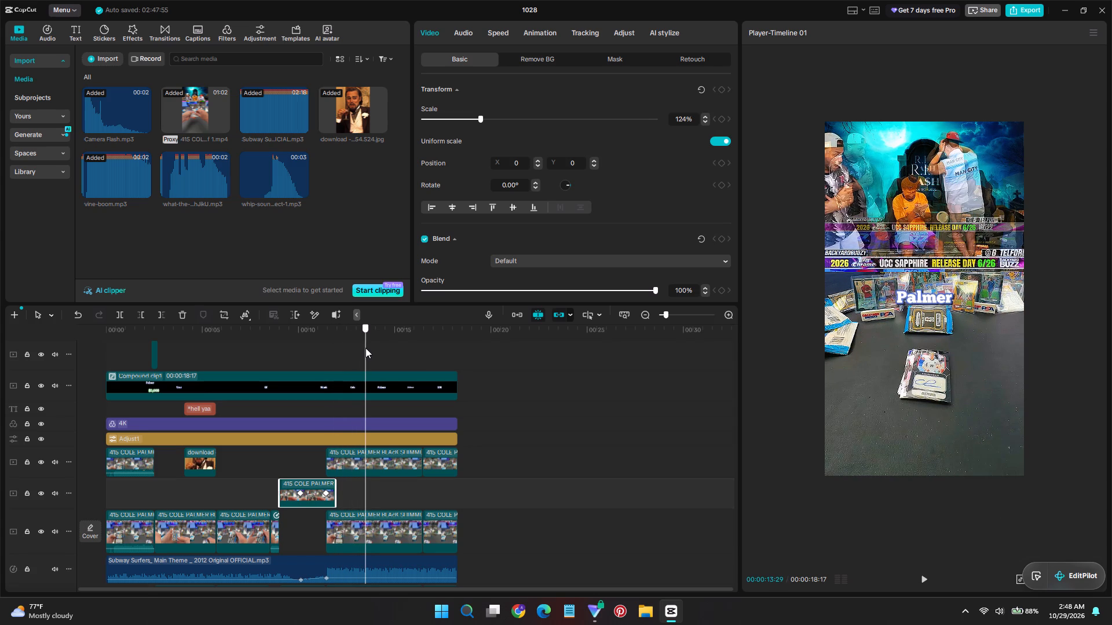
{"action": "left_click_drag", "start_coordinate": [365, 348], "coordinate": [369, 352]}
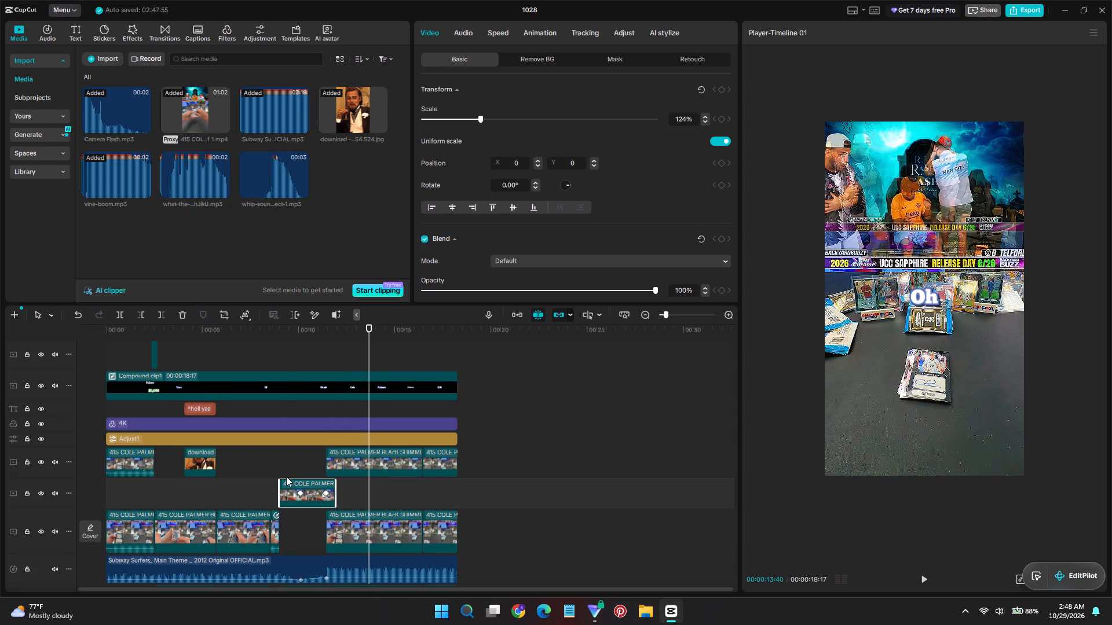
{"action": "left_click", "coordinate": [286, 476]}
{"action": "key", "text": "space"}
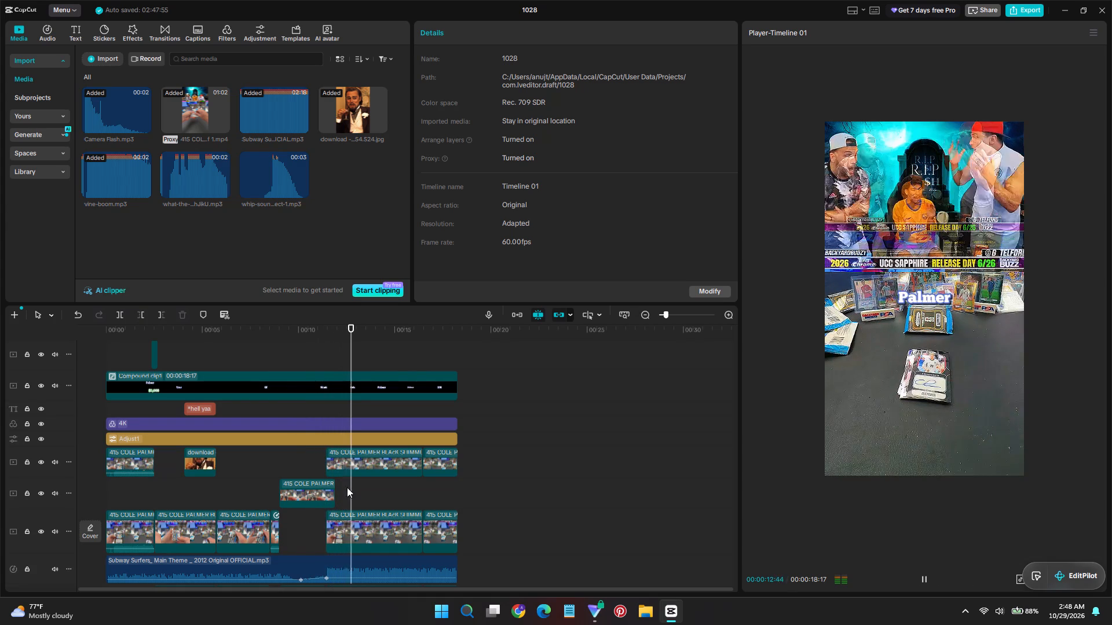
{"action": "key", "text": "space"}
{"action": "left_click", "coordinate": [358, 464]}
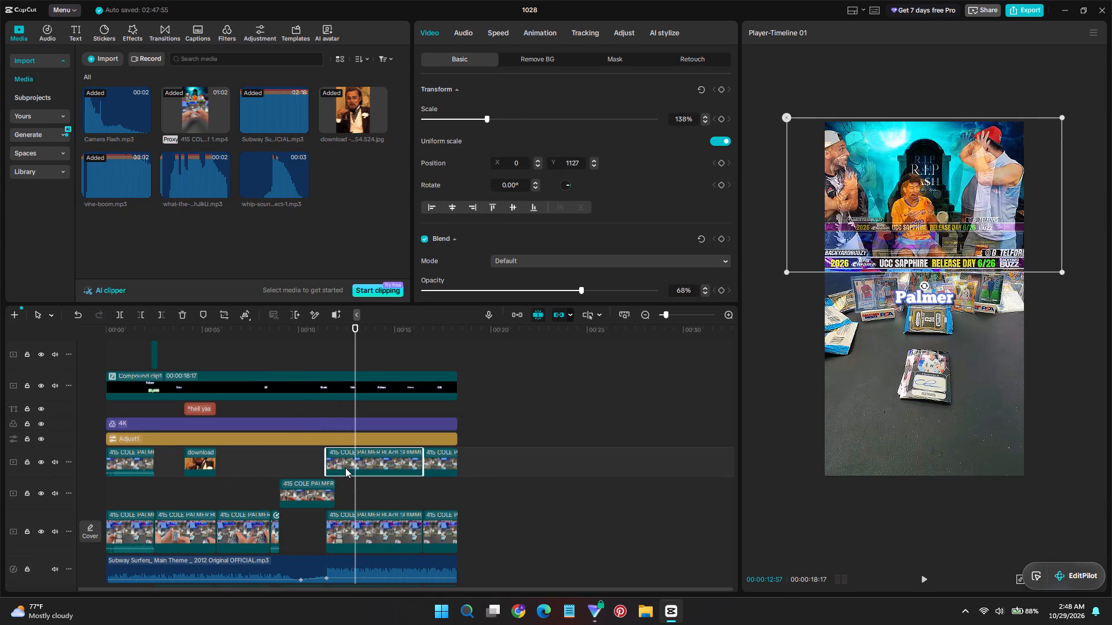
{"action": "left_click", "coordinate": [368, 530]}
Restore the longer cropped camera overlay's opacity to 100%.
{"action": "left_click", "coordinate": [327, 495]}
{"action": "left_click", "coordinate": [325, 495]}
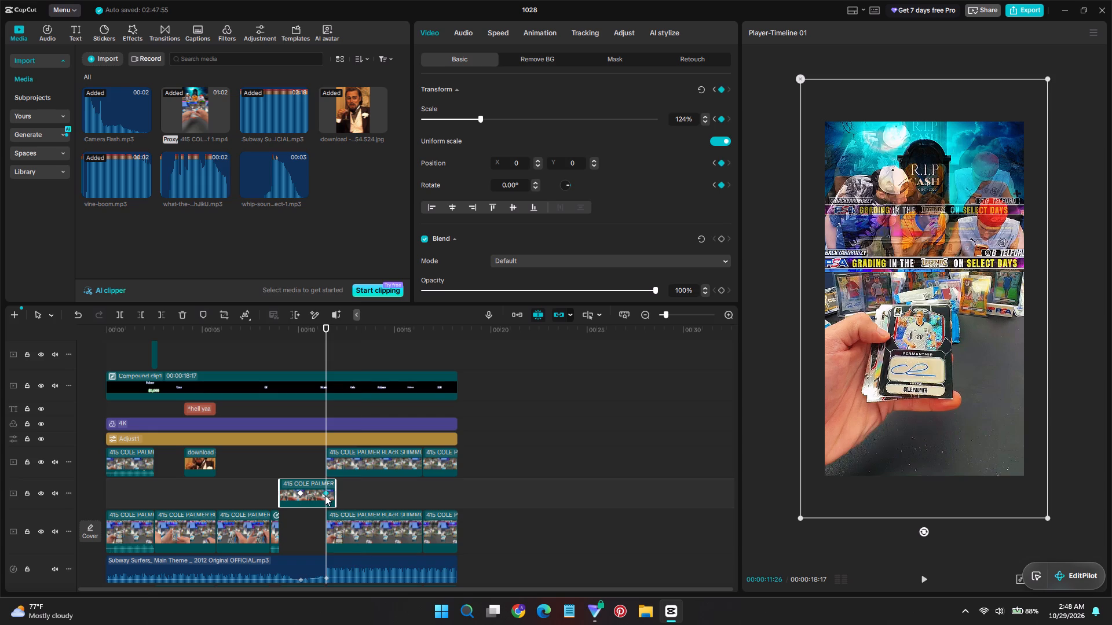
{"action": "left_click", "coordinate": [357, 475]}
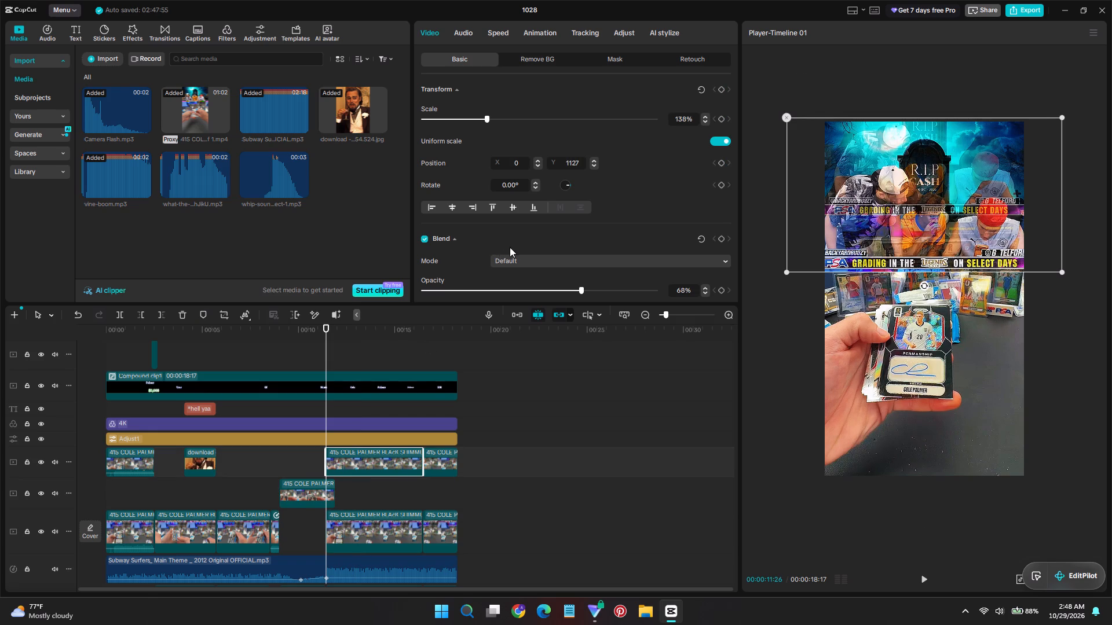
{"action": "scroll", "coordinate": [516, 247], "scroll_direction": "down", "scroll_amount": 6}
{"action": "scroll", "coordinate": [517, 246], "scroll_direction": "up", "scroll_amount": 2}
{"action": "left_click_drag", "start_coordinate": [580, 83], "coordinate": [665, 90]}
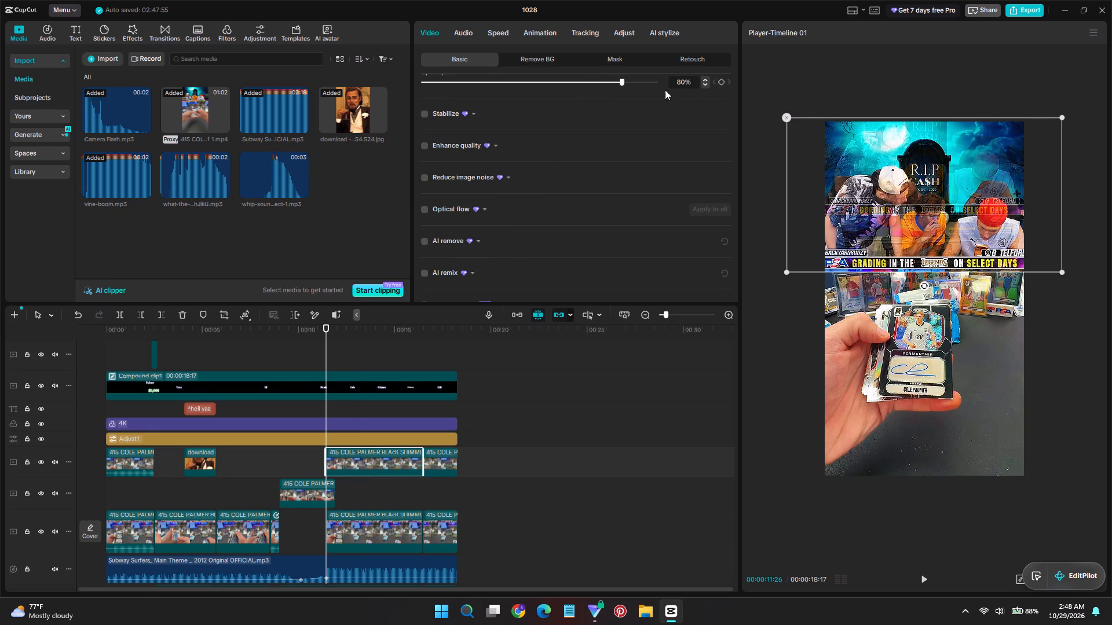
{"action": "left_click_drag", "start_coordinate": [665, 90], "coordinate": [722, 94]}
Move the keyframed clip onto a track above the cropped camera overlays, keeping its timing.
{"action": "left_click", "coordinate": [302, 497]}
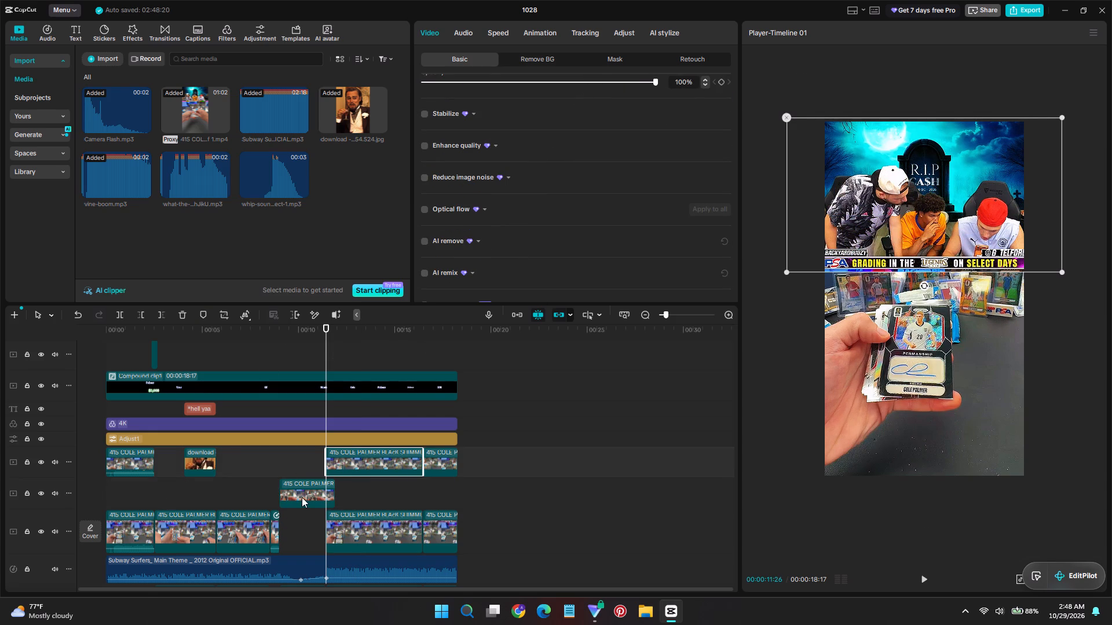
{"action": "left_click", "coordinate": [323, 366]}
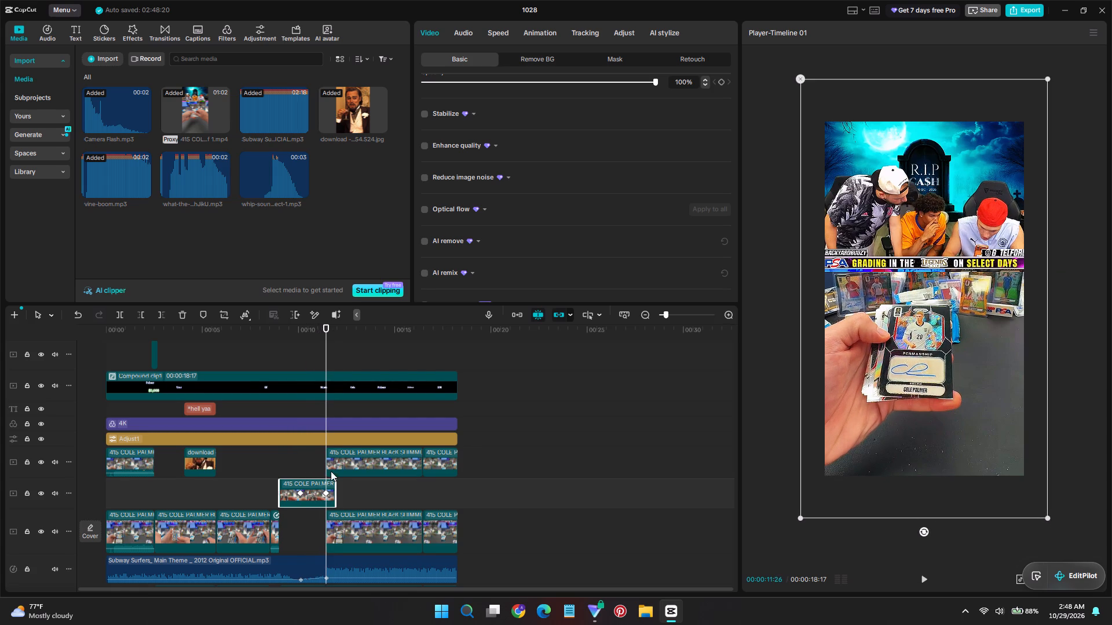
{"action": "left_click_drag", "start_coordinate": [310, 497], "coordinate": [308, 483], "text": "shift"}
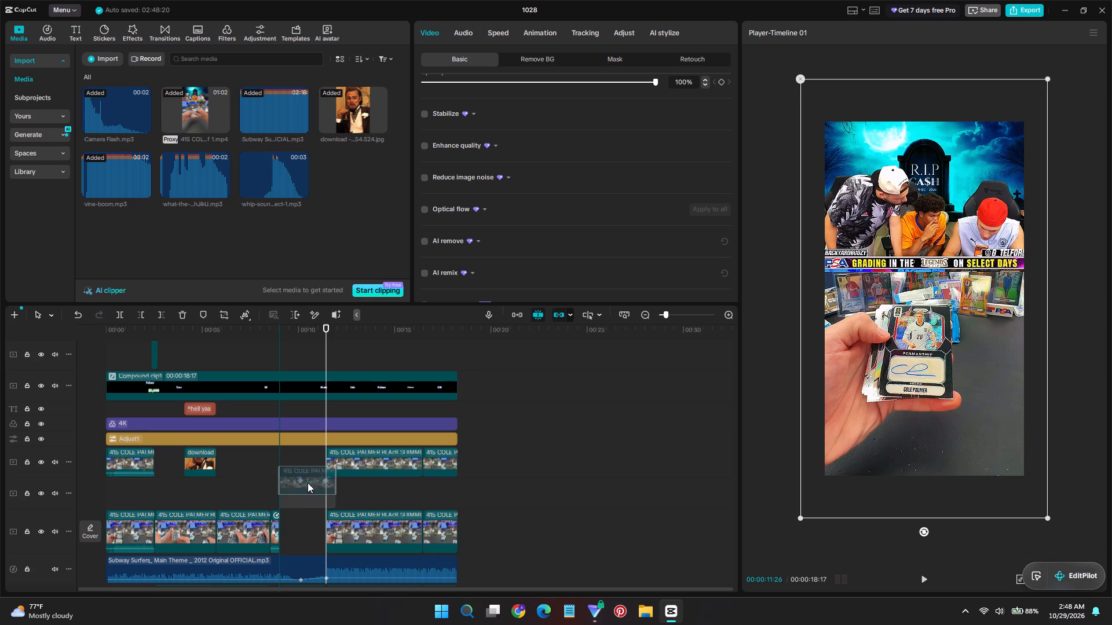
{"action": "left_click_drag", "start_coordinate": [308, 483], "coordinate": [311, 455], "text": "shift"}
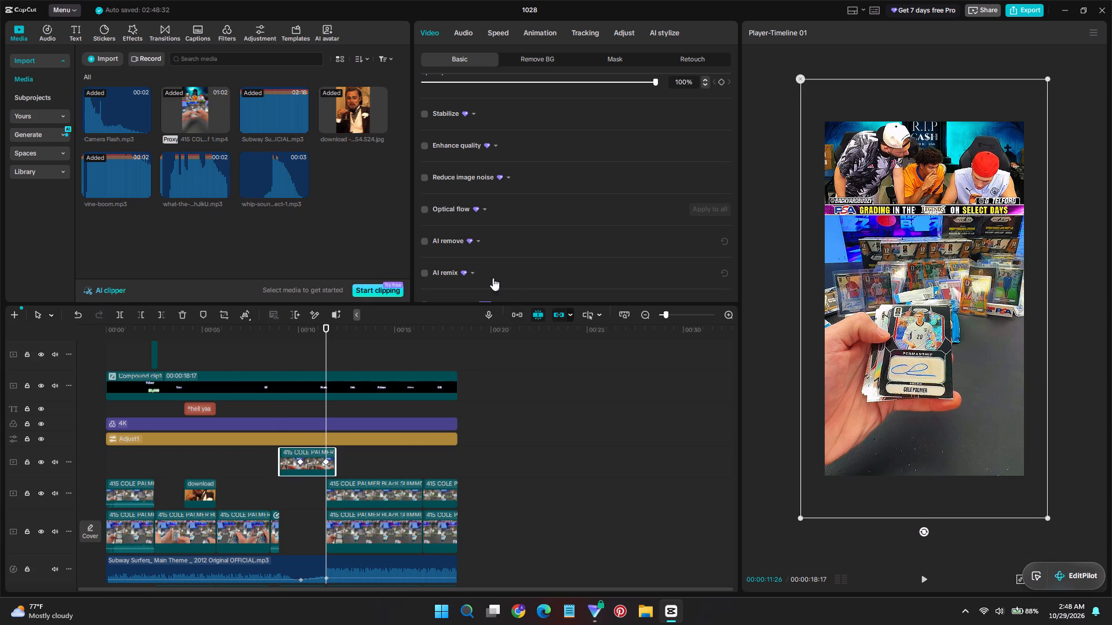
Lower the keyframed clip's opacity to 43% at about 11:42 so the overlay beneath shows through.
{"action": "scroll", "coordinate": [494, 216], "scroll_direction": "down", "scroll_amount": 1}
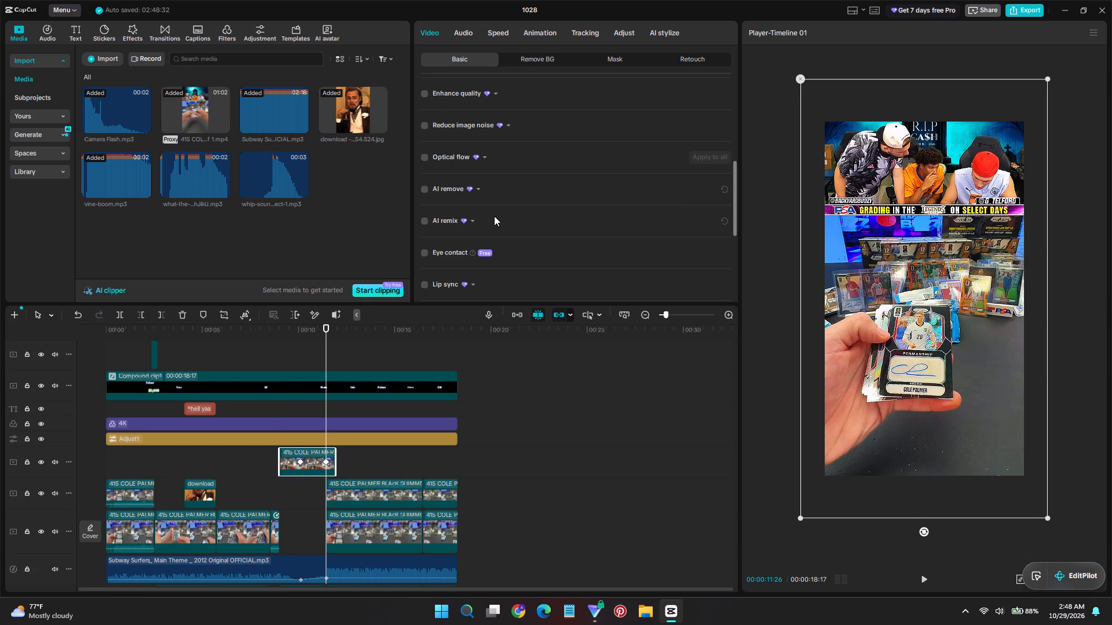
{"action": "left_click_drag", "start_coordinate": [324, 358], "coordinate": [328, 361]}
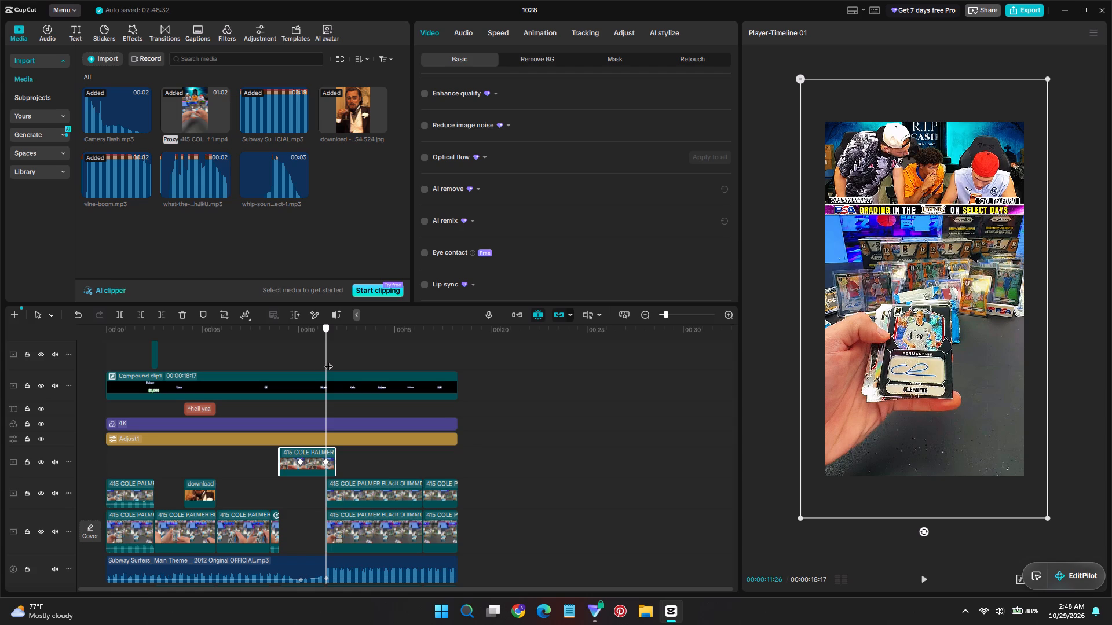
{"action": "left_click_drag", "start_coordinate": [328, 361], "coordinate": [331, 363]}
{"action": "scroll", "coordinate": [479, 273], "scroll_direction": "down", "scroll_amount": 3}
{"action": "scroll", "coordinate": [481, 271], "scroll_direction": "up", "scroll_amount": 2}
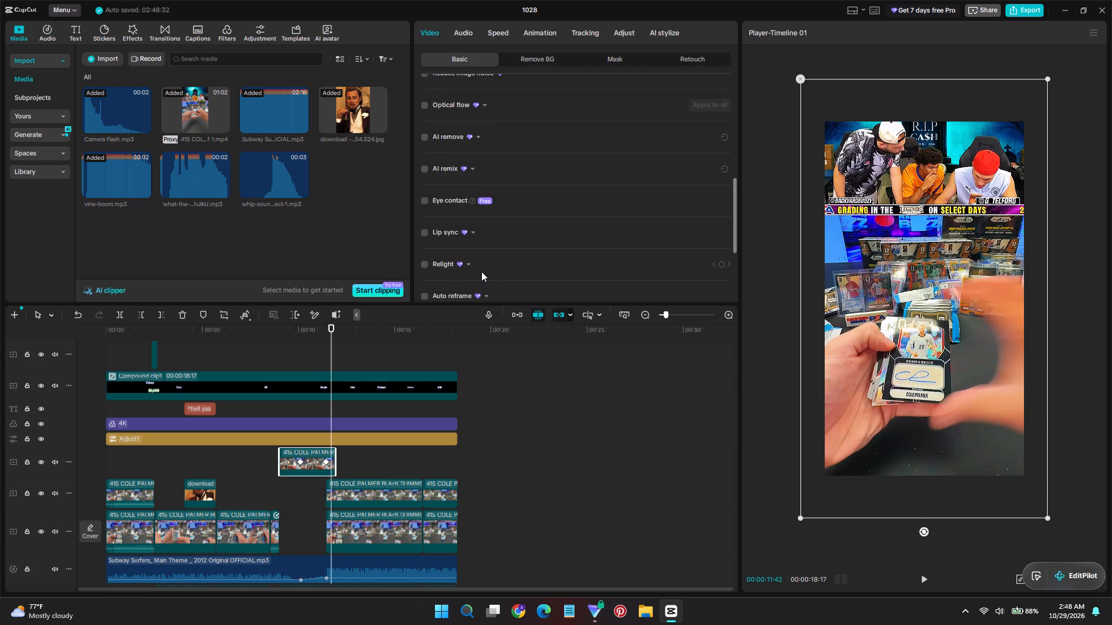
{"action": "scroll", "coordinate": [481, 271], "scroll_direction": "up", "scroll_amount": 5}
{"action": "left_click", "coordinate": [522, 241]}
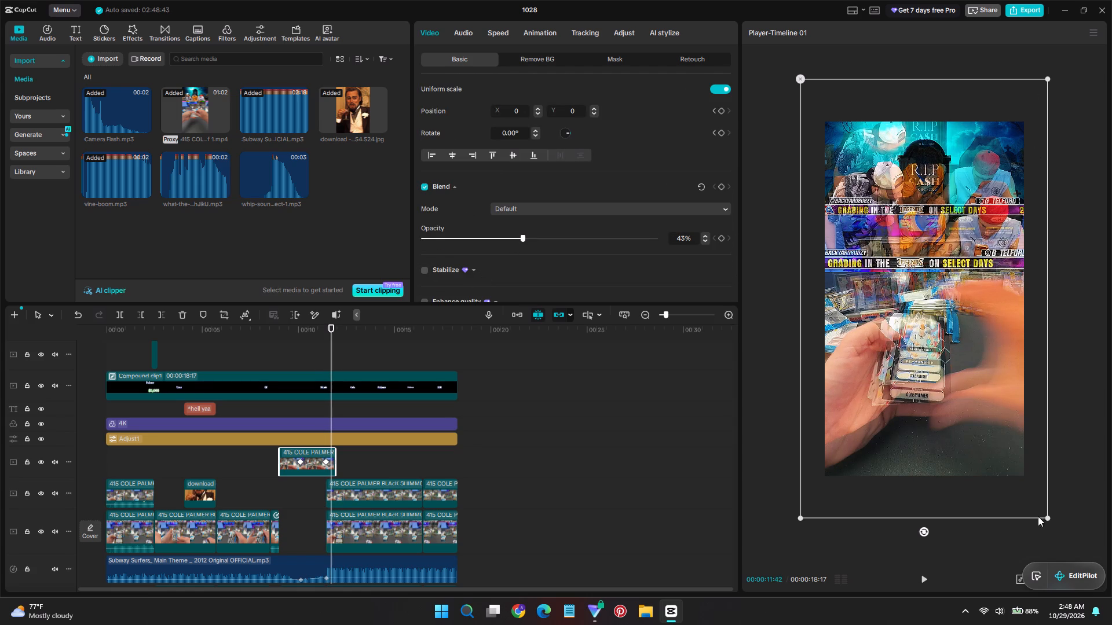
At about 11:42, enlarge the keyframed clip to 135% and reposition it to X 66, Y -673 to match the overlay beneath.
{"action": "left_click_drag", "start_coordinate": [1048, 520], "coordinate": [1066, 550]}
{"action": "left_click_drag", "start_coordinate": [1048, 416], "coordinate": [1050, 435]}
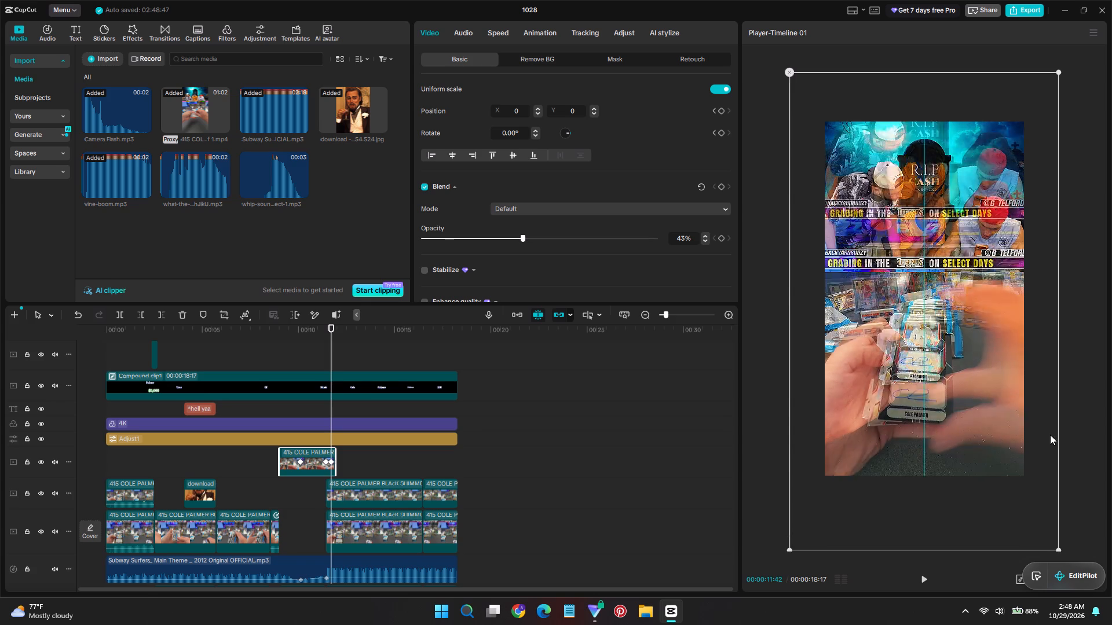
{"action": "left_click_drag", "start_coordinate": [1050, 435], "coordinate": [1054, 476]}
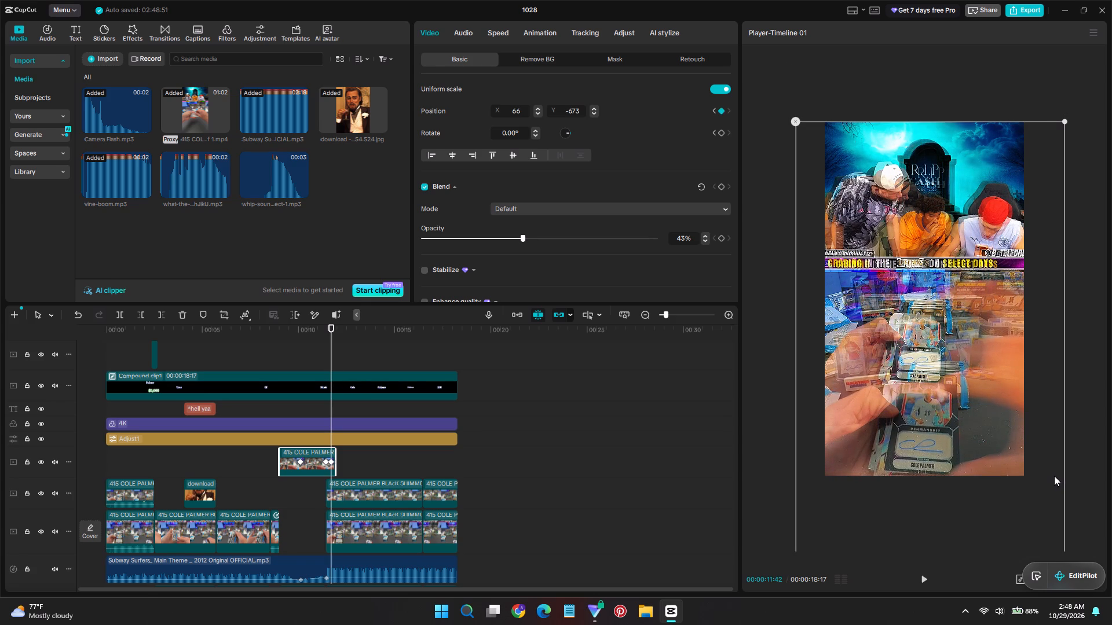
Delete the keyframed clip's old end keyframe at about 11:26 and move the new end keyframe into its place.
{"action": "left_click", "coordinate": [326, 463]}
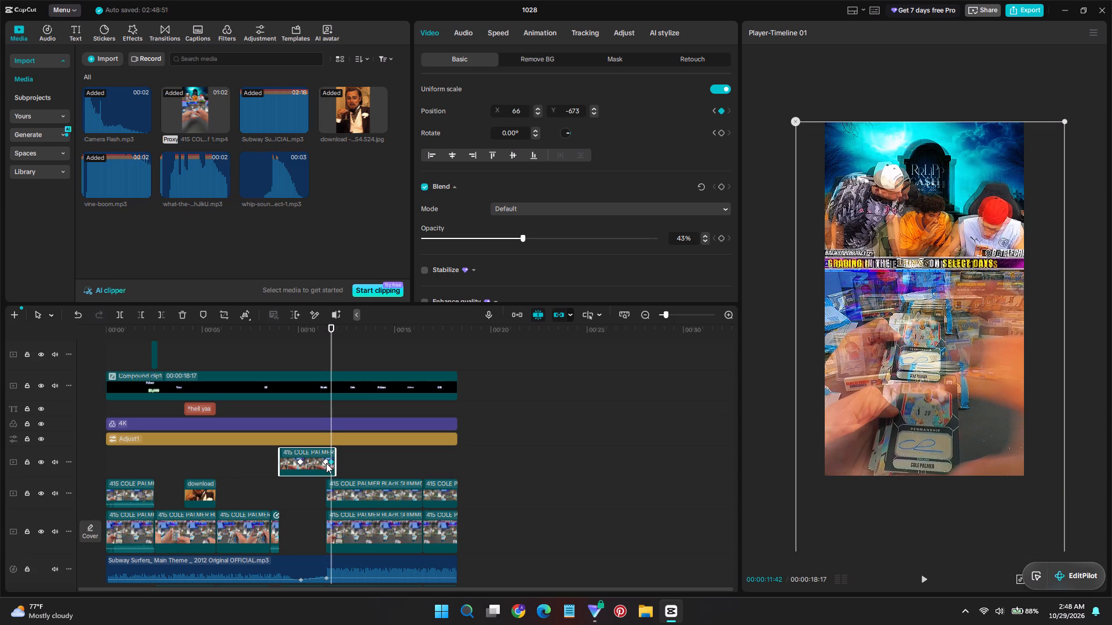
{"action": "left_click", "coordinate": [324, 463]}
{"action": "key", "text": "Delete"}
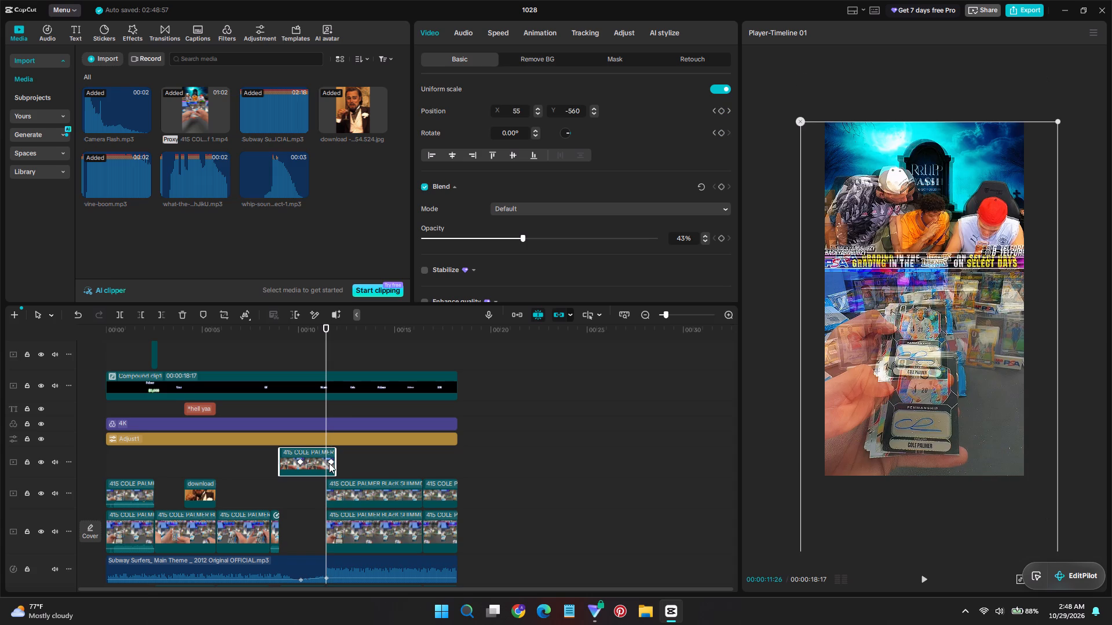
{"action": "left_click_drag", "start_coordinate": [331, 462], "coordinate": [325, 462]}
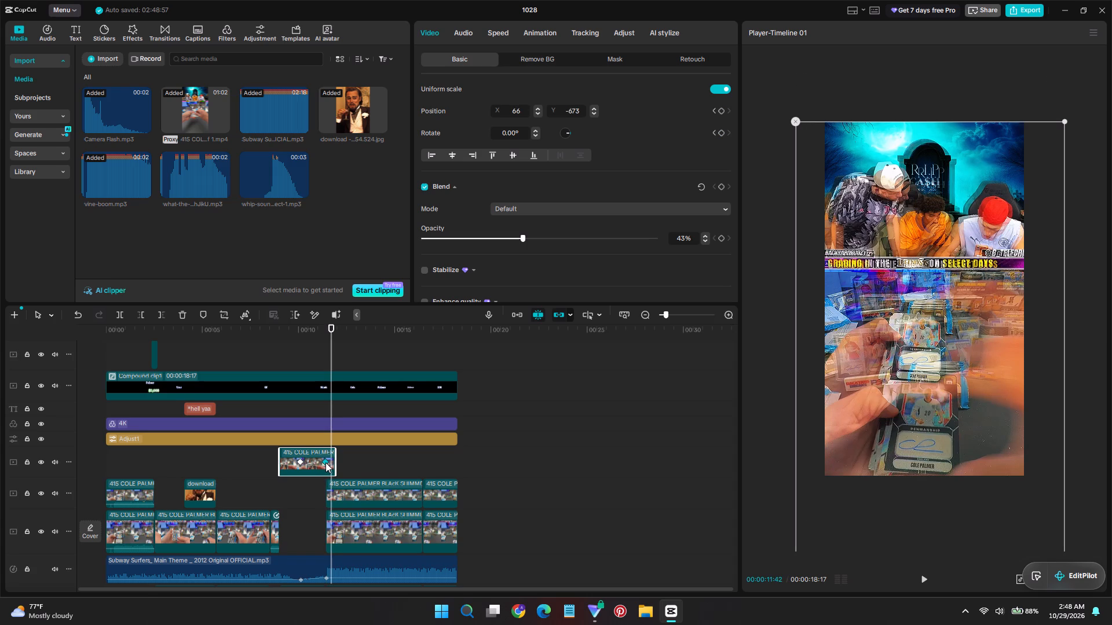
Trim the keyframed clip to end at the cut near 11:26 and return it to its gap in the main track.
{"action": "left_click_drag", "start_coordinate": [334, 468], "coordinate": [325, 468]}
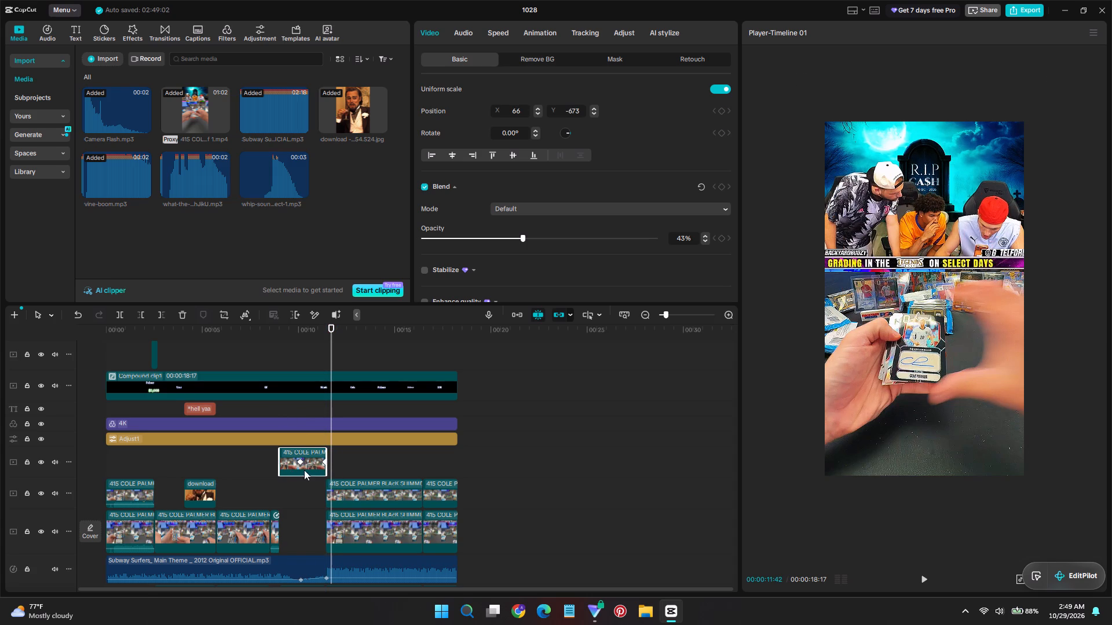
{"action": "left_click_drag", "start_coordinate": [309, 464], "coordinate": [306, 528]}
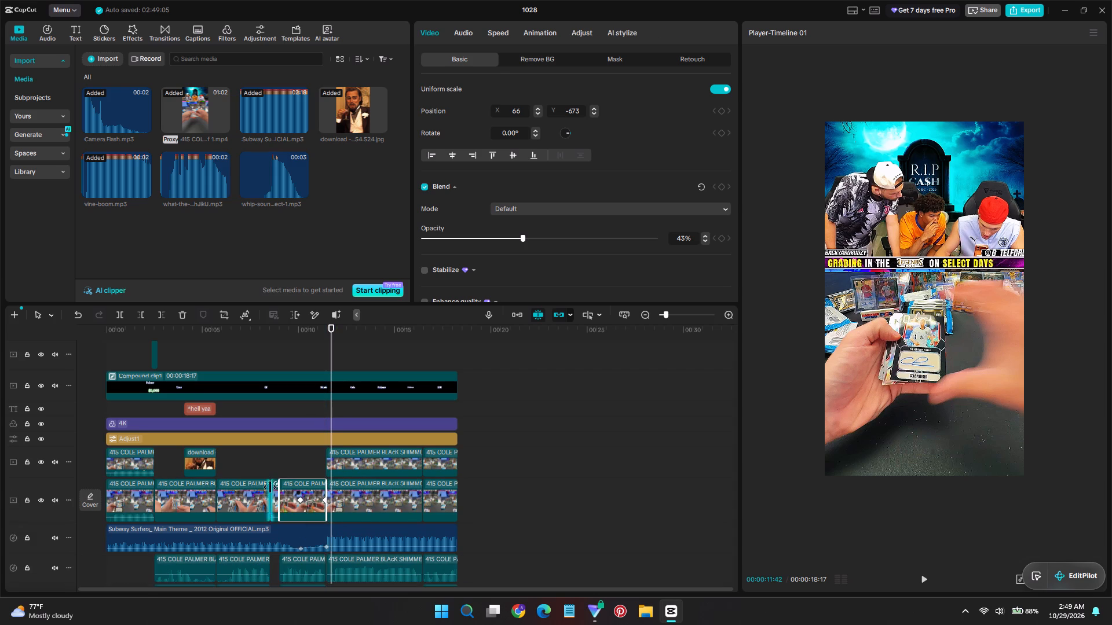
Restore the keyframed clip's opacity to 100%.
{"action": "left_click", "coordinate": [281, 470]}
{"action": "key", "text": "space"}
{"action": "key", "text": "space"}
{"action": "key", "text": "space"}
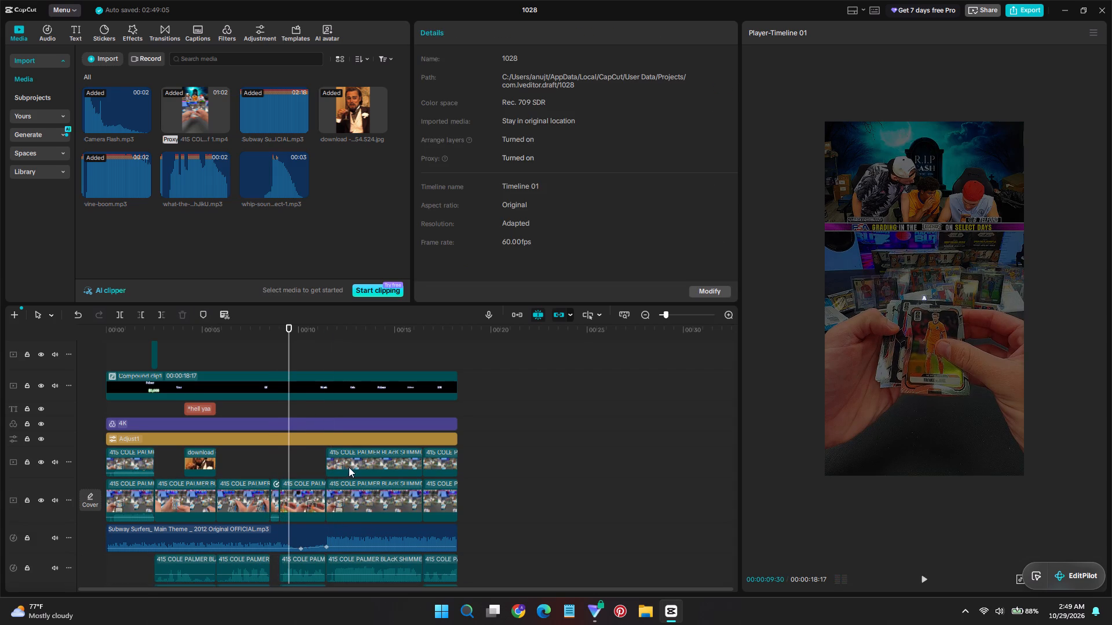
{"action": "left_click", "coordinate": [311, 492]}
{"action": "key", "text": "space"}
{"action": "left_click_drag", "start_coordinate": [522, 289], "coordinate": [798, 305]}
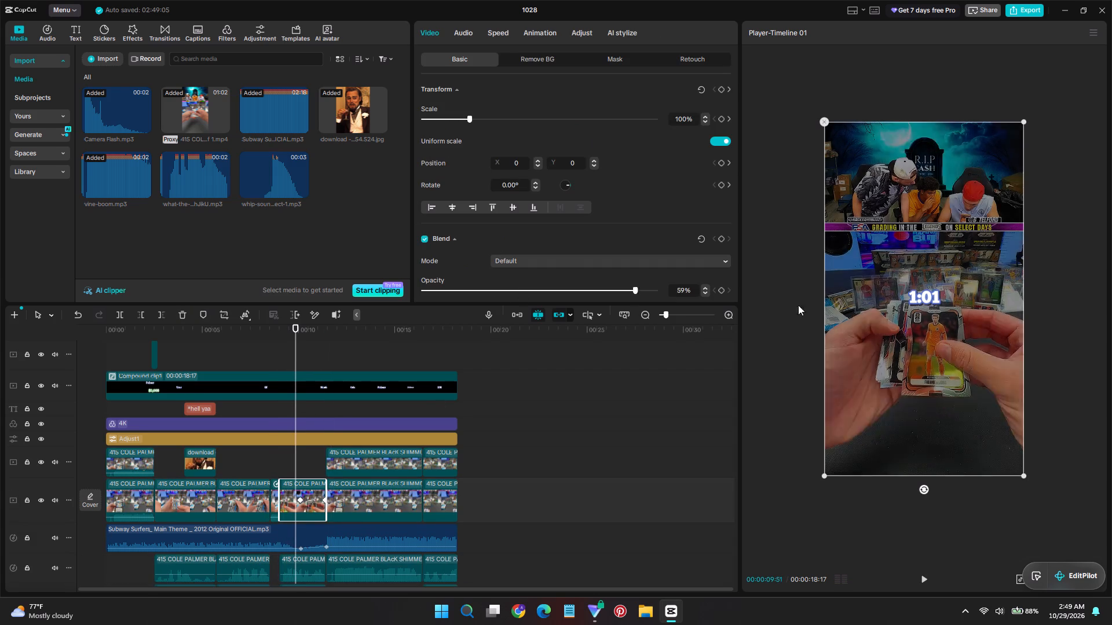
{"action": "left_click_drag", "start_coordinate": [798, 305], "coordinate": [832, 307]}
Play back the zoom transition around the 11:26 cut to examine how the keyframed clip flows into the enlarged camera overlay.
{"action": "left_click", "coordinate": [275, 456]}
{"action": "key", "text": "space"}
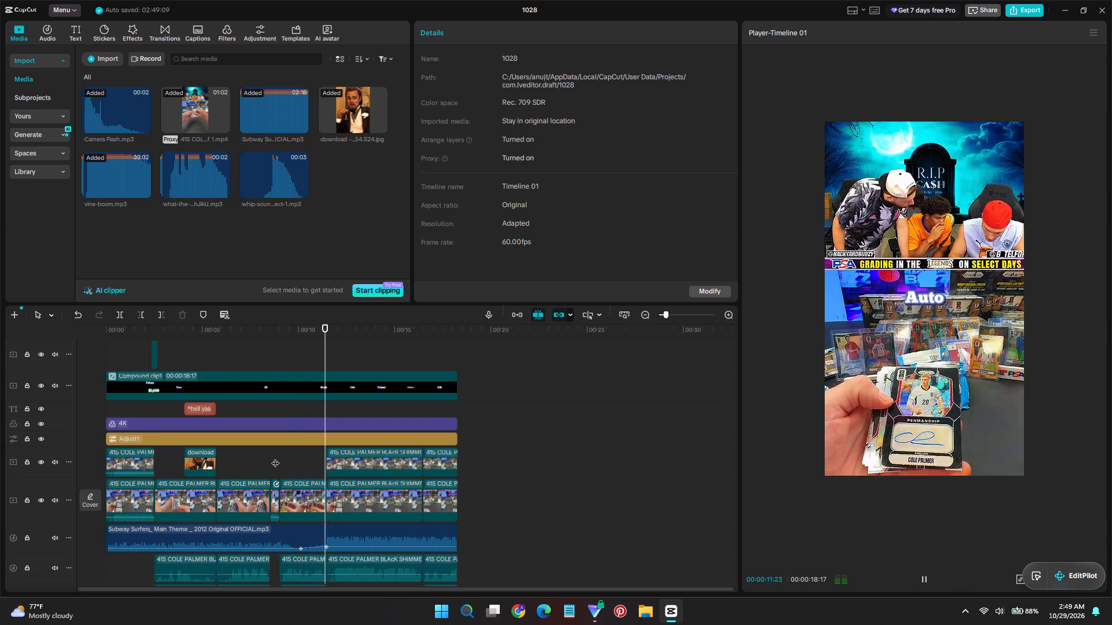
{"action": "left_click", "coordinate": [306, 464]}
{"action": "key", "text": "space"}
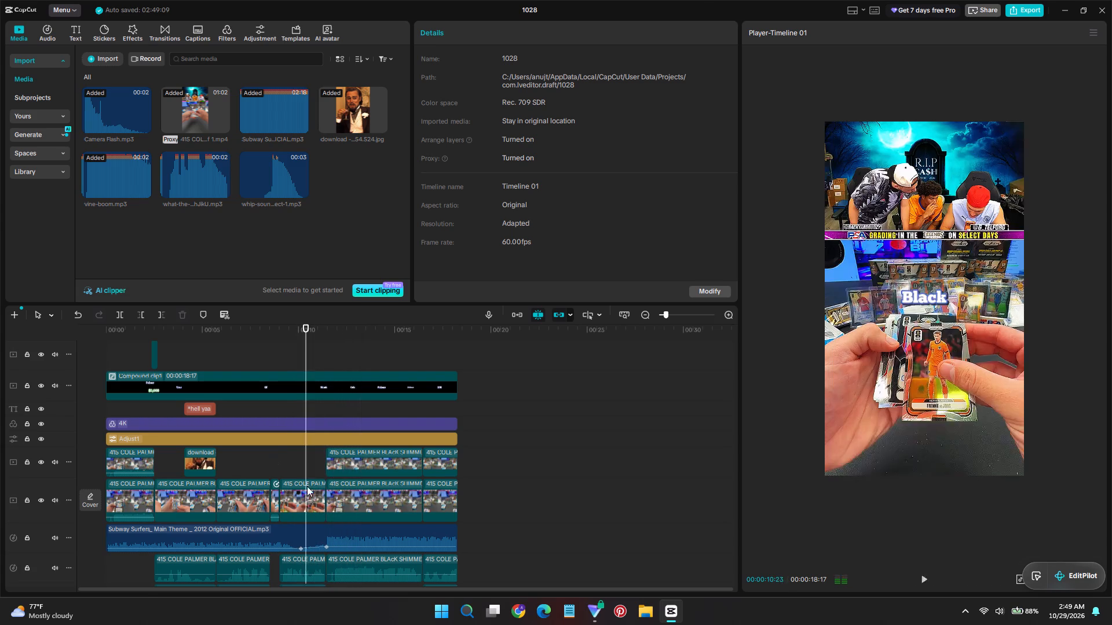
{"action": "left_click", "coordinate": [309, 494]}
{"action": "left_click", "coordinate": [309, 467]}
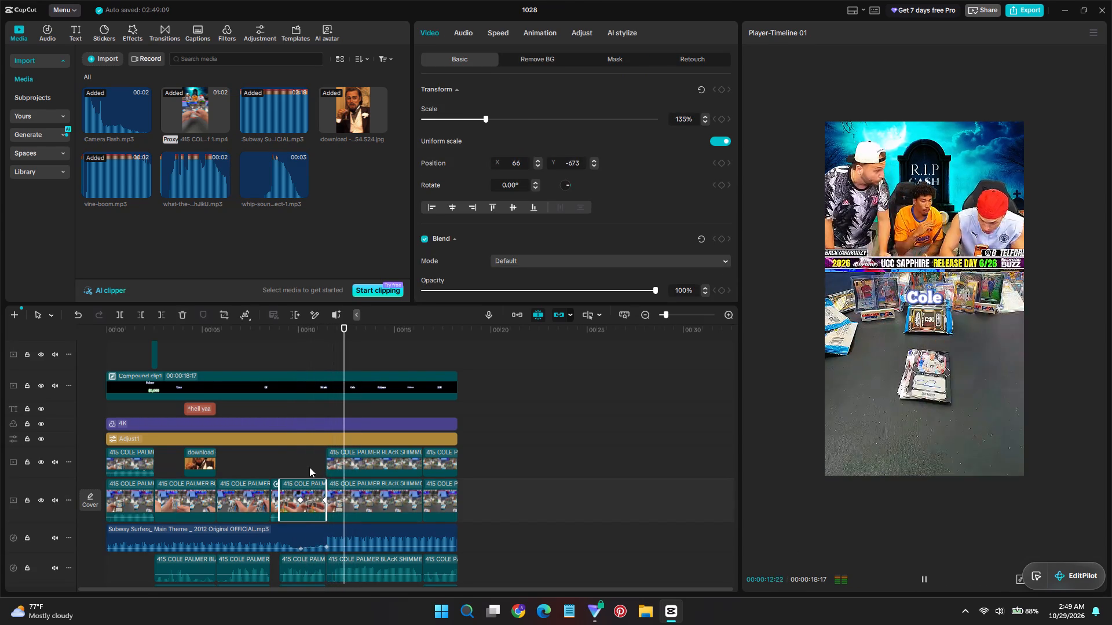
{"action": "key", "text": "space"}
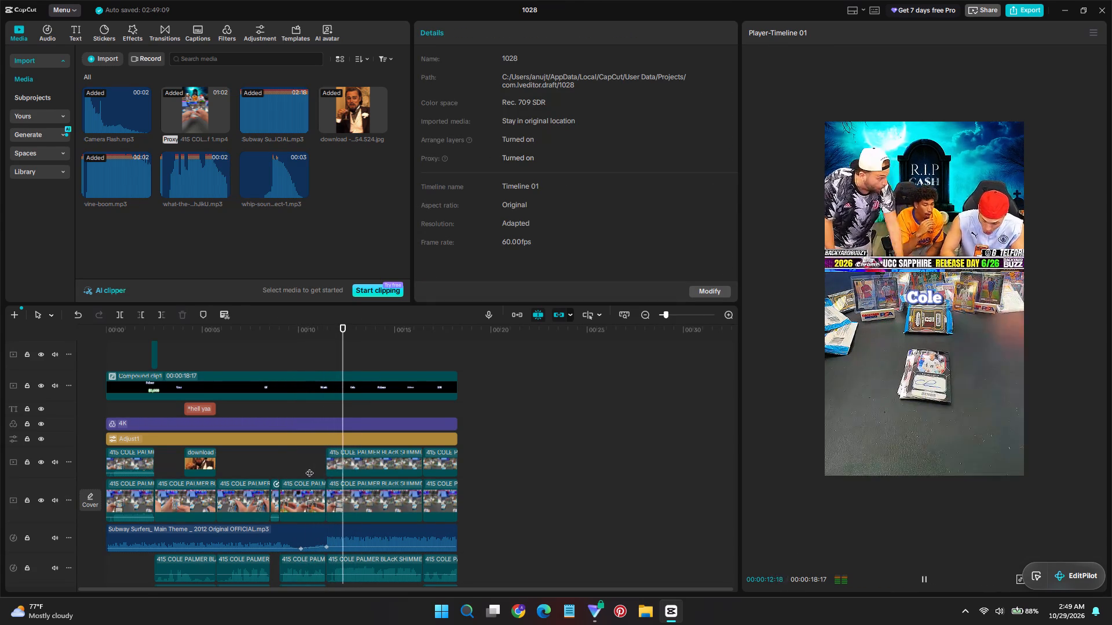
{"action": "left_click", "coordinate": [318, 458]}
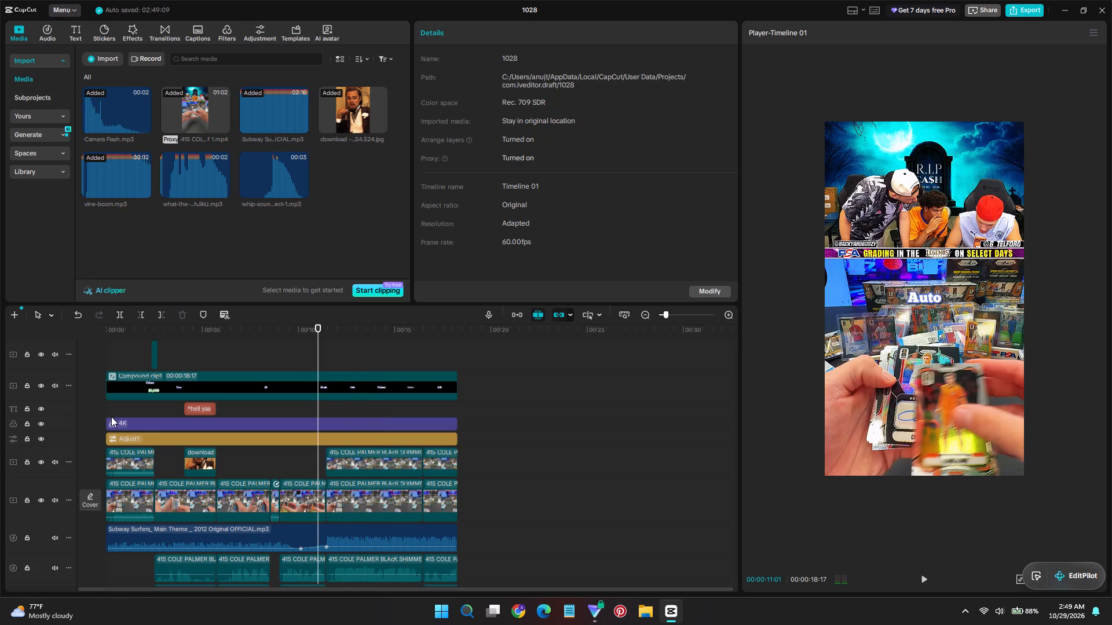
Inside the text compound clip, paste a copy of the $3,000 text at about 11:48 and play the result in the main timeline.
{"action": "left_click", "coordinate": [115, 384]}
{"action": "double_click", "coordinate": [121, 397]}
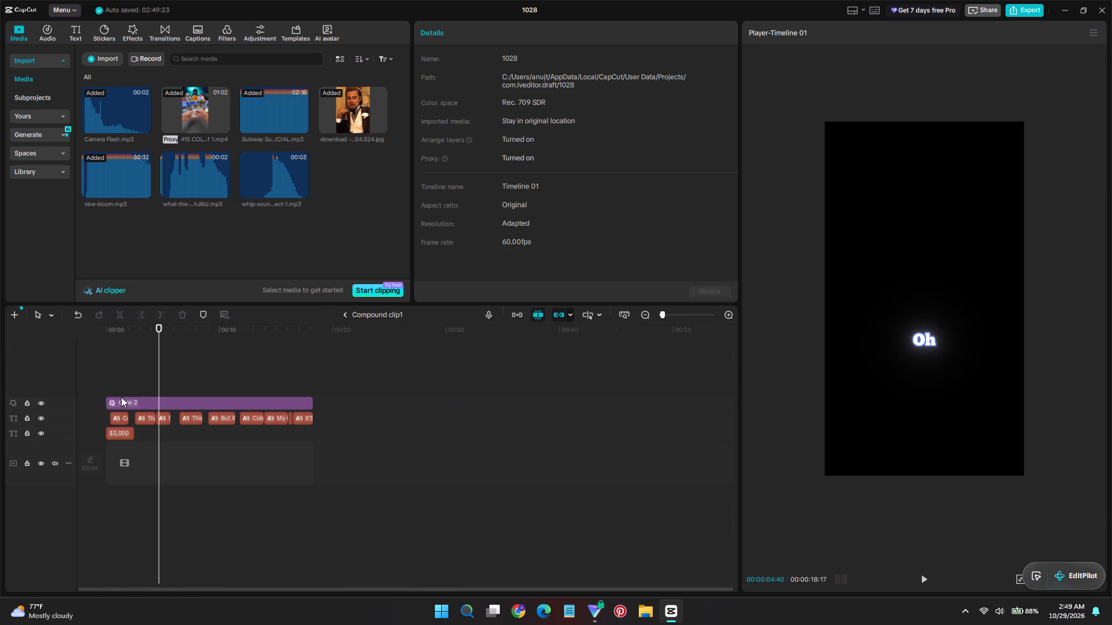
{"action": "left_click", "coordinate": [121, 433]}
{"action": "key", "text": "ctrl+c"}
{"action": "key", "text": "ctrl+c"}
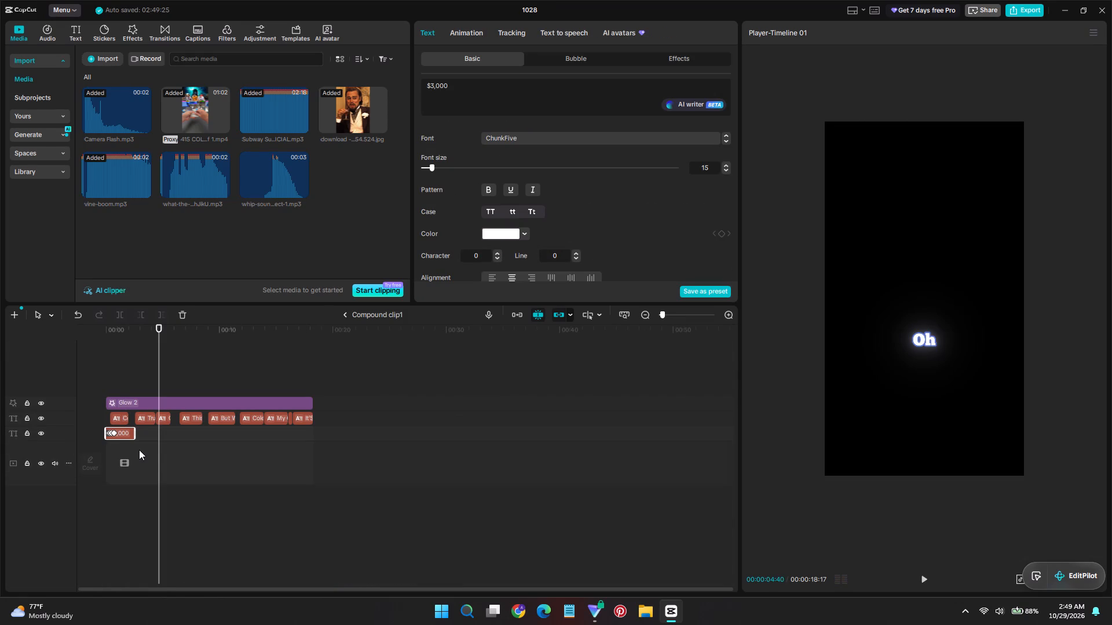
{"action": "key", "text": "ctrl+c"}
{"action": "double_click", "coordinate": [247, 384]}
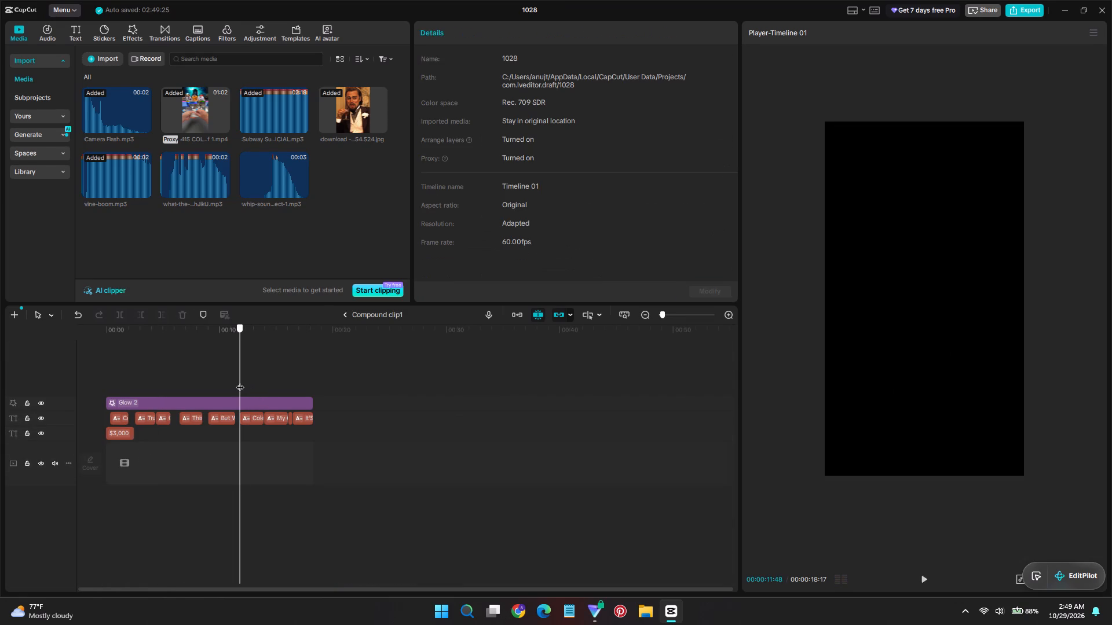
{"action": "key", "text": "ctrl+b"}
{"action": "key", "text": "ctrl+v"}
{"action": "left_click", "coordinate": [346, 314]}
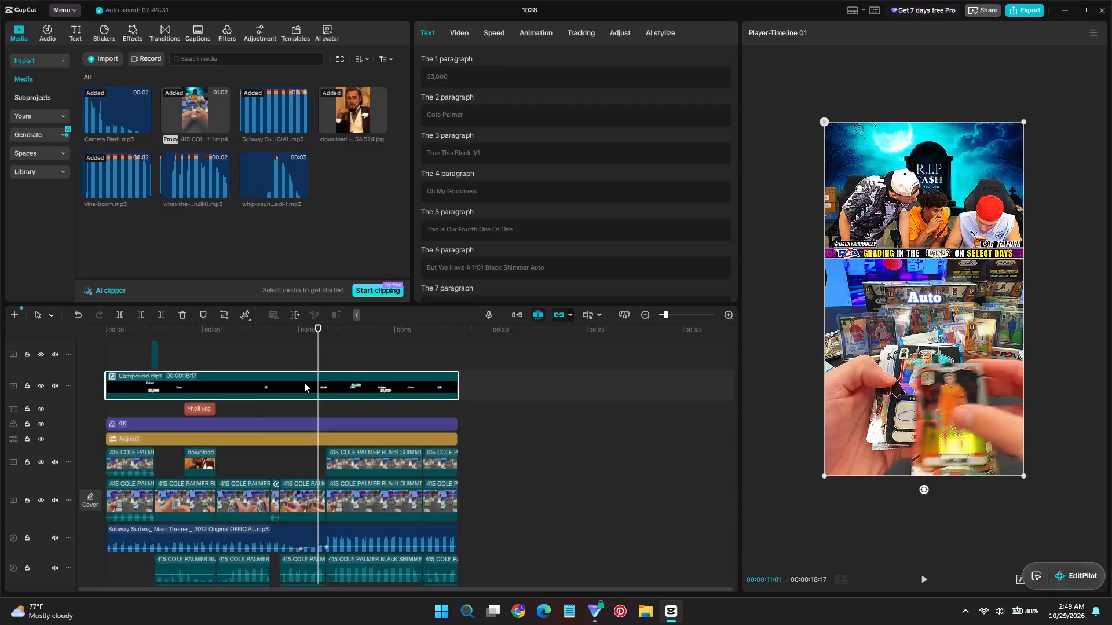
{"action": "key", "text": "space"}
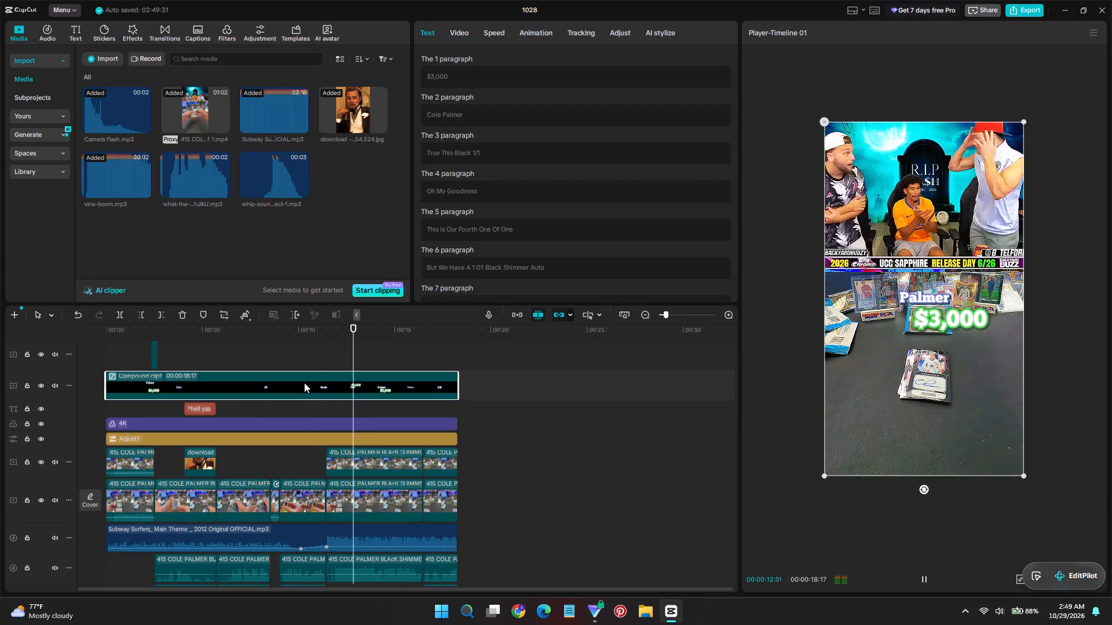
{"action": "left_click", "coordinate": [330, 361]}
{"action": "key", "text": "space"}
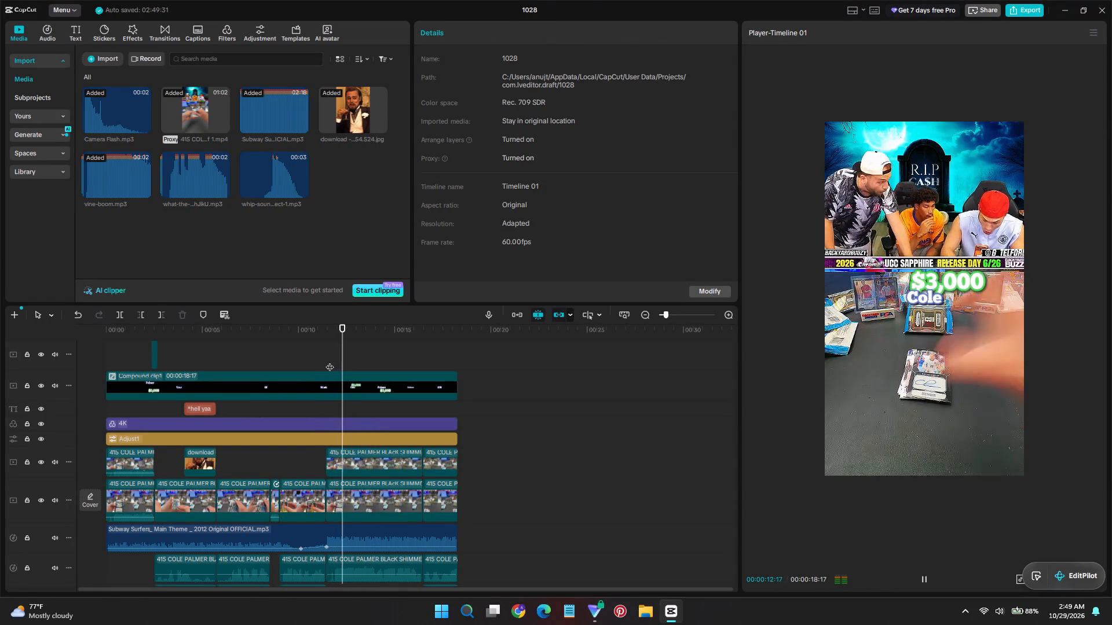
{"action": "left_click", "coordinate": [330, 361]}
{"action": "key", "text": "space"}
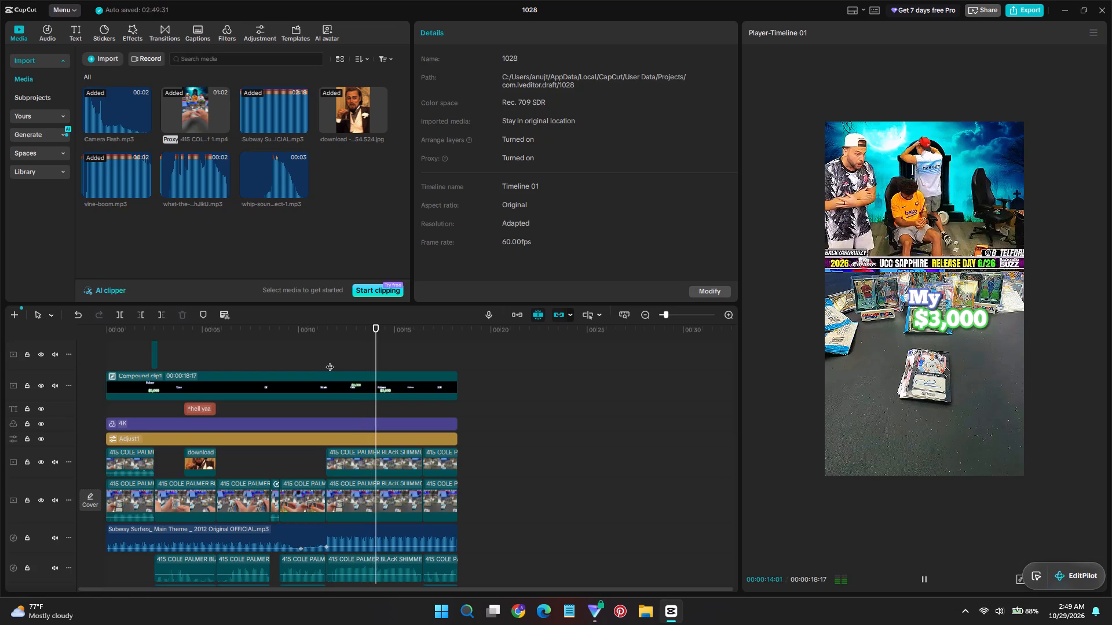
Reopen the text compound clip and import the Cash Sound Effect audio from the A imp folder inside Favourite sfx.
{"action": "double_click", "coordinate": [336, 396]}
{"action": "left_click_drag", "start_coordinate": [166, 340], "coordinate": [0, 318]}
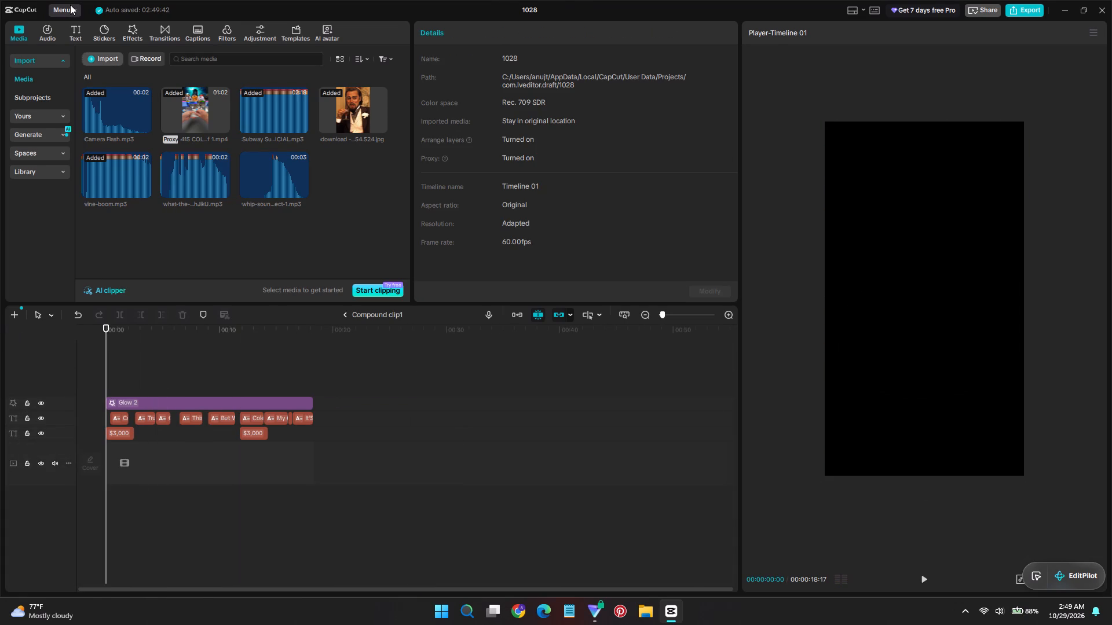
{"action": "left_click", "coordinate": [93, 54]}
{"action": "left_click", "coordinate": [114, 80]}
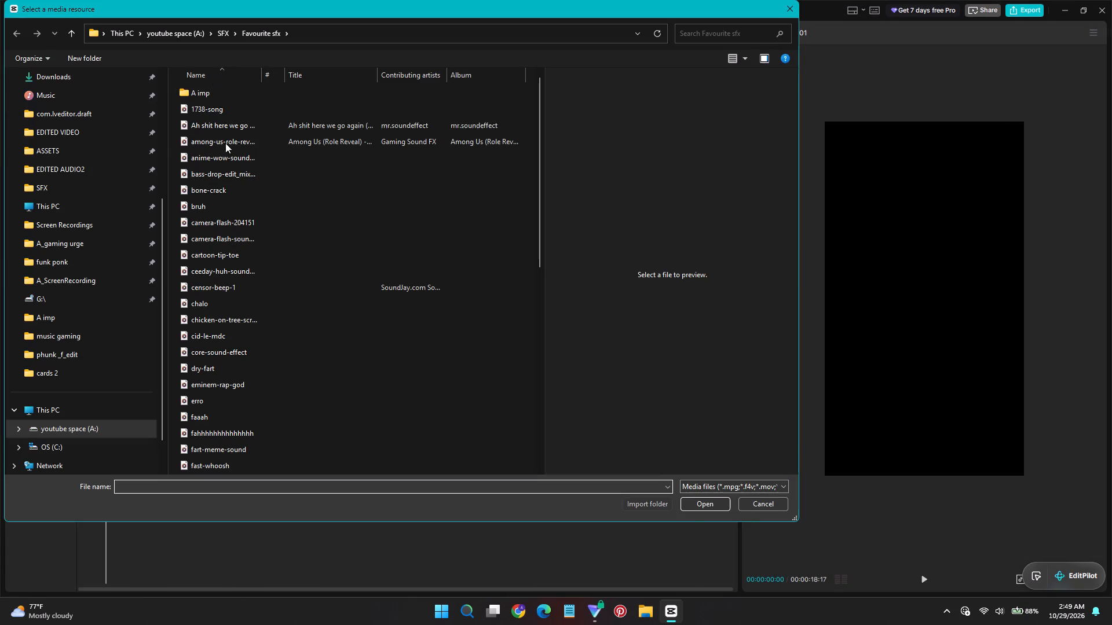
{"action": "double_click", "coordinate": [228, 98]}
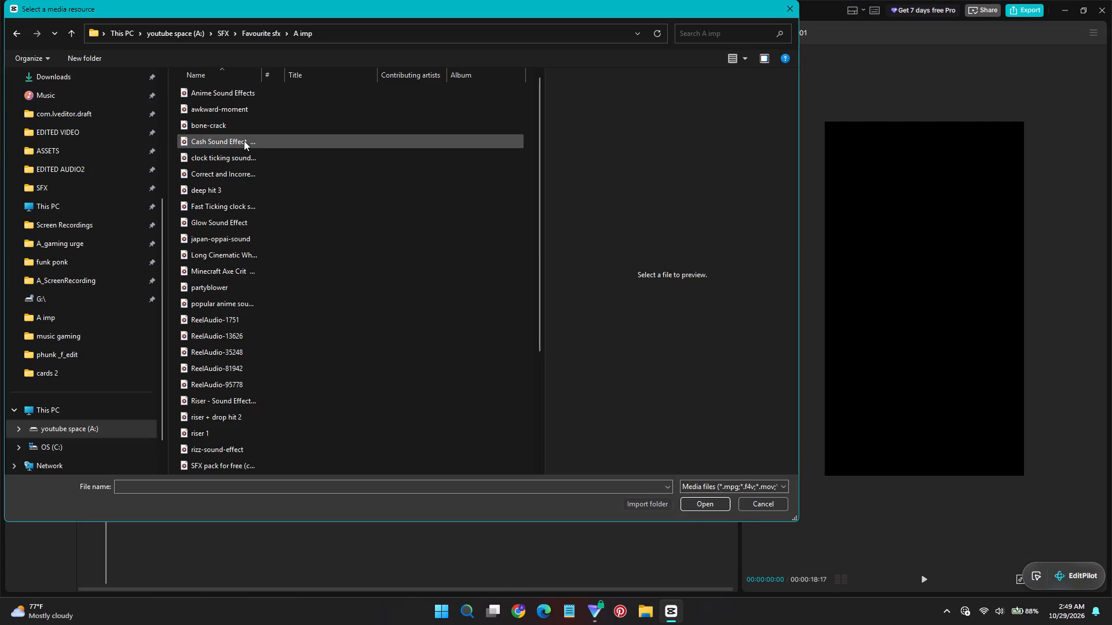
{"action": "left_click", "coordinate": [244, 141]}
{"action": "left_click", "coordinate": [720, 501]}
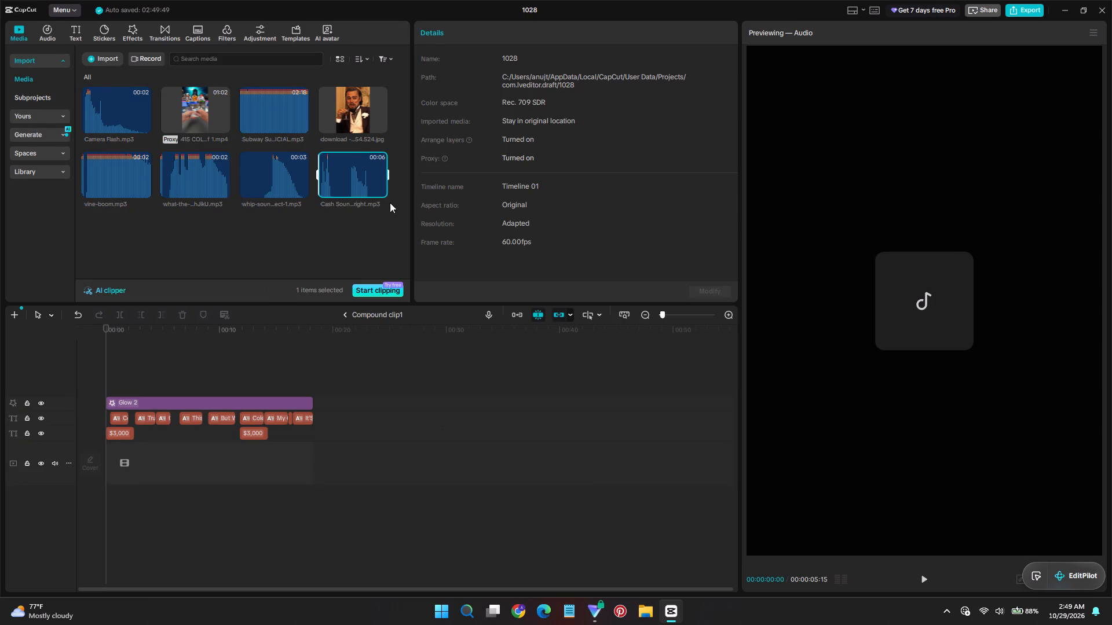
Add the cash sound at the start of the compound clip's timeline and trim its end at about 00:59.
{"action": "left_click", "coordinate": [382, 187]}
{"action": "scroll", "coordinate": [164, 531], "scroll_direction": "up", "scroll_amount": 12, "text": "ctrl"}
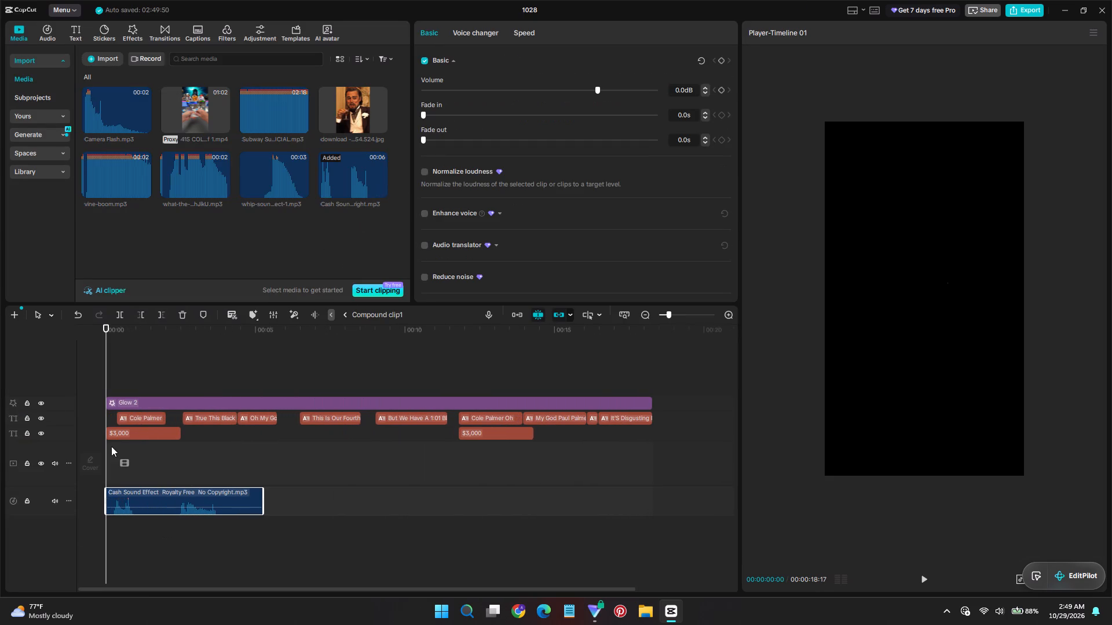
{"action": "left_click_drag", "start_coordinate": [103, 450], "coordinate": [136, 469]}
{"action": "key", "text": "w"}
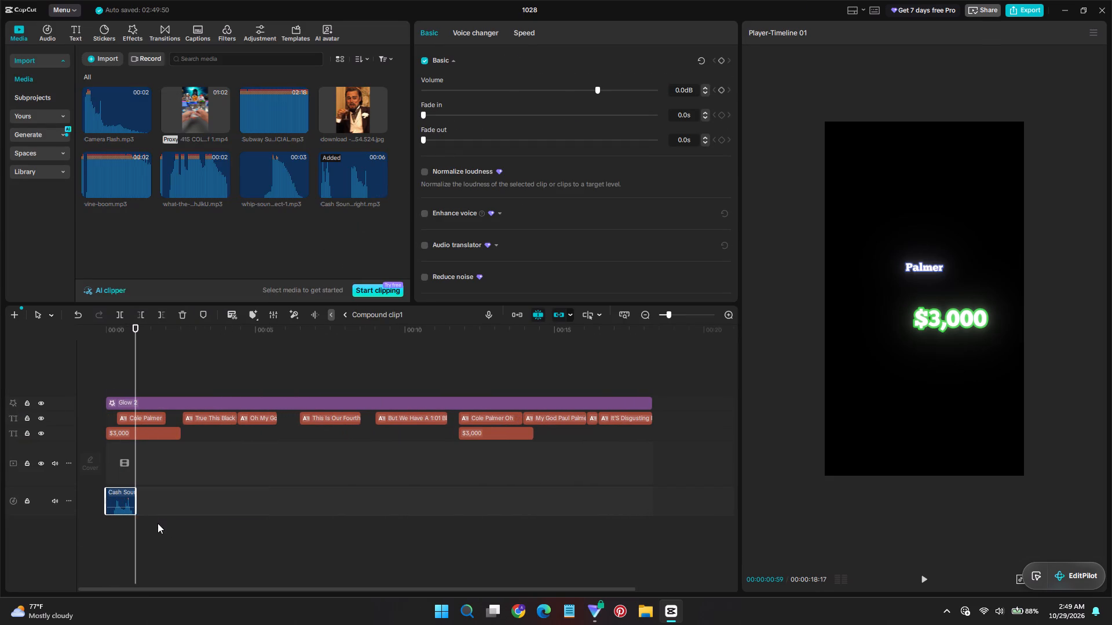
Trim the quiet lead-in off the cash sound, move it back to the timeline's start, and play it with the $3,000 text.
{"action": "left_click", "coordinate": [108, 472]}
{"action": "left_click", "coordinate": [108, 472]}
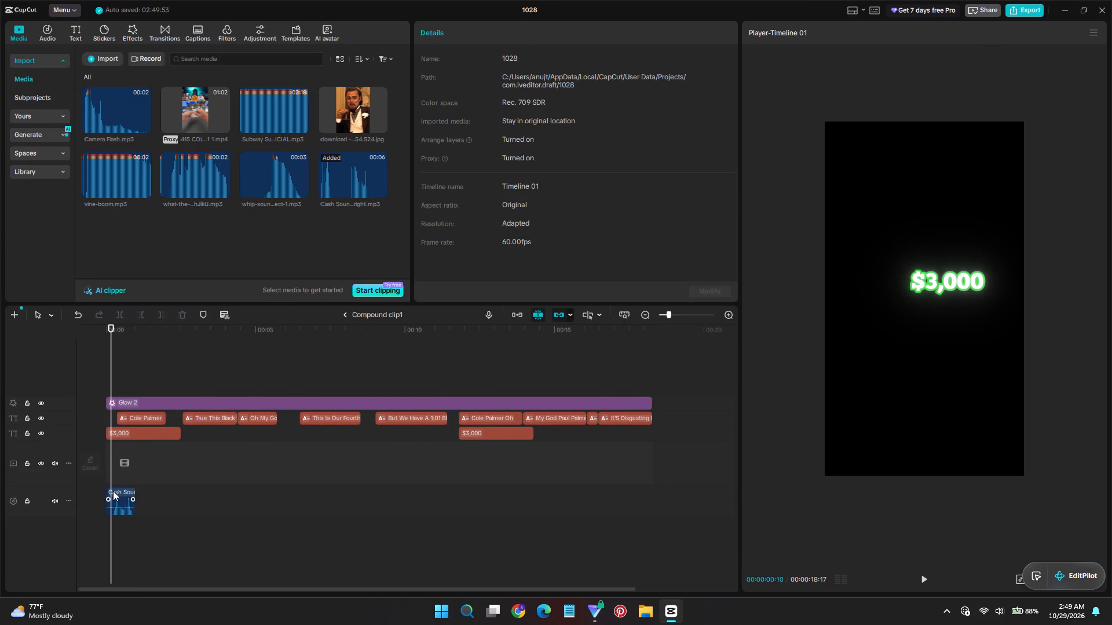
{"action": "left_click", "coordinate": [113, 491]}
{"action": "key", "text": "s"}
{"action": "key", "text": "q"}
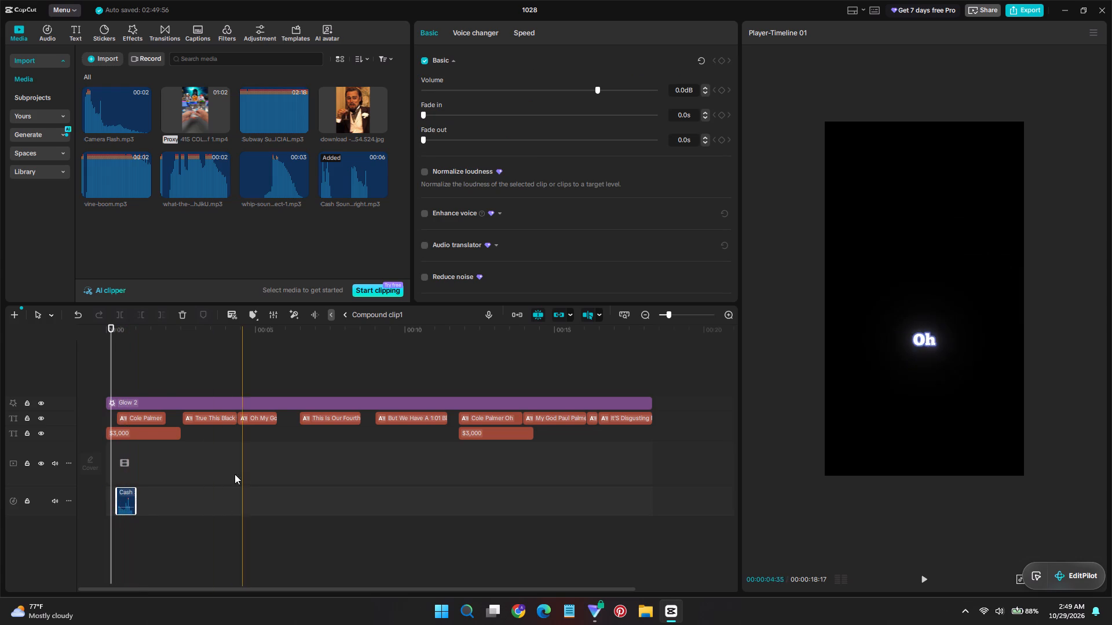
{"action": "type", "text": "qas"}
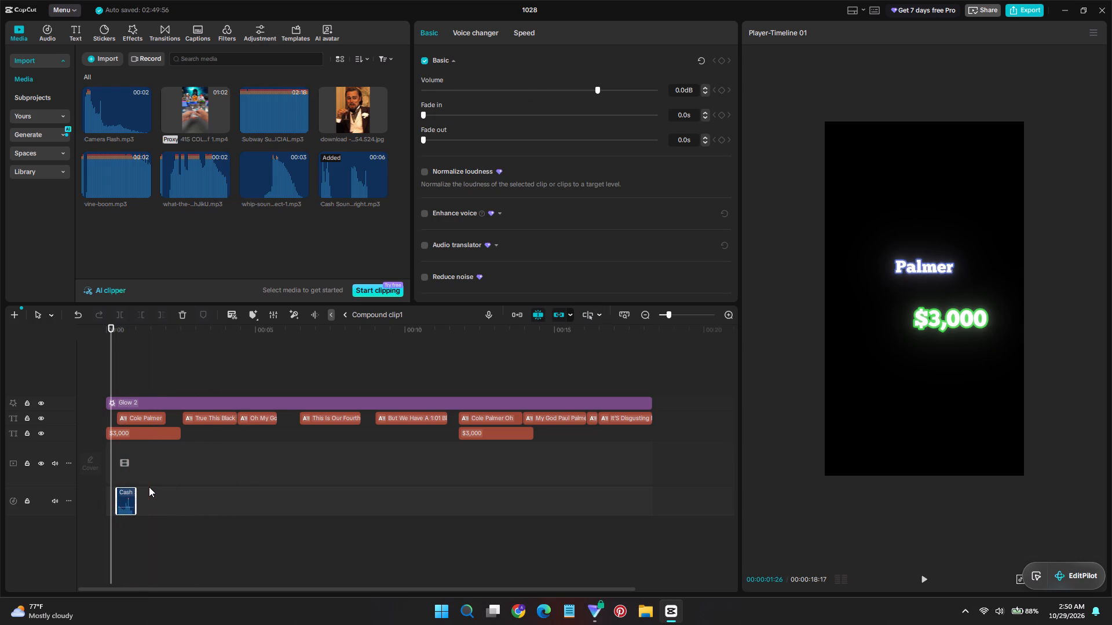
{"action": "type", "text": "sss"}
{"action": "key", "text": "s"}
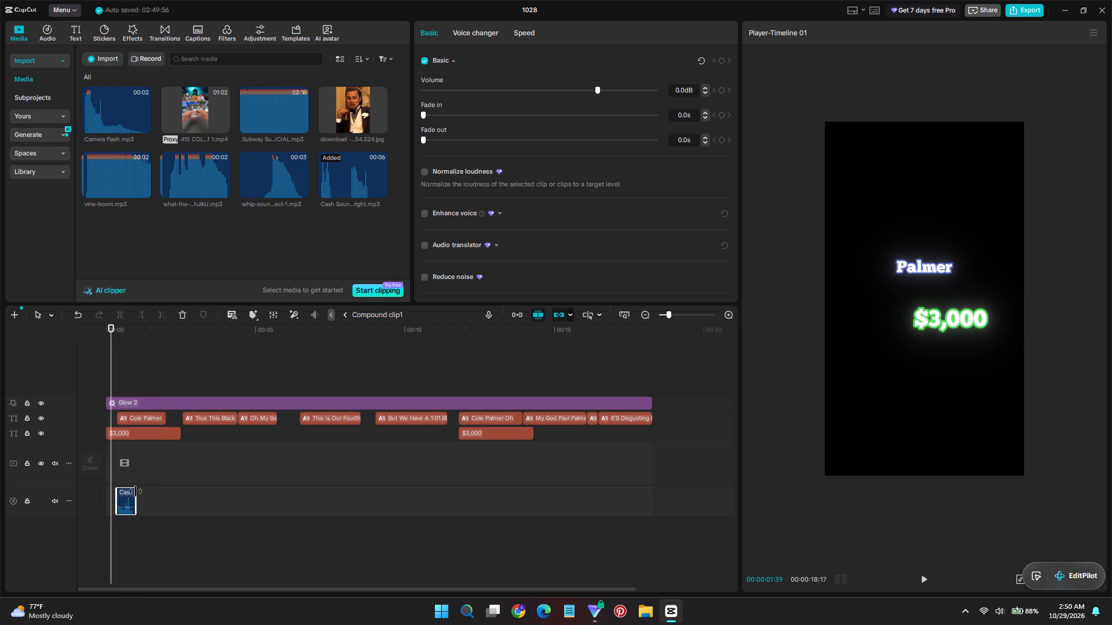
{"action": "left_click_drag", "start_coordinate": [121, 510], "coordinate": [101, 510]}
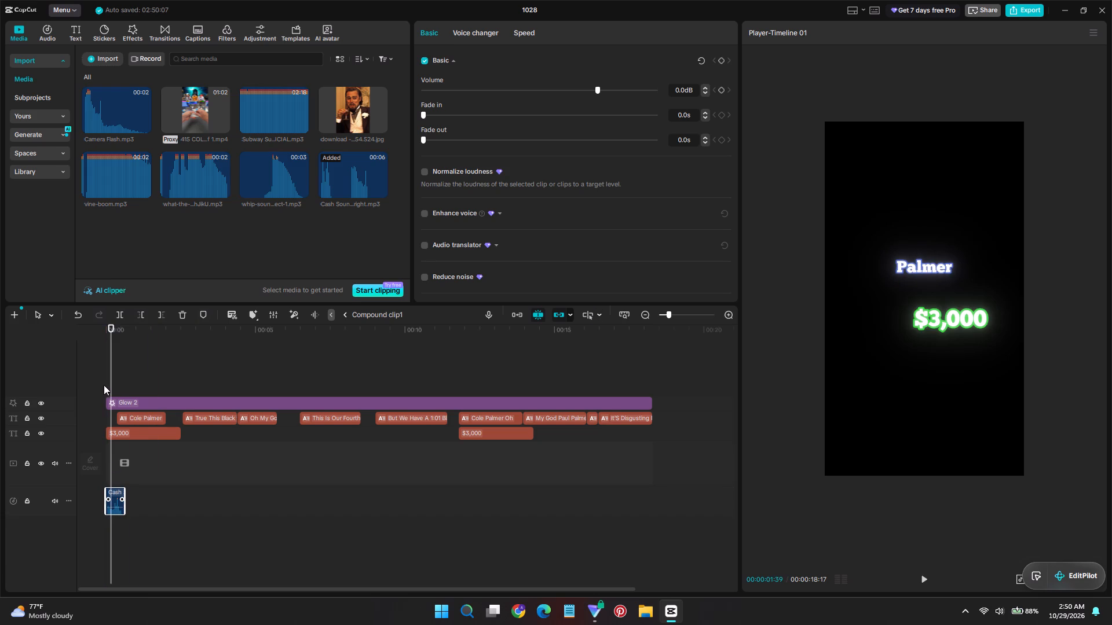
{"action": "left_click_drag", "start_coordinate": [115, 385], "coordinate": [94, 385]}
{"action": "key", "text": "space"}
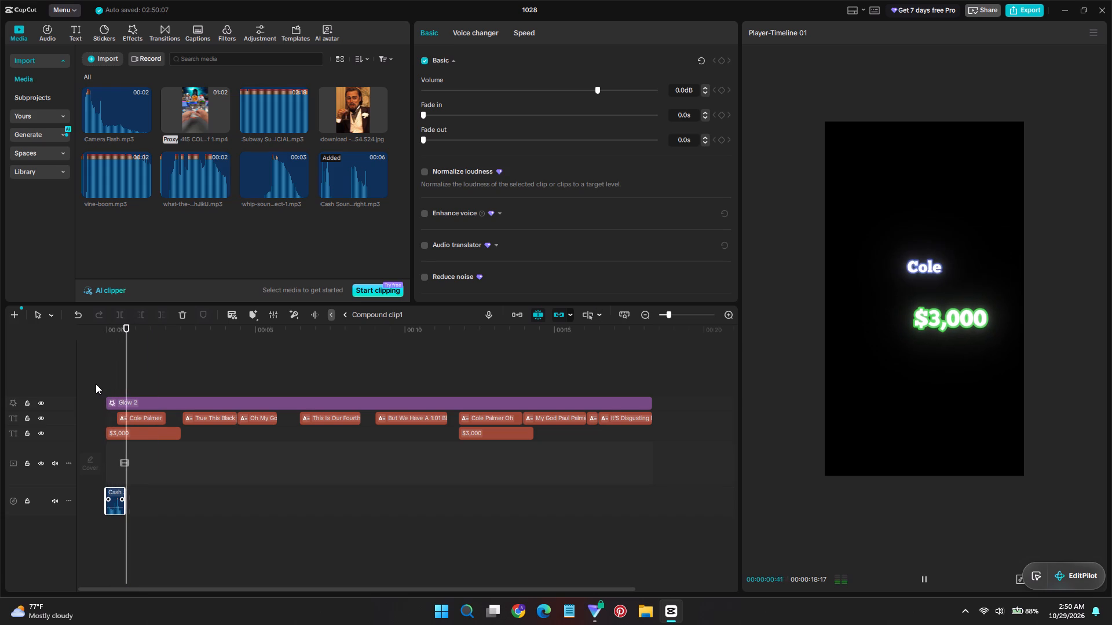
Copy the cash sound at the start of the compound clip and paste it at about 12:06.
{"action": "left_click", "coordinate": [114, 514]}
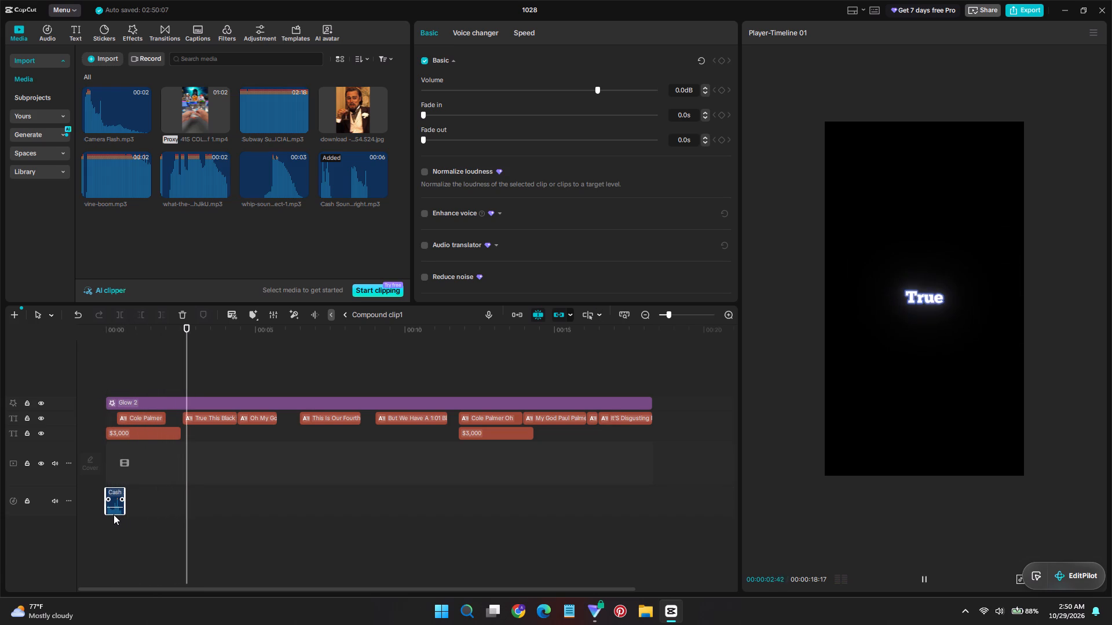
{"action": "key", "text": "ctrl+c"}
{"action": "left_click", "coordinate": [464, 385]}
{"action": "left_click_drag", "start_coordinate": [462, 384], "coordinate": [455, 381]}
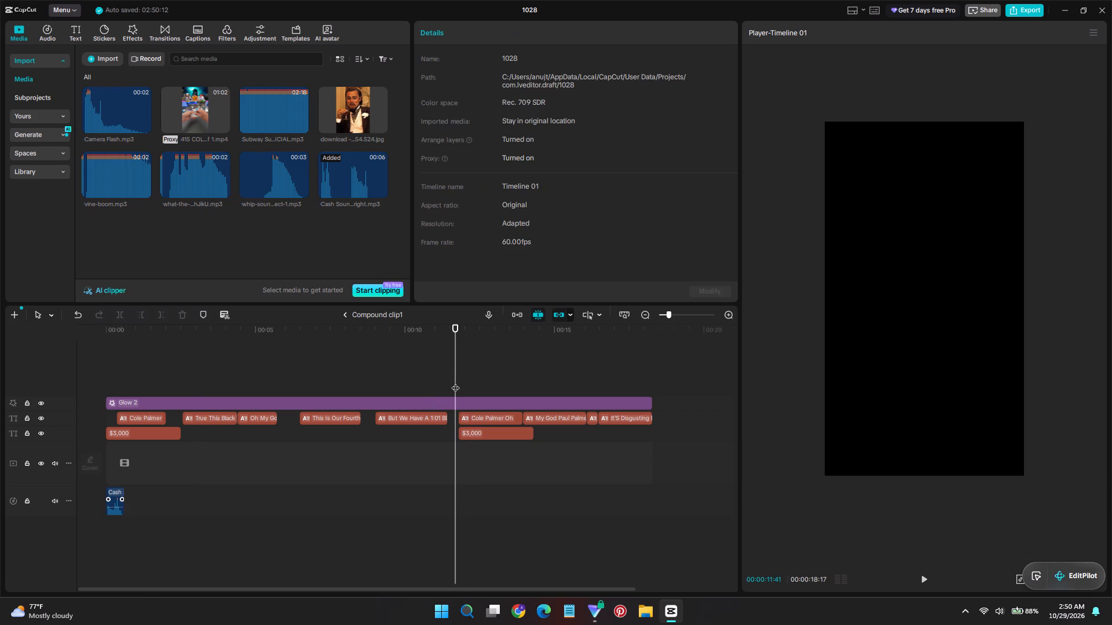
{"action": "left_click_drag", "start_coordinate": [455, 382], "coordinate": [468, 388]}
{"action": "key", "text": "v"}
{"action": "key", "text": "ctrl+v"}
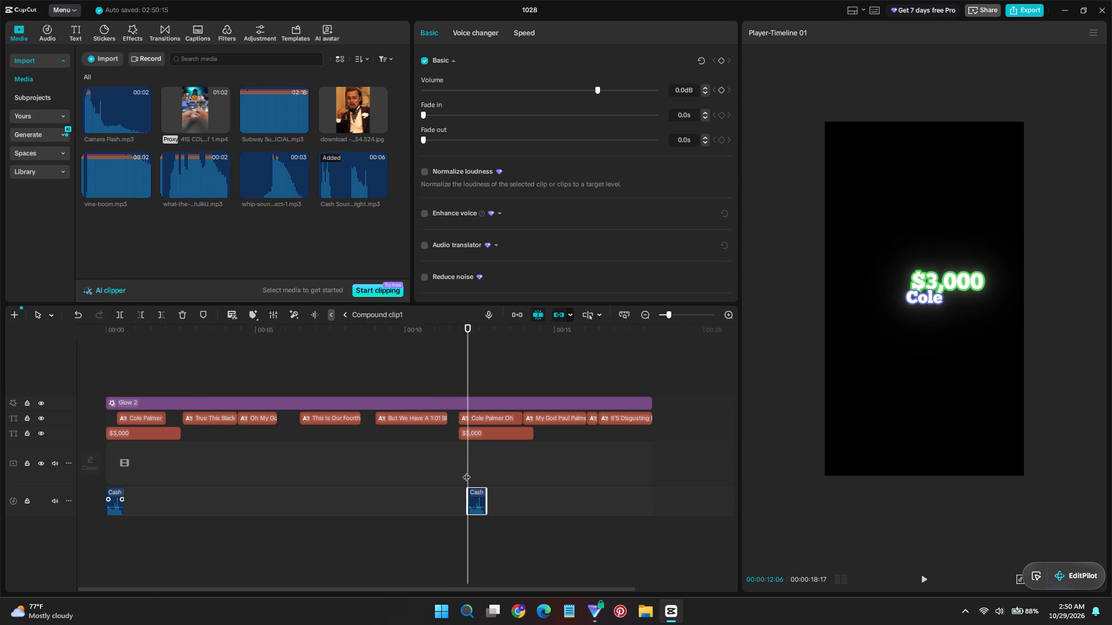
Move the pasted cash sound back toward the second $3,000 text, extend its start to about 11:48, and play it.
{"action": "left_click_drag", "start_coordinate": [468, 503], "coordinate": [463, 503]}
{"action": "left_click_drag", "start_coordinate": [462, 509], "coordinate": [458, 508]}
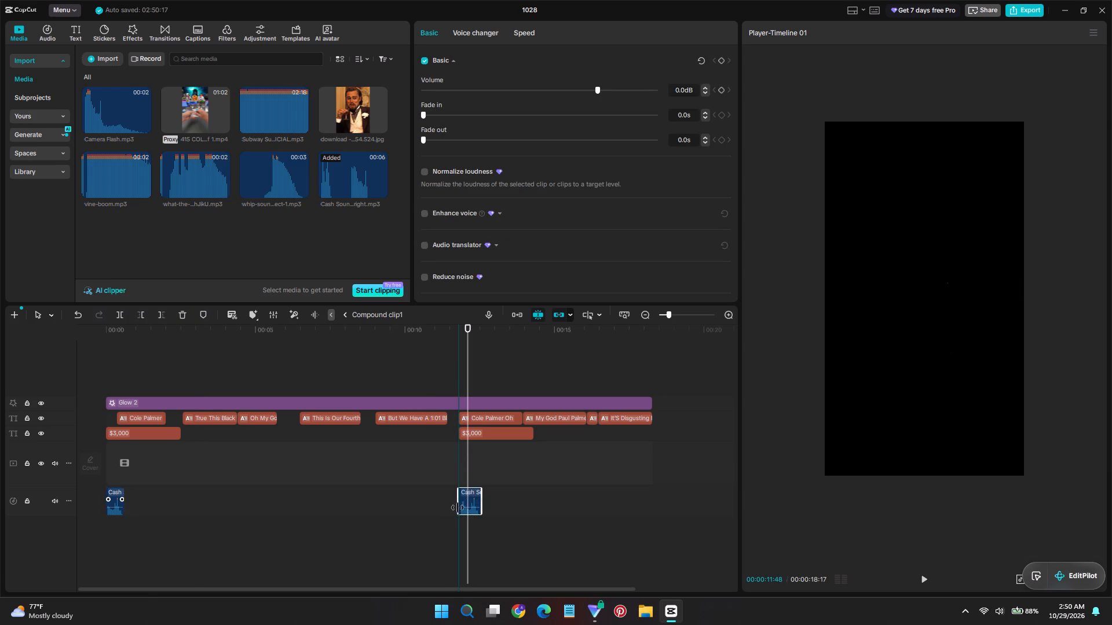
{"action": "left_click_drag", "start_coordinate": [458, 508], "coordinate": [456, 507]}
{"action": "left_click", "coordinate": [453, 523]}
{"action": "key", "text": "space"}
{"action": "left_click", "coordinate": [453, 523]}
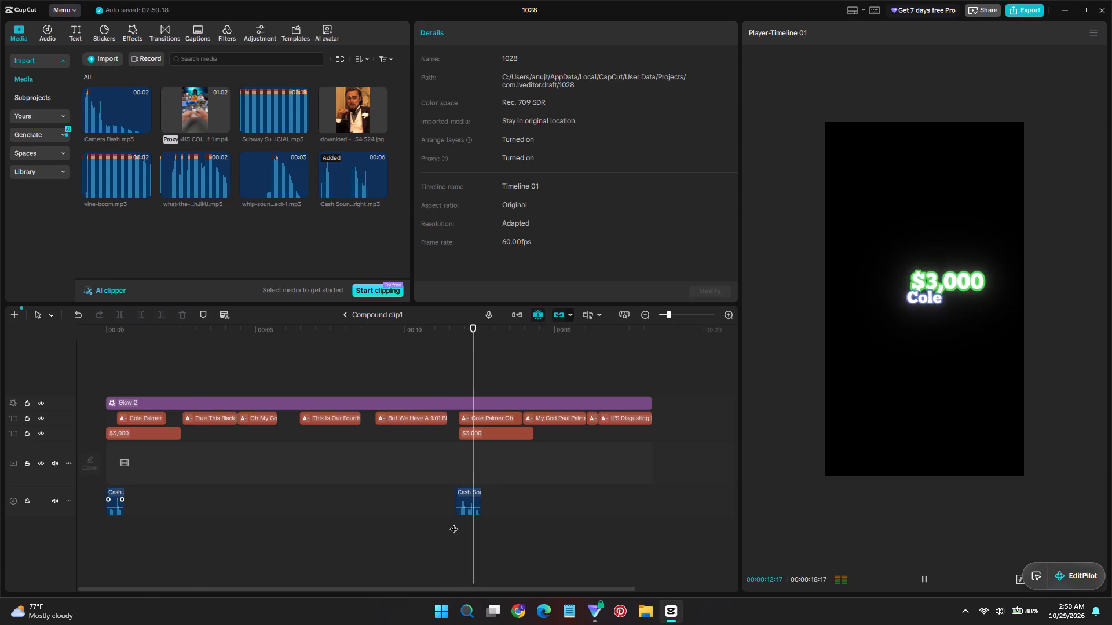
{"action": "key", "text": "space"}
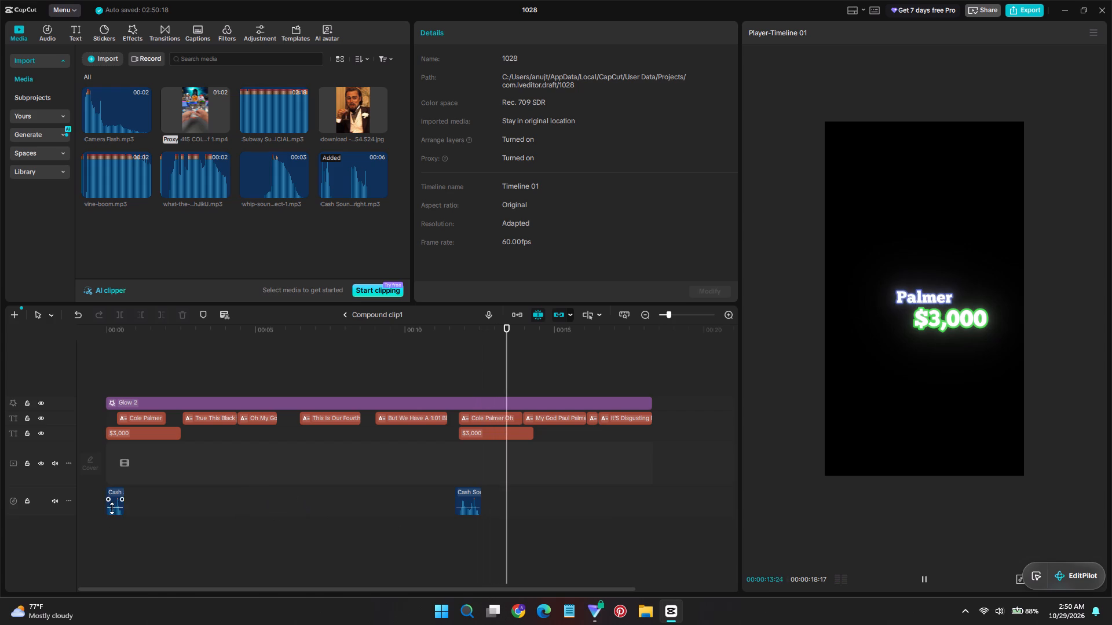
Replace the cash sound at the compound clip's start with a copy of the longer one and play it.
{"action": "left_click", "coordinate": [112, 508]}
{"action": "key", "text": "Delete"}
{"action": "left_click_drag", "start_coordinate": [491, 535], "coordinate": [438, 502]}
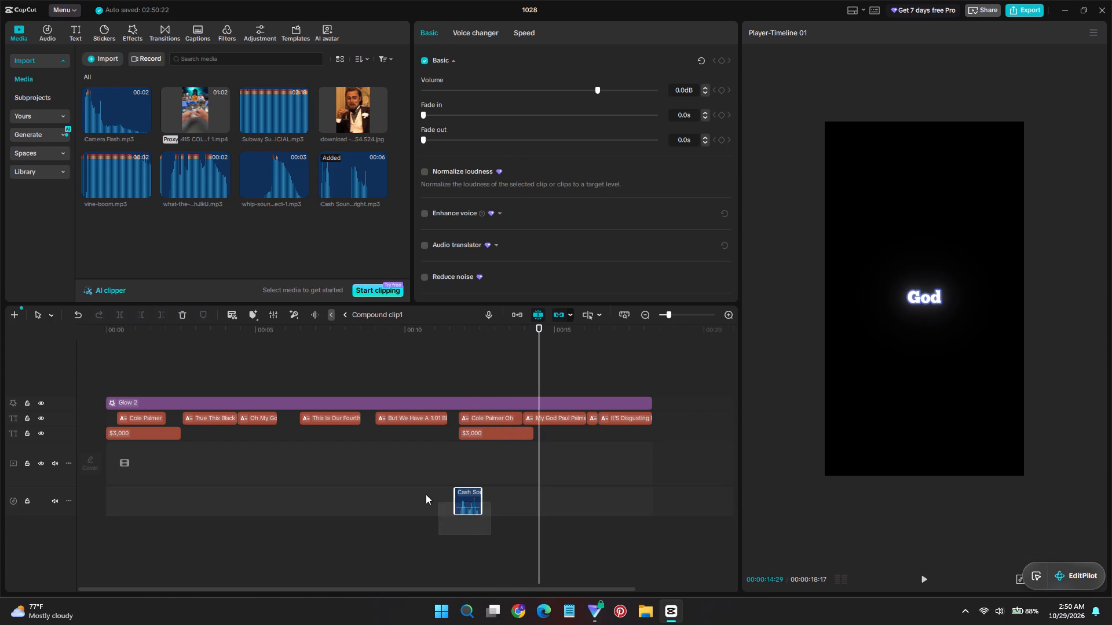
{"action": "key", "text": "ctrl+c"}
{"action": "left_click_drag", "start_coordinate": [113, 336], "coordinate": [74, 327]}
{"action": "key", "text": "ctrl+v"}
{"action": "key", "text": "ctrl+c"}
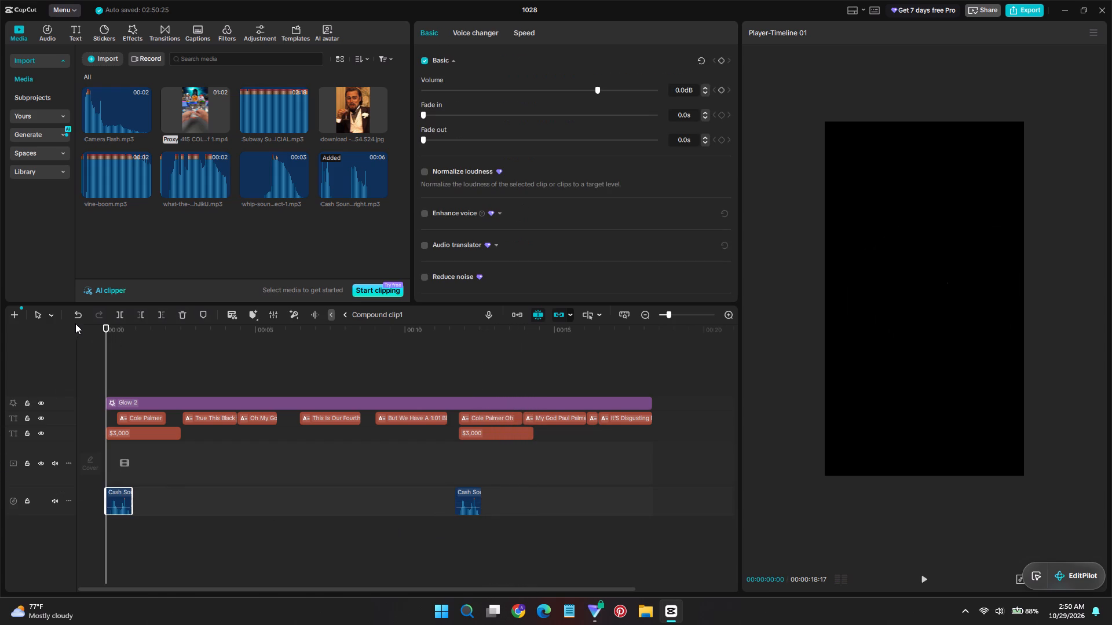
{"action": "key", "text": "space"}
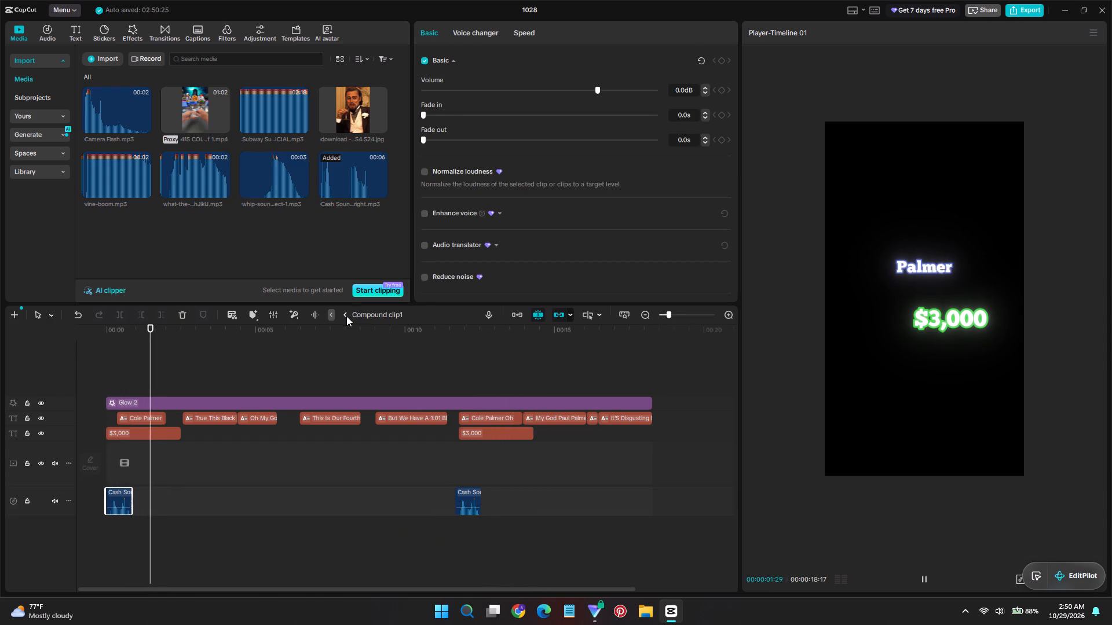
Return to the main timeline and play the whole video from the start.
{"action": "left_click", "coordinate": [346, 316]}
{"action": "left_click_drag", "start_coordinate": [141, 335], "coordinate": [100, 333]}
{"action": "key", "text": "space"}
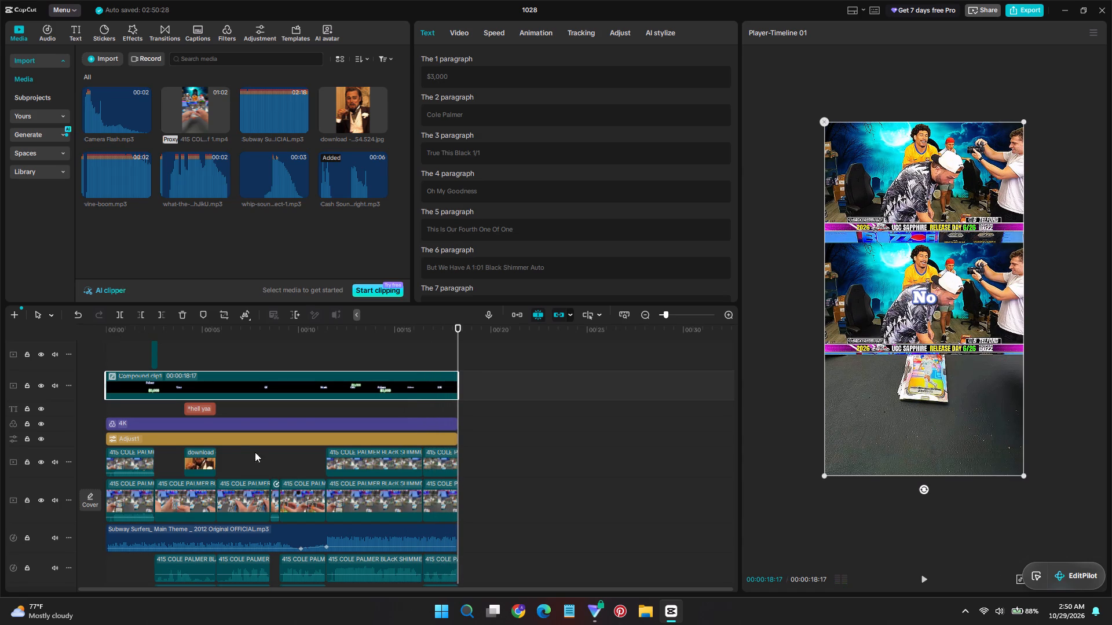
Match the last camera overlay to the one before it by setting its scale to 138% and Y position to 1127.
{"action": "left_click", "coordinate": [440, 458]}
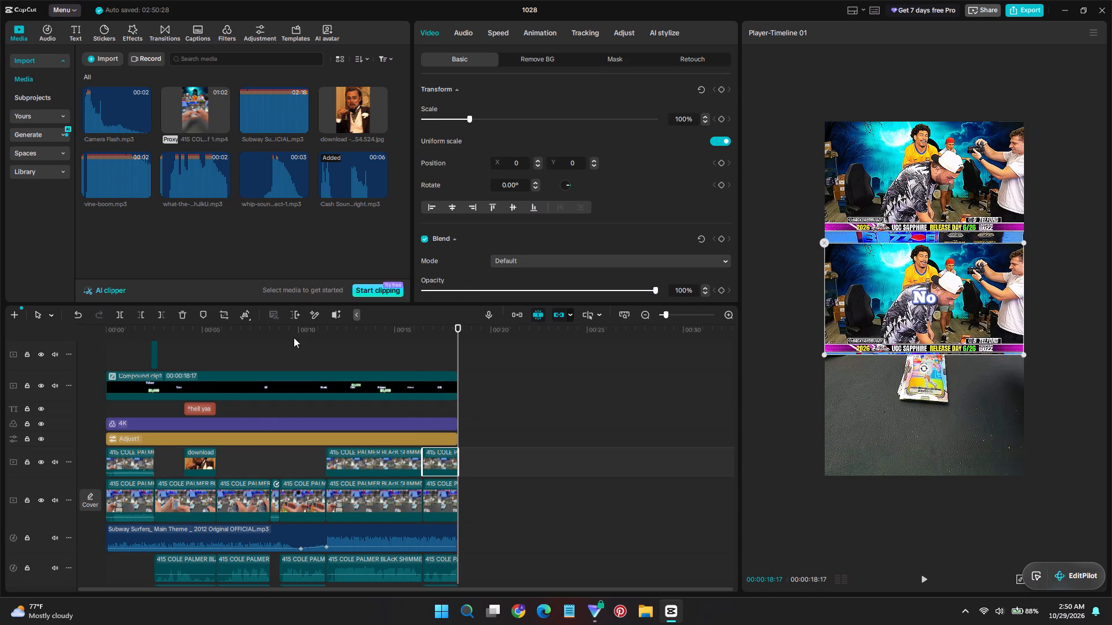
{"action": "left_click", "coordinate": [379, 466]}
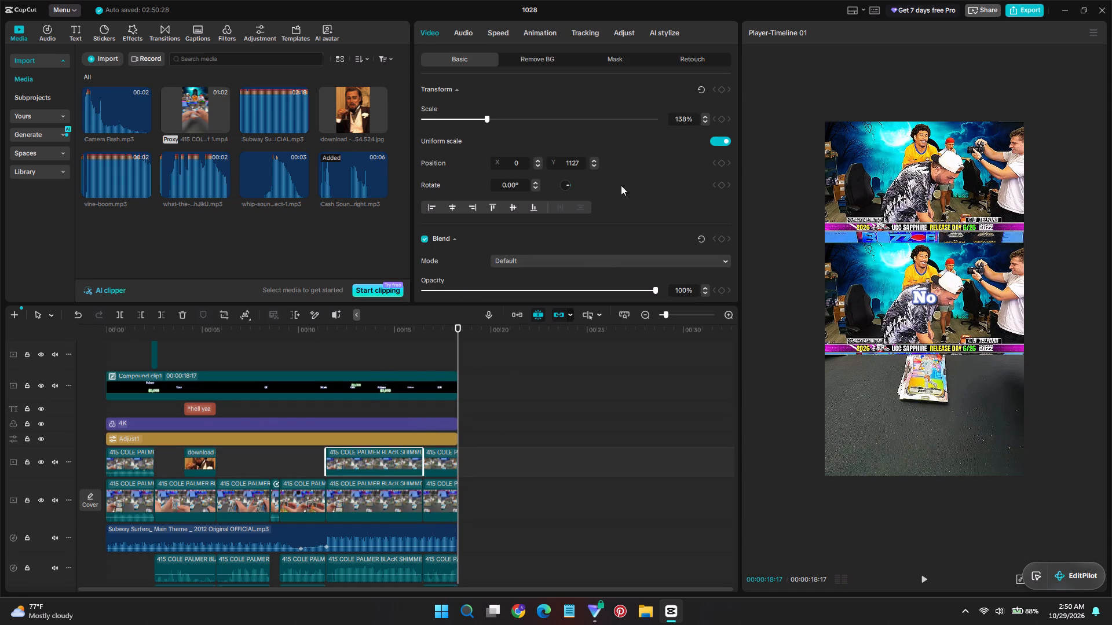
{"action": "left_click", "coordinate": [441, 462]}
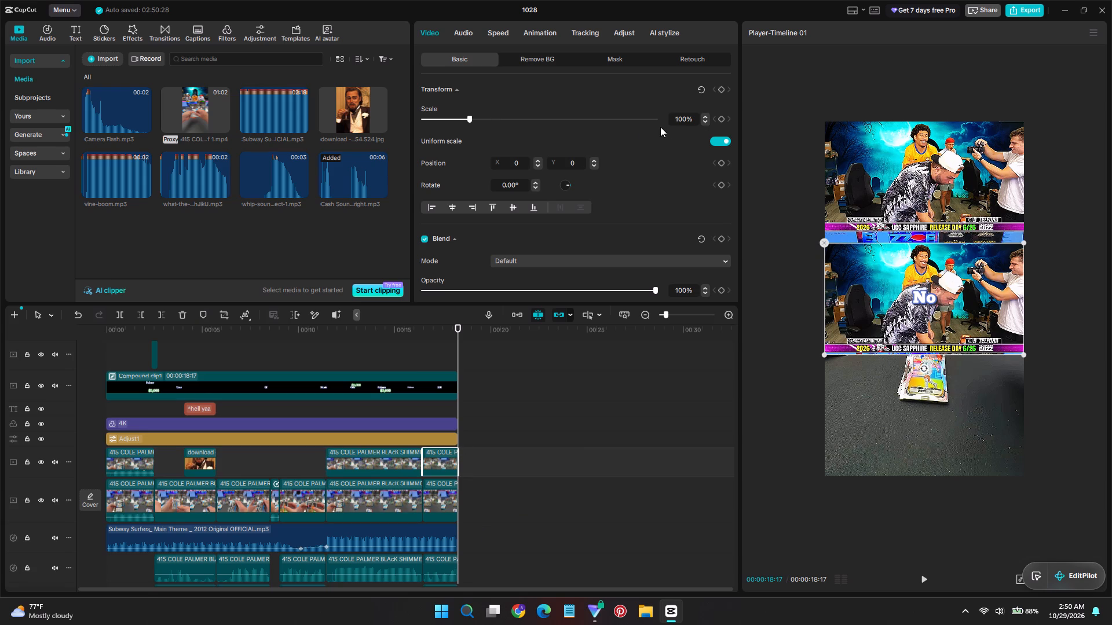
{"action": "double_click", "coordinate": [676, 119]}
{"action": "key", "text": "1"}
{"action": "type", "text": "38"}
{"action": "key", "text": "Return"}
{"action": "left_click", "coordinate": [374, 457]}
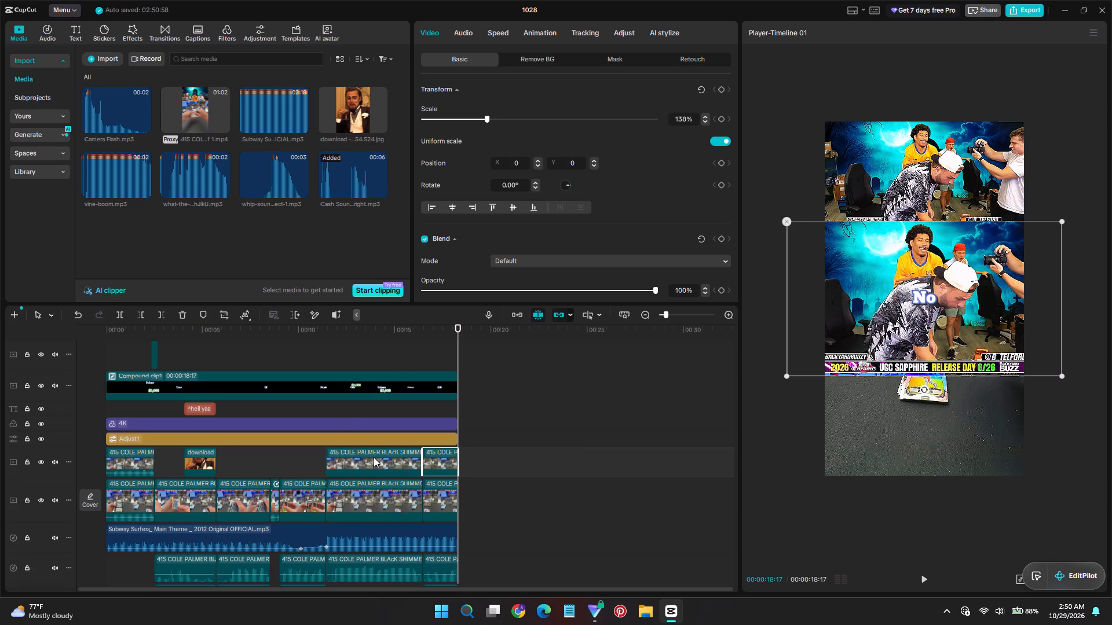
{"action": "left_click", "coordinate": [449, 462]}
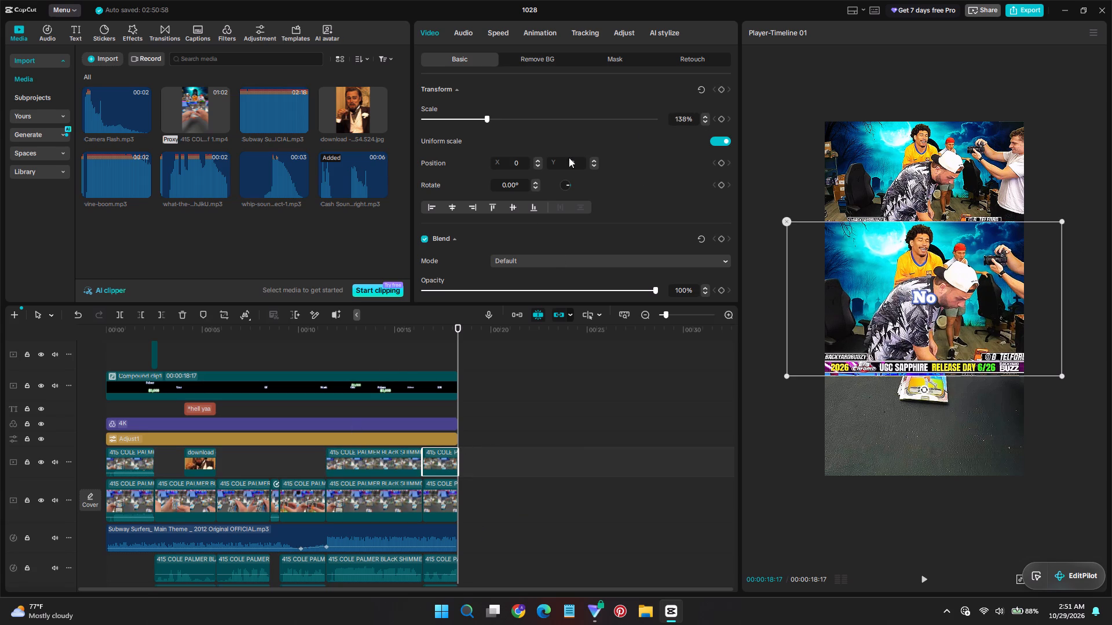
{"action": "double_click", "coordinate": [577, 160]}
{"action": "type", "text": "1127"}
{"action": "key", "text": "Return"}
Play back the video's ending, the second $3,000 section and the opening in the main timeline.
{"action": "left_click", "coordinate": [403, 354]}
{"action": "key", "text": "space"}
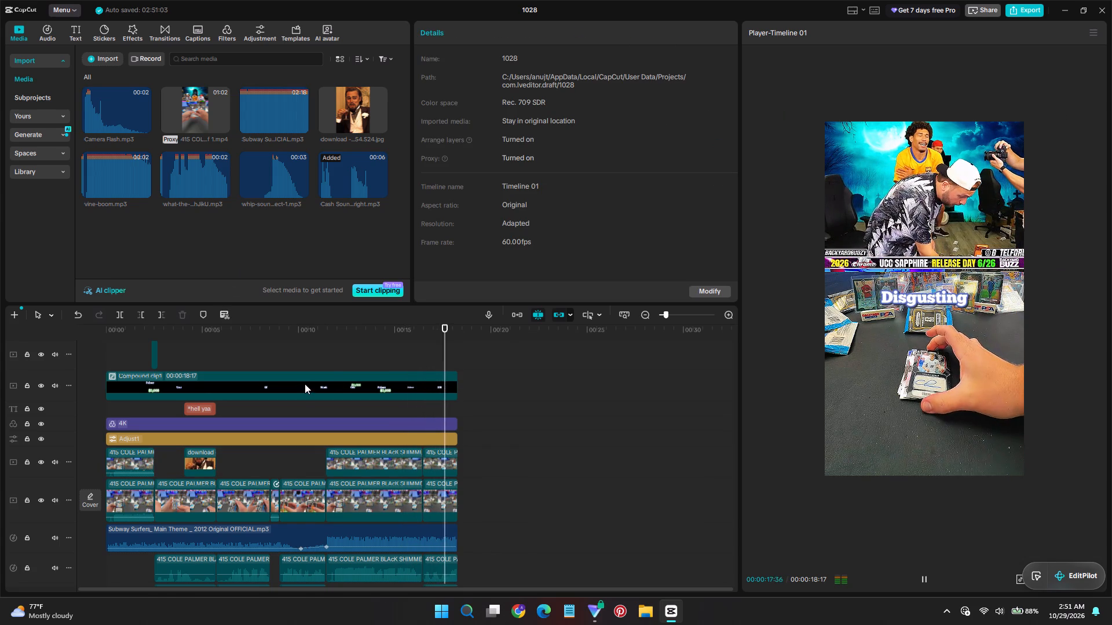
{"action": "left_click", "coordinate": [335, 356]}
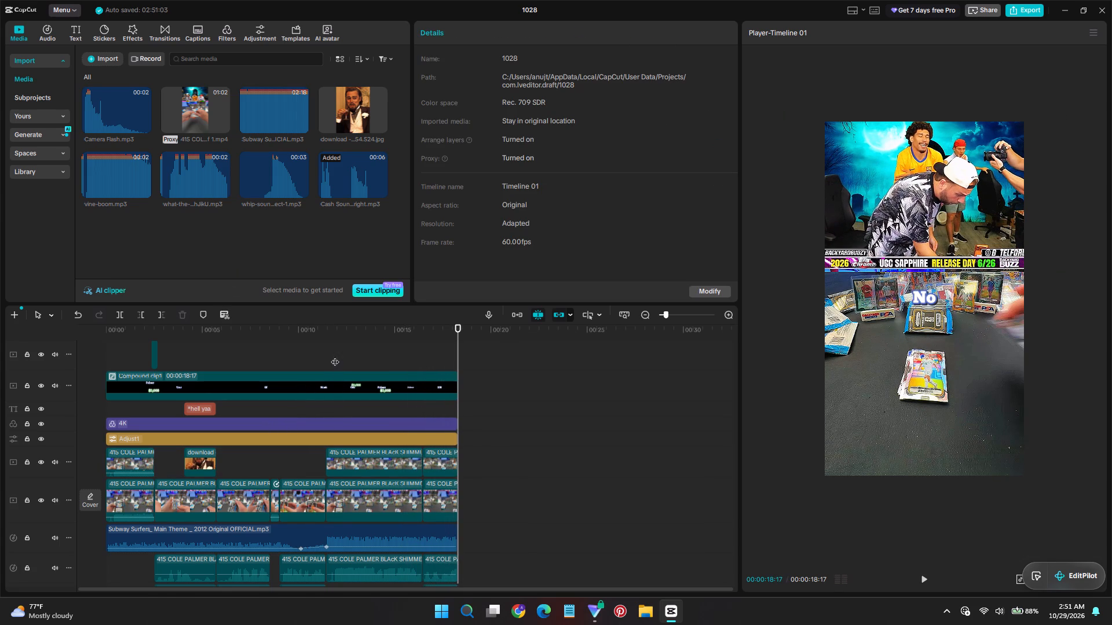
{"action": "key", "text": "space"}
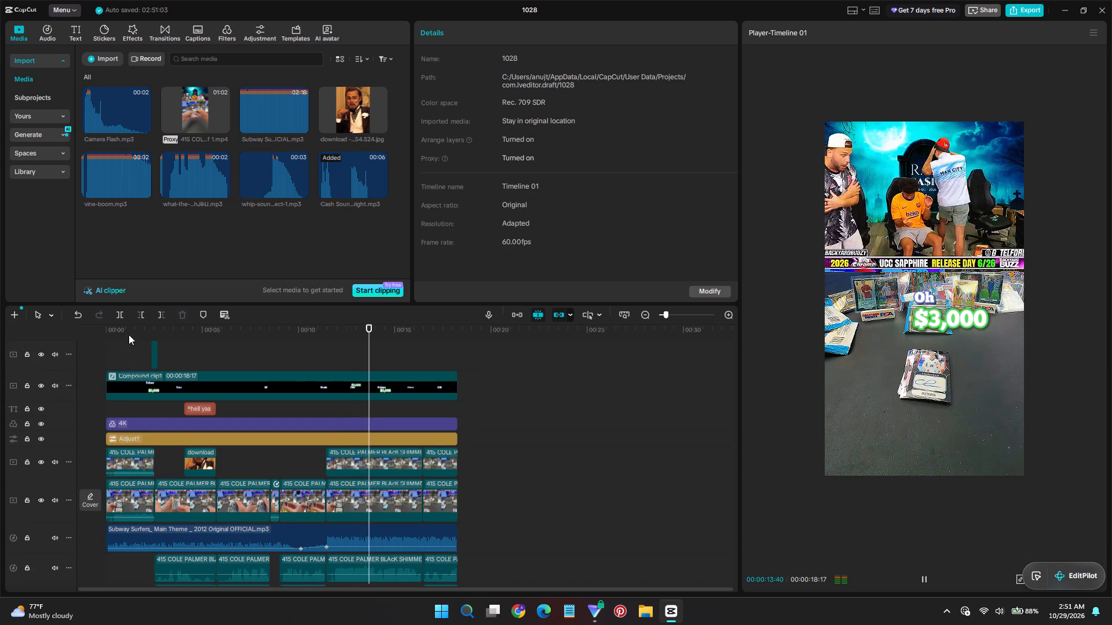
{"action": "left_click_drag", "start_coordinate": [127, 334], "coordinate": [42, 328]}
{"action": "key", "text": "space"}
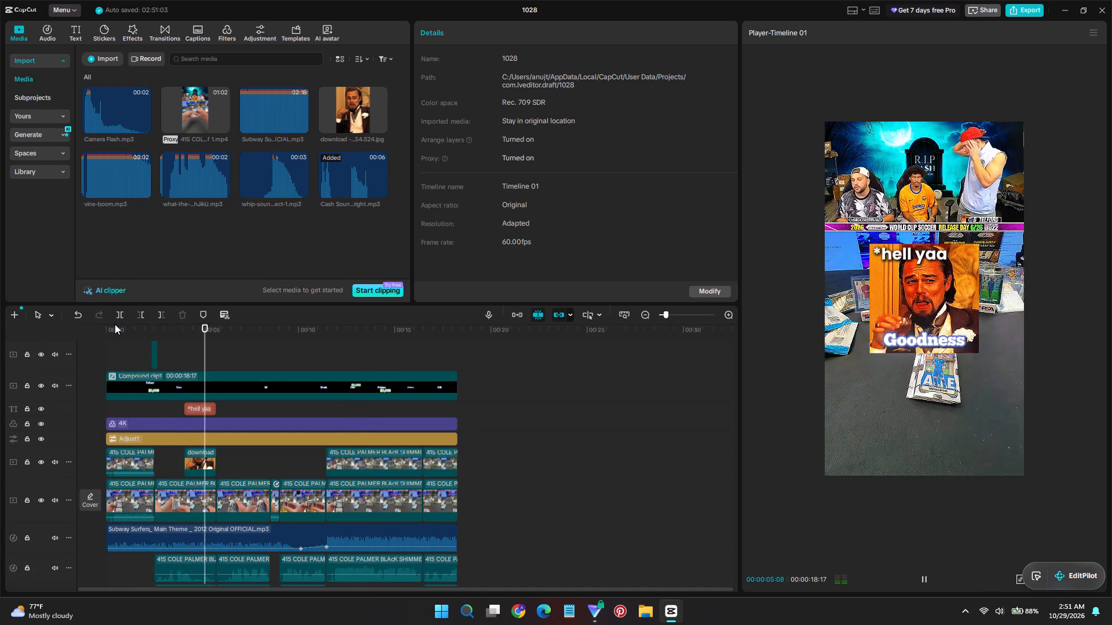
Add the shaded diagonal red arrow from the Trending stickers at the start of the timeline.
{"action": "left_click_drag", "start_coordinate": [119, 331], "coordinate": [53, 322]}
{"action": "left_click", "coordinate": [188, 37]}
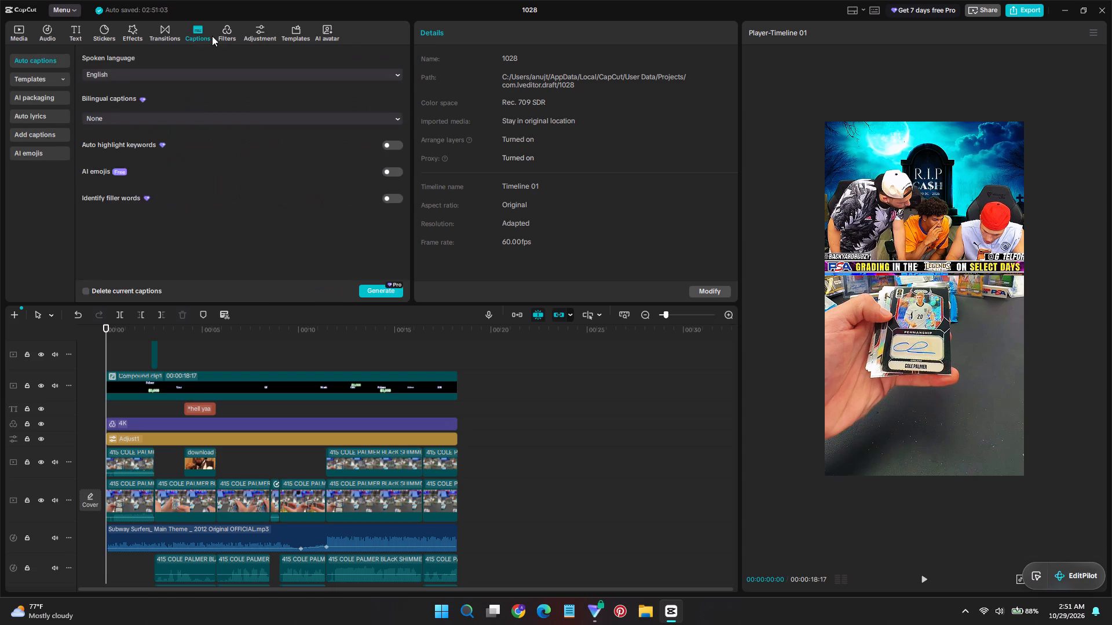
{"action": "left_click", "coordinate": [222, 36]}
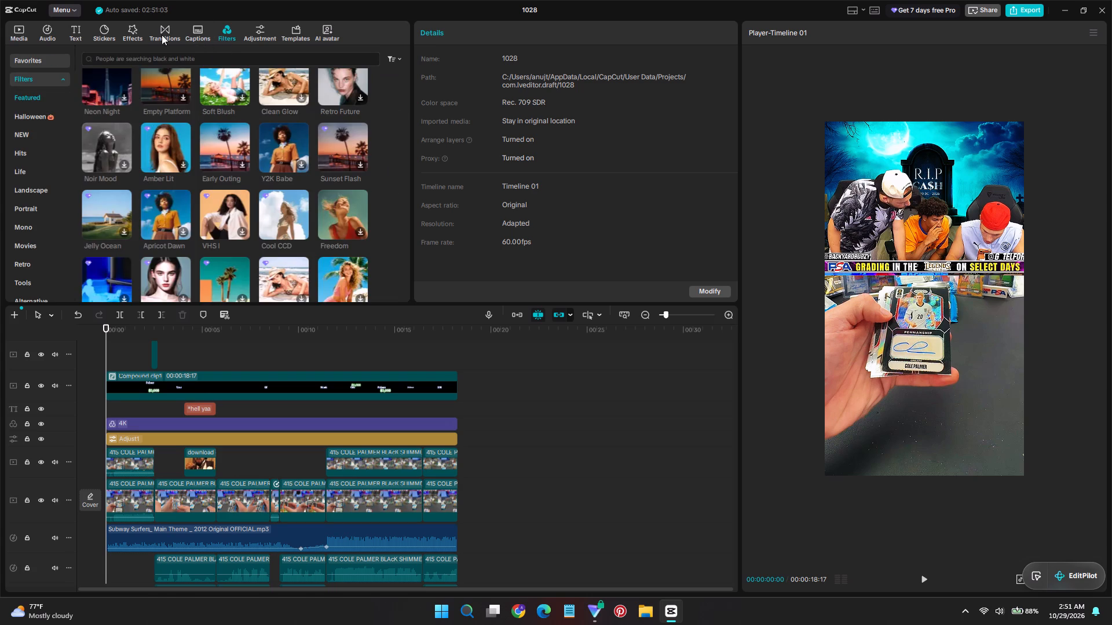
{"action": "left_click", "coordinate": [133, 35]}
{"action": "left_click", "coordinate": [100, 30]}
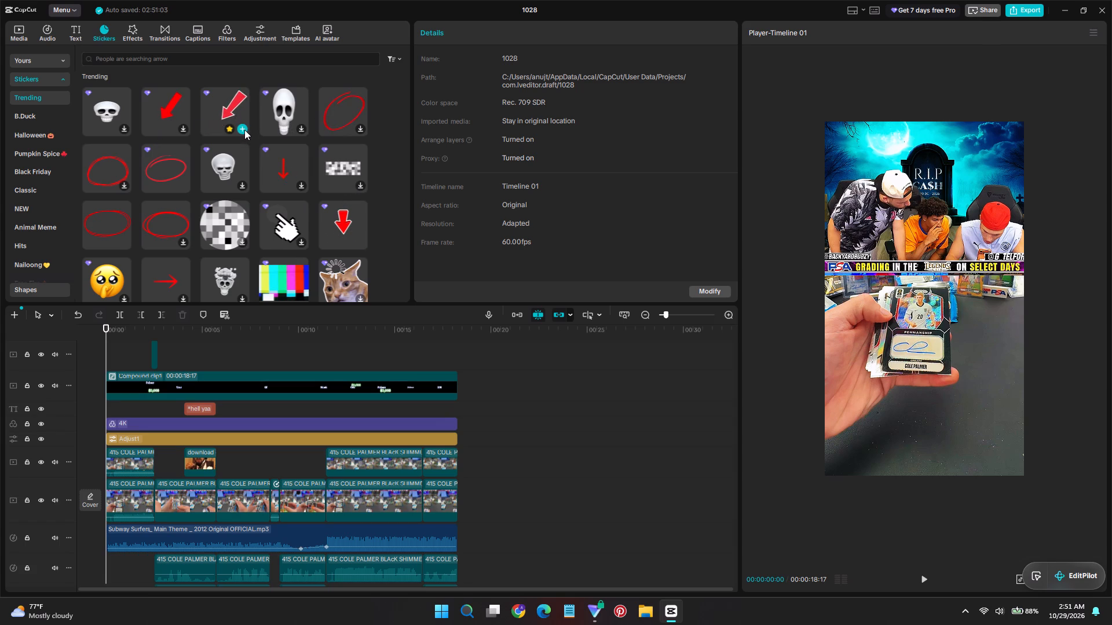
{"action": "left_click", "coordinate": [244, 130]}
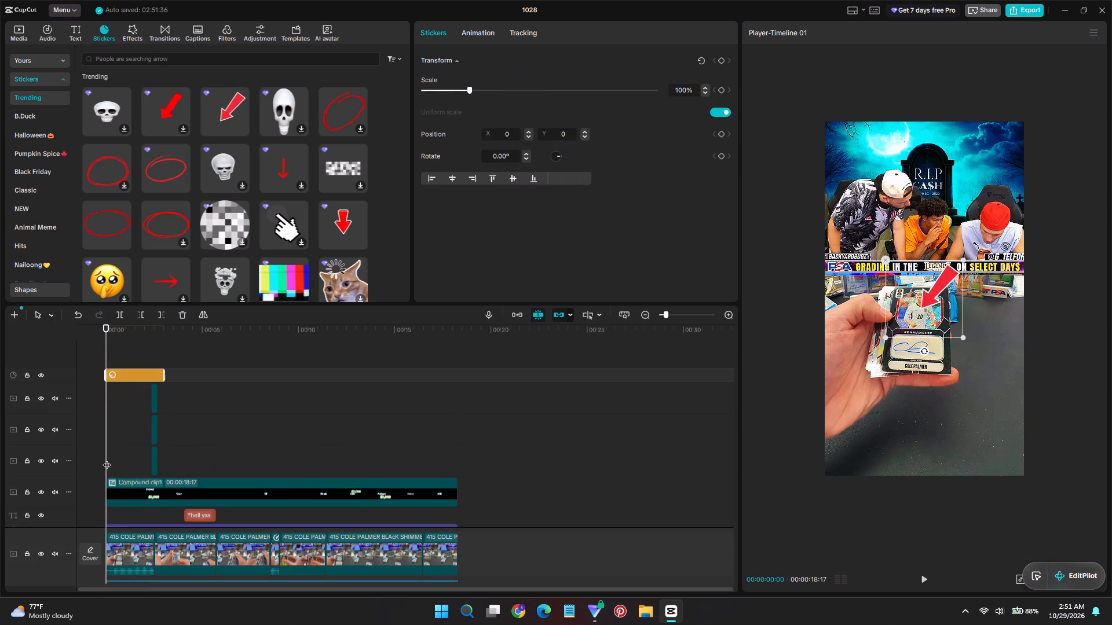
Move the arrow sticker's layer below the Adjust1 layer and trim its end to the end of the first clip.
{"action": "scroll", "coordinate": [97, 448], "scroll_direction": "down", "scroll_amount": 4}
{"action": "left_click_drag", "start_coordinate": [137, 373], "coordinate": [119, 552]}
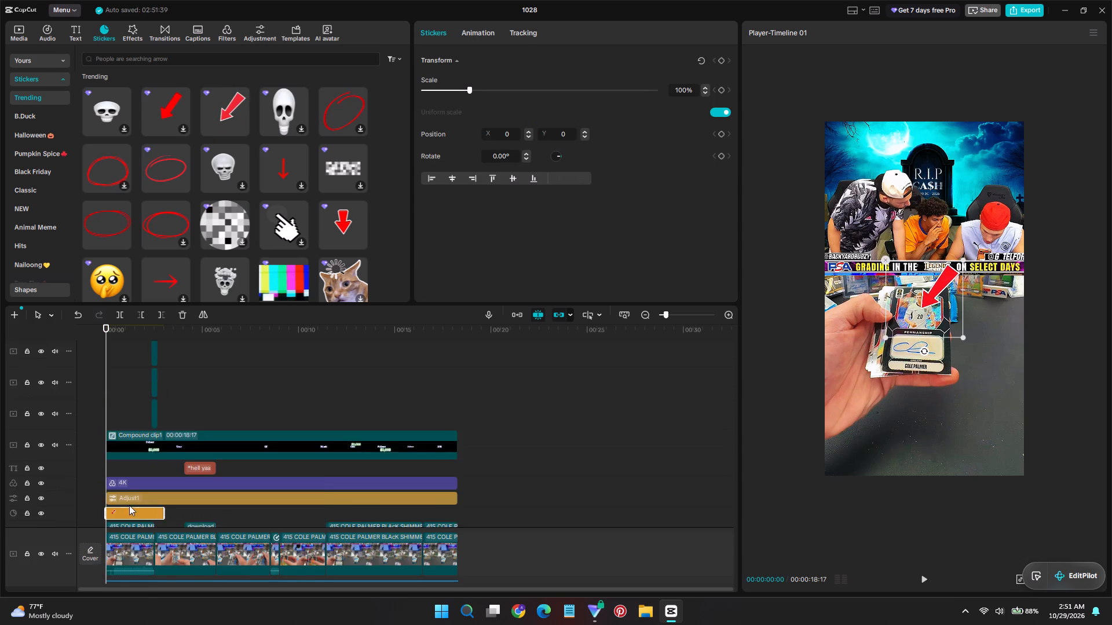
{"action": "scroll", "coordinate": [129, 499], "scroll_direction": "down", "scroll_amount": 7}
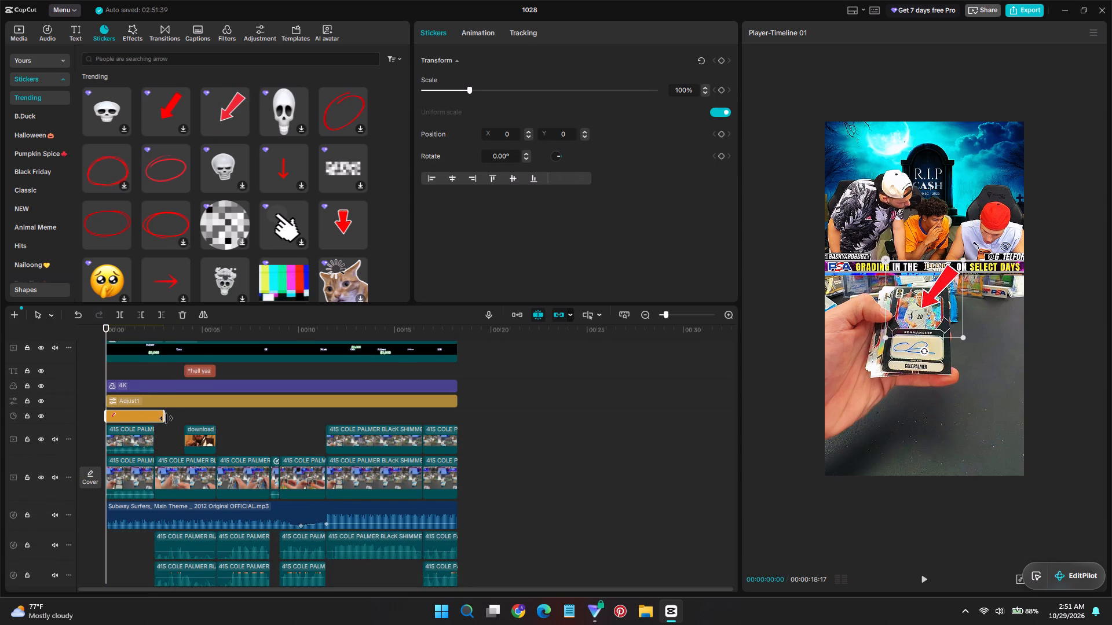
{"action": "left_click_drag", "start_coordinate": [164, 417], "coordinate": [152, 417]}
Rotate the arrow sticker to about 41.4°, place it beside the card at X 263, scale it to 78%, and play the opening.
{"action": "left_click_drag", "start_coordinate": [949, 303], "coordinate": [955, 303]}
{"action": "left_click_drag", "start_coordinate": [923, 355], "coordinate": [895, 329]}
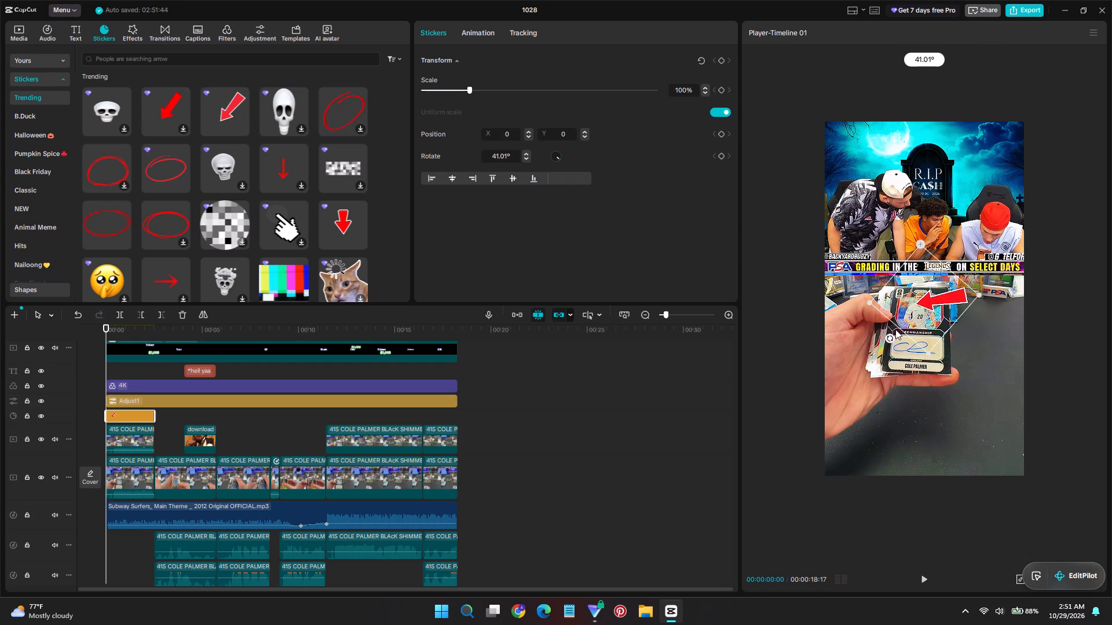
{"action": "left_click_drag", "start_coordinate": [895, 329], "coordinate": [897, 328]}
{"action": "left_click_drag", "start_coordinate": [944, 299], "coordinate": [968, 299]}
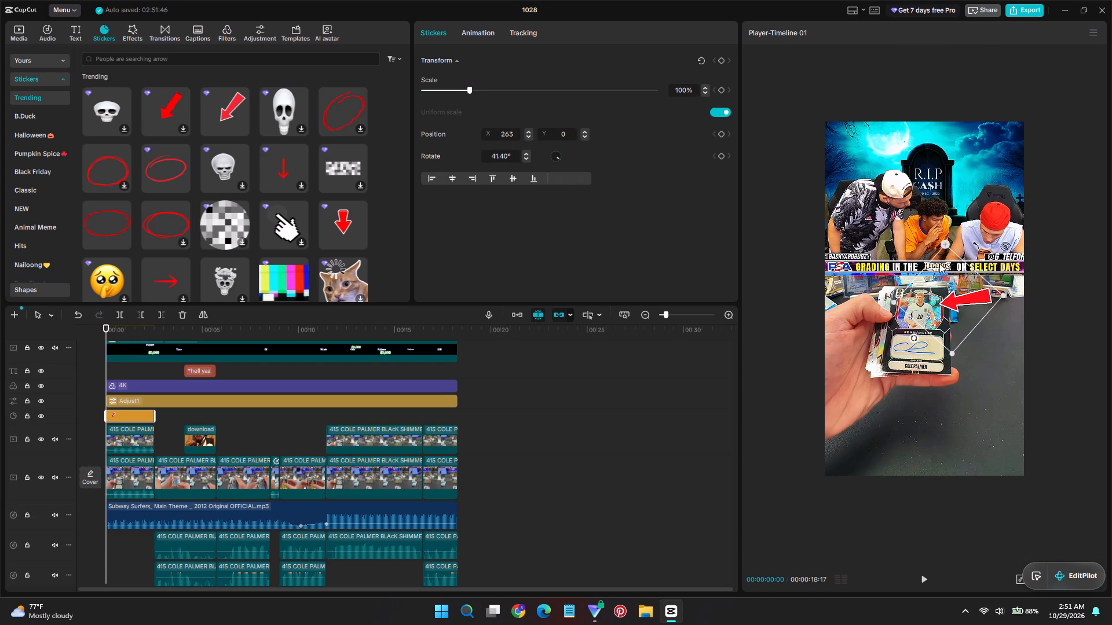
{"action": "left_click_drag", "start_coordinate": [1005, 297], "coordinate": [979, 297]}
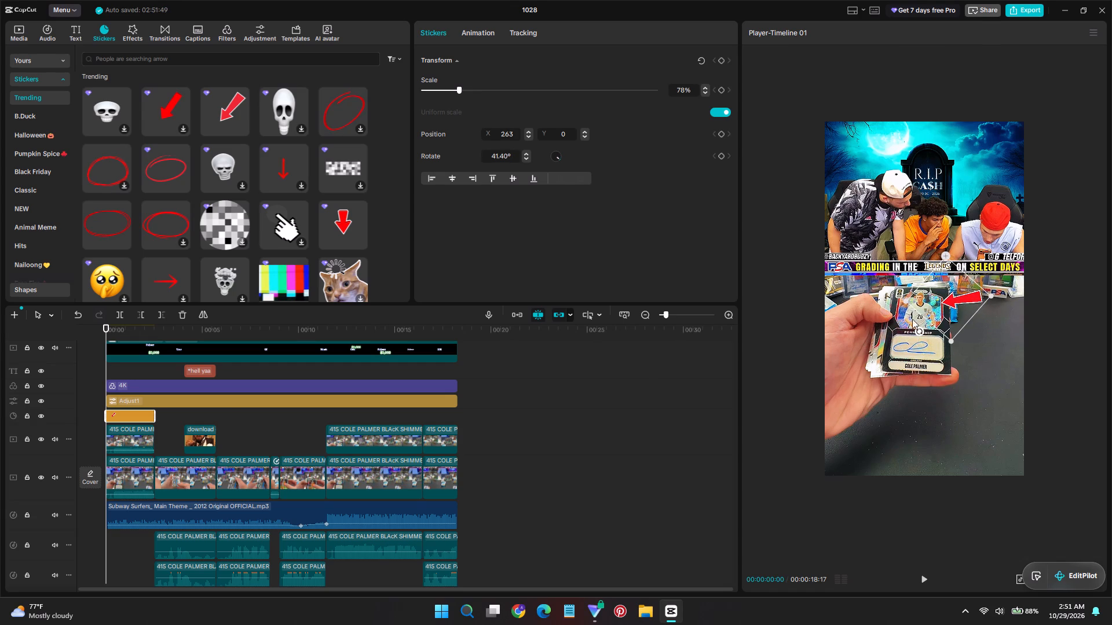
{"action": "key", "text": "space"}
{"action": "key", "text": "space"}
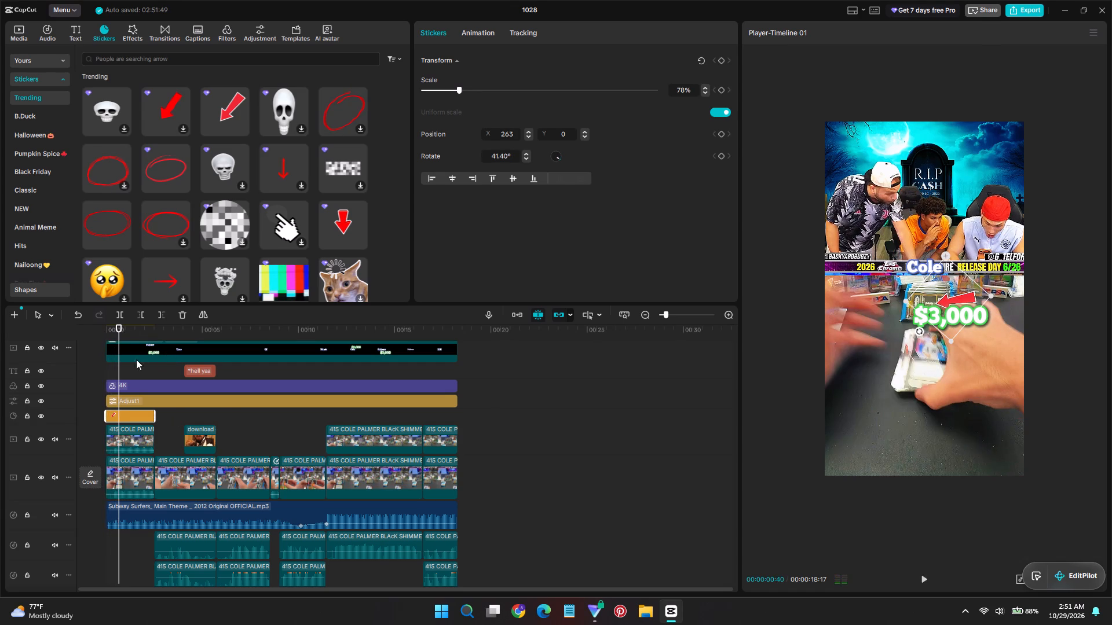
Keyframe the arrow sticker's transform at the start and move it to X 499, Y -132 at 00:00:00:20.
{"action": "left_click_drag", "start_coordinate": [119, 328], "coordinate": [117, 328]}
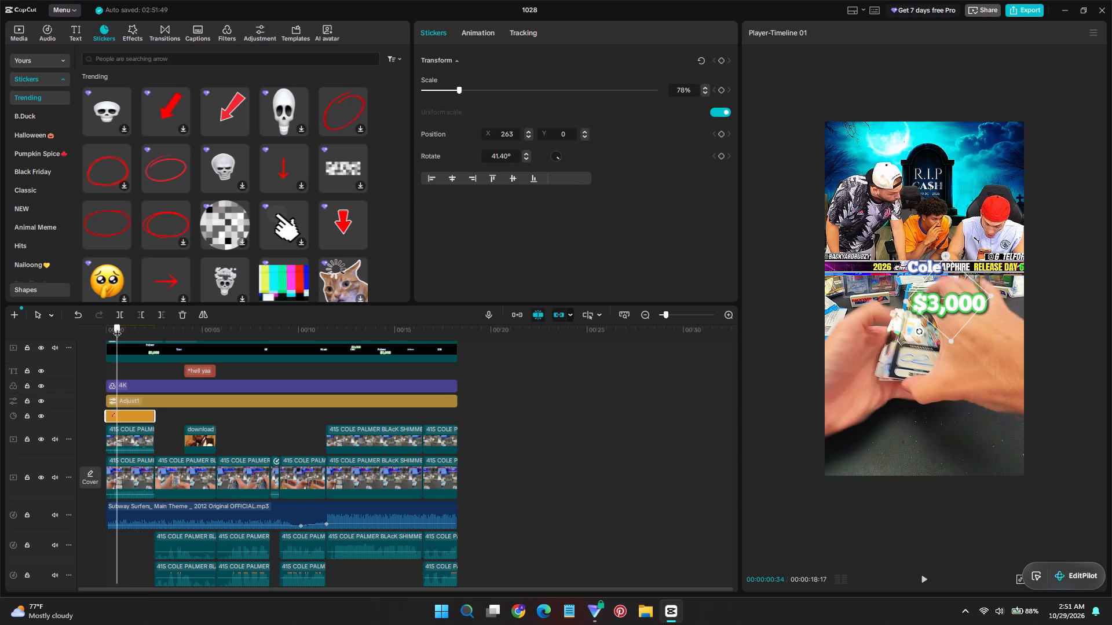
{"action": "left_click_drag", "start_coordinate": [117, 328], "coordinate": [114, 326]}
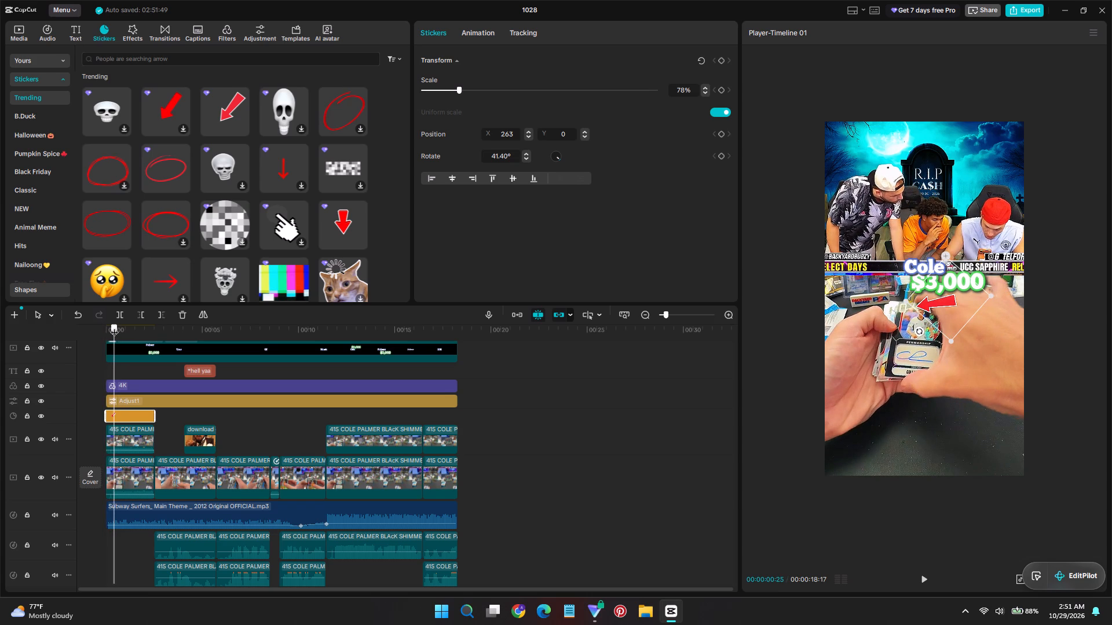
{"action": "left_click_drag", "start_coordinate": [114, 326], "coordinate": [92, 324]}
{"action": "double_click", "coordinate": [721, 65]}
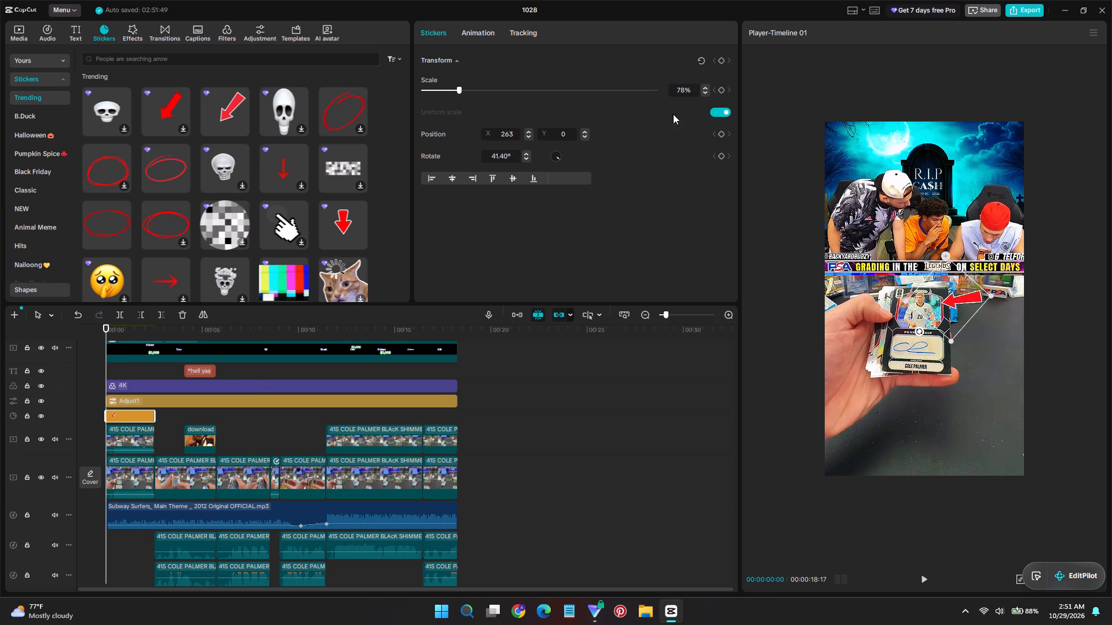
{"action": "left_click", "coordinate": [720, 64]}
{"action": "left_click_drag", "start_coordinate": [105, 330], "coordinate": [112, 333]}
{"action": "left_click_drag", "start_coordinate": [961, 293], "coordinate": [968, 295]}
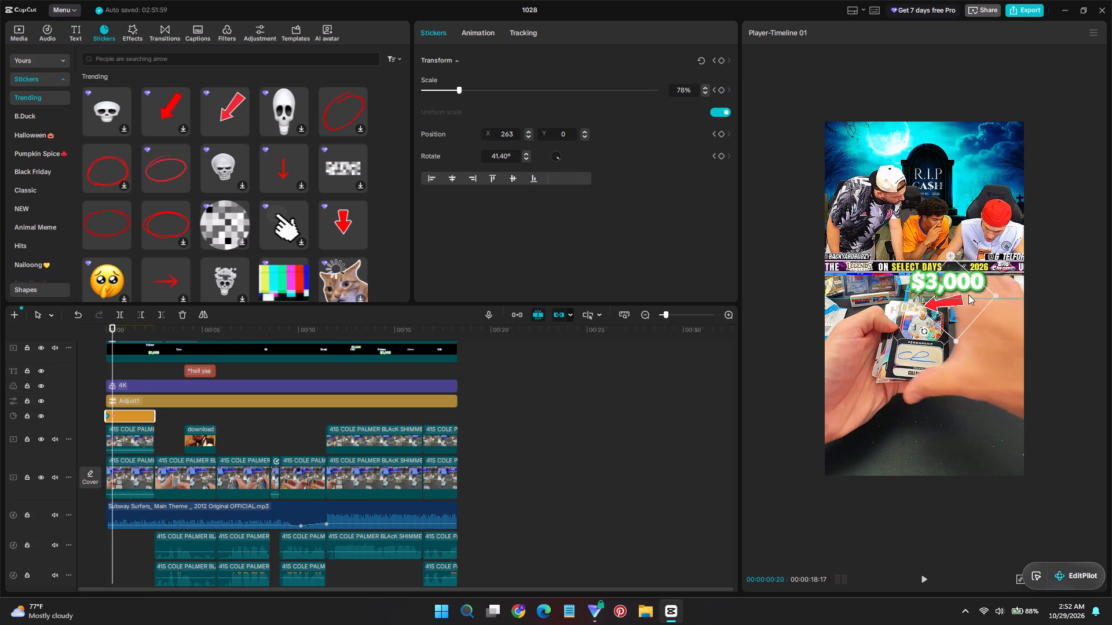
{"action": "left_click_drag", "start_coordinate": [968, 295], "coordinate": [983, 306]}
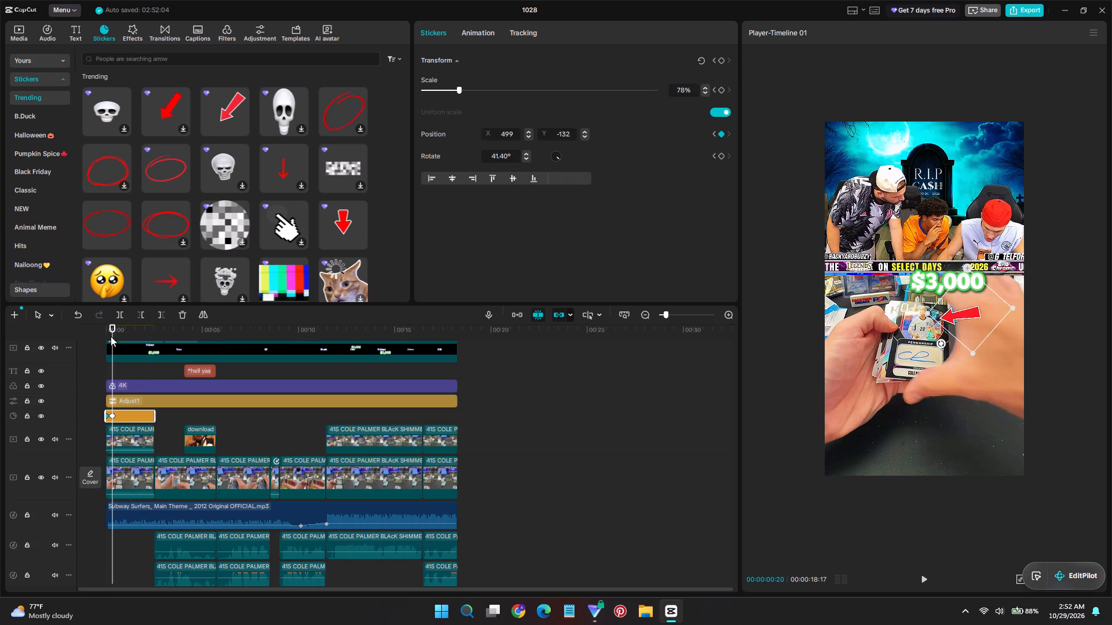
Keyframe the arrow sticker to X 426, Y -546 at 00:00:00:49 and X 549, Y -540 at about 00:00:01:30, and play the opening.
{"action": "left_click_drag", "start_coordinate": [111, 332], "coordinate": [122, 336]}
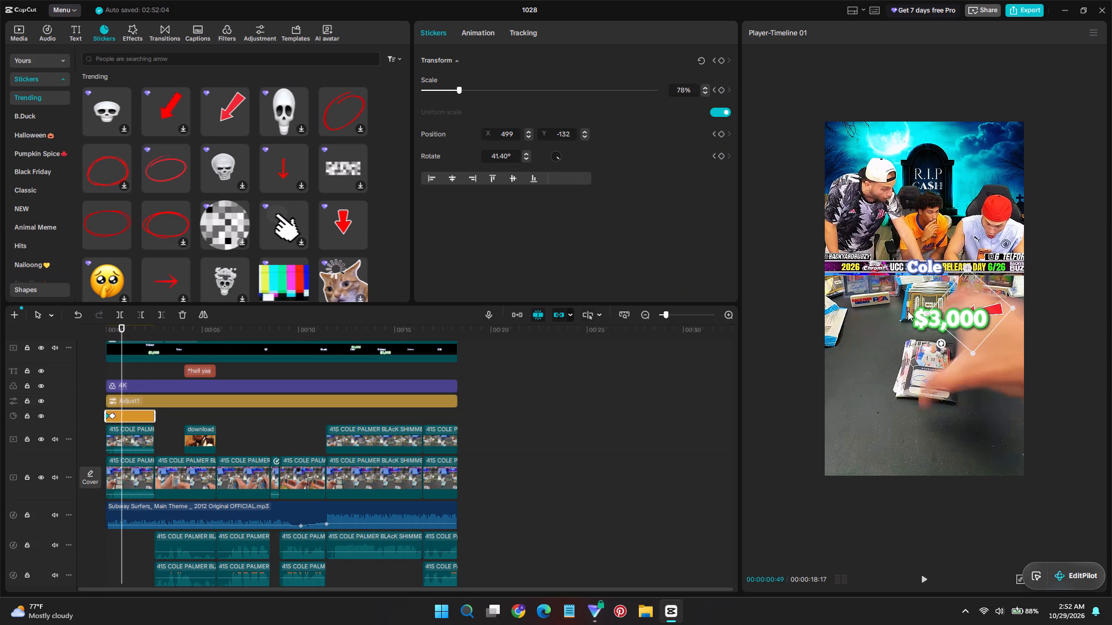
{"action": "left_click_drag", "start_coordinate": [997, 312], "coordinate": [991, 350]}
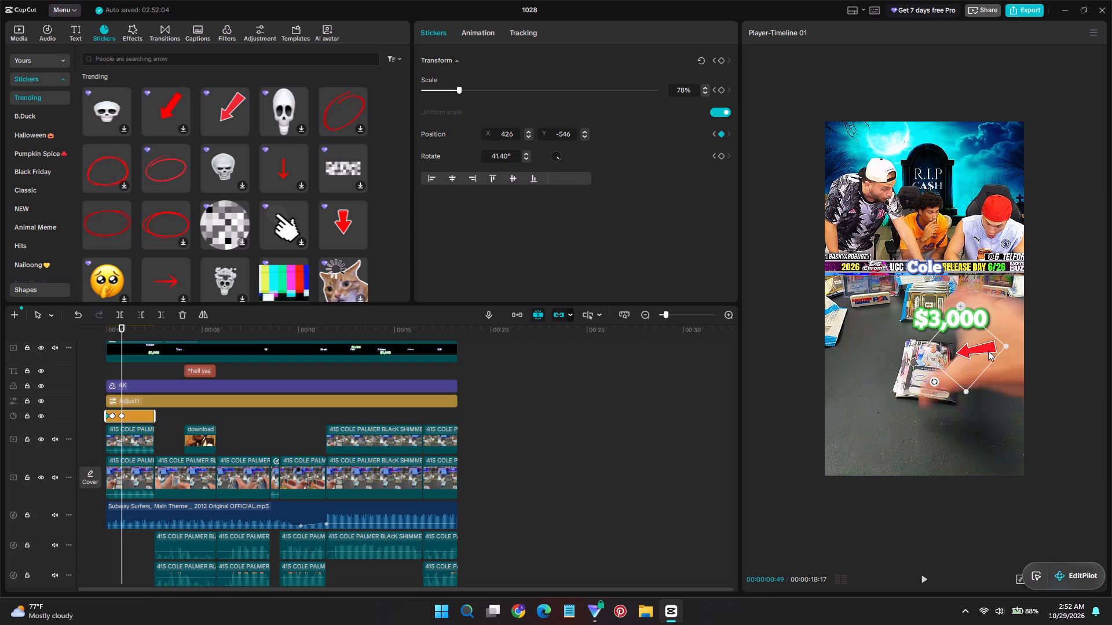
{"action": "left_click_drag", "start_coordinate": [123, 370], "coordinate": [135, 373]}
{"action": "left_click_drag", "start_coordinate": [974, 351], "coordinate": [986, 351]}
{"action": "left_click_drag", "start_coordinate": [123, 332], "coordinate": [93, 331]}
{"action": "key", "text": "space"}
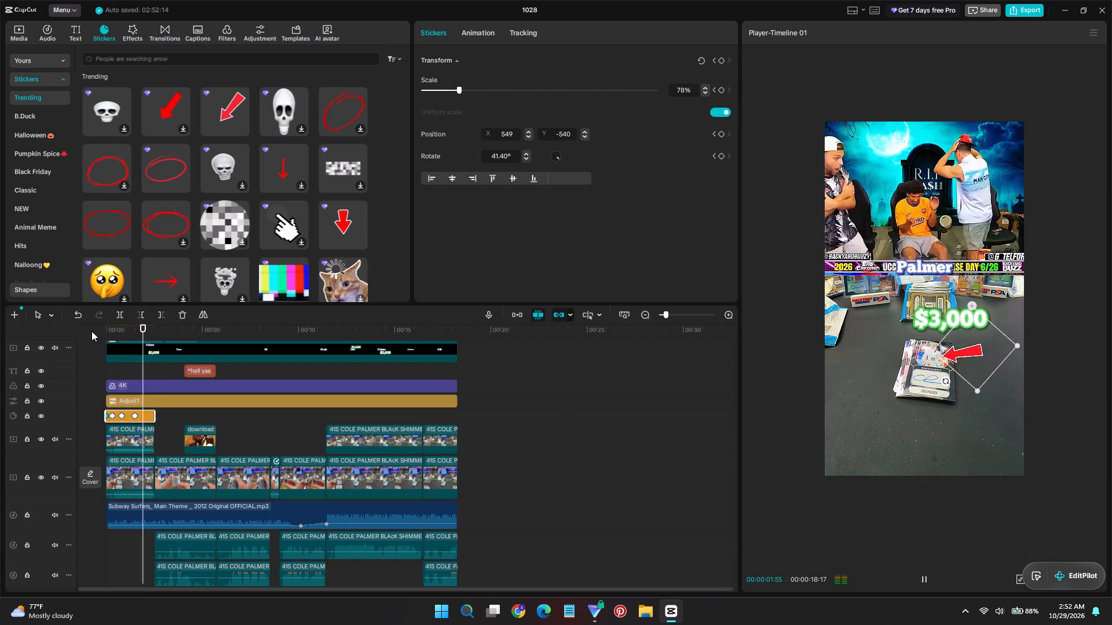
{"action": "key", "text": "space"}
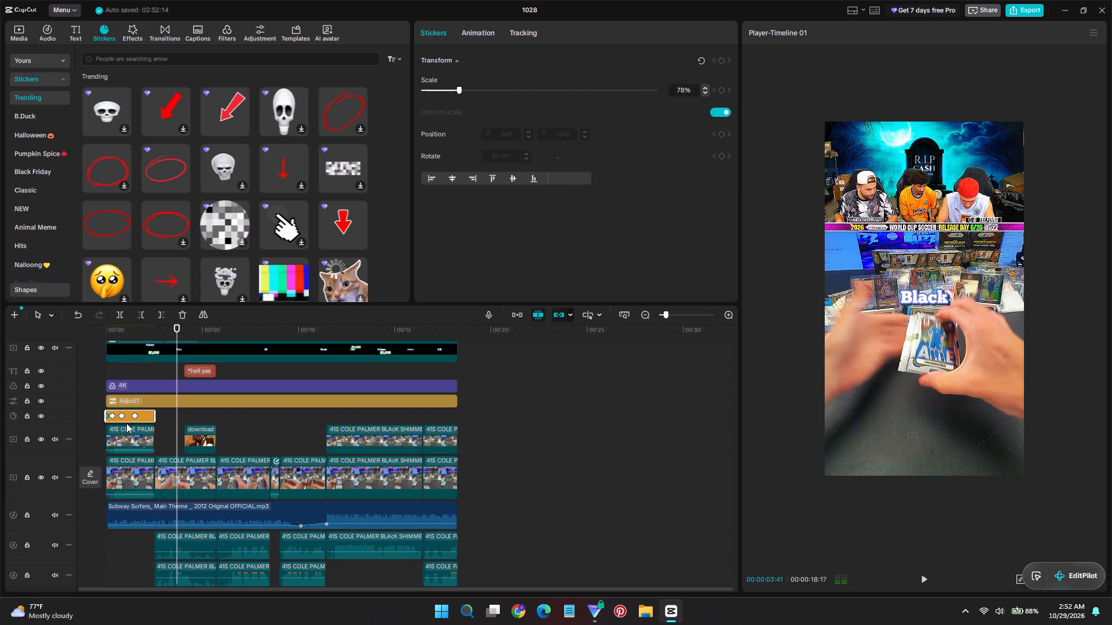
Move the arrow sticker into the captions' compound clip at the start, on a layer below the $3,000 text, and return to the main timeline.
{"action": "key", "text": "ctrl+x"}
{"action": "double_click", "coordinate": [122, 359]}
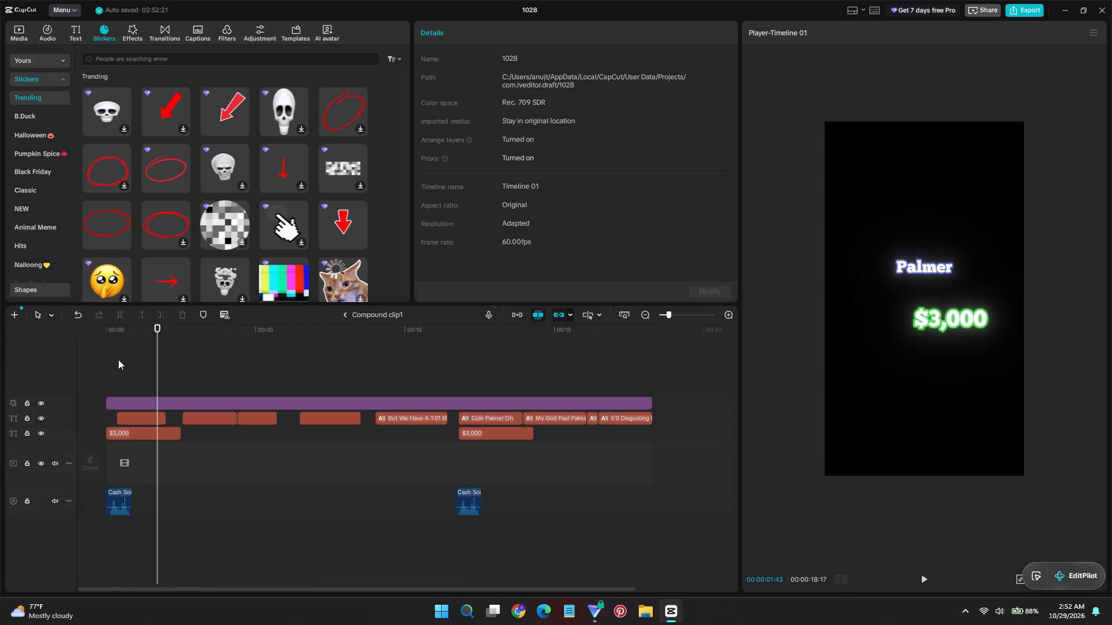
{"action": "left_click_drag", "start_coordinate": [140, 326], "coordinate": [64, 333]}
{"action": "key", "text": "ctrl+v"}
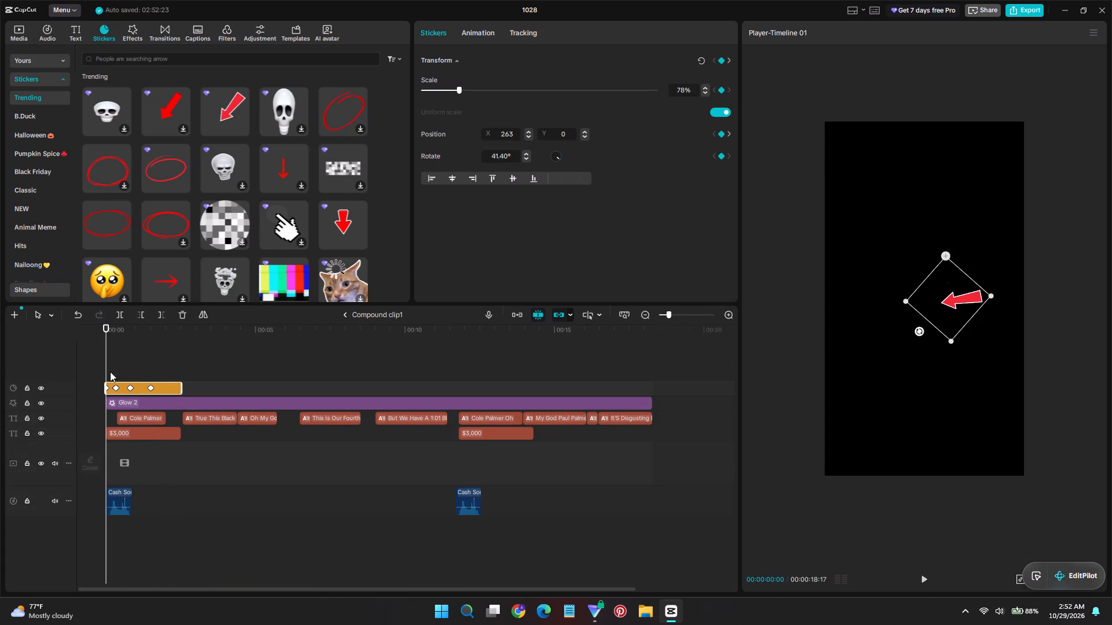
{"action": "left_click_drag", "start_coordinate": [155, 387], "coordinate": [153, 454]}
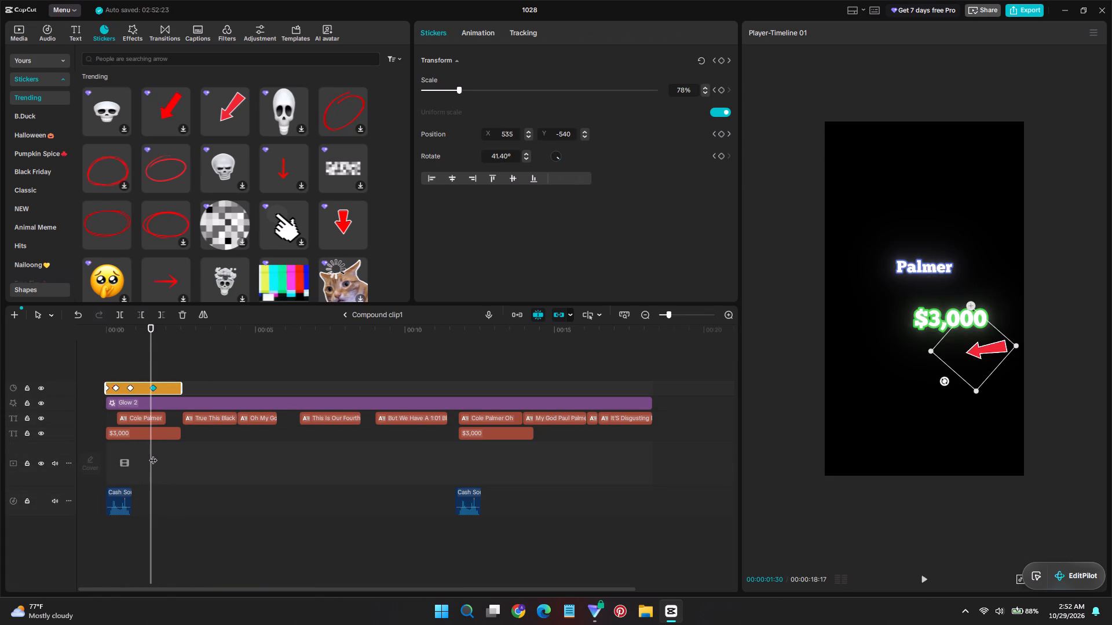
{"action": "key", "text": "ctrl+z"}
{"action": "left_click_drag", "start_coordinate": [161, 391], "coordinate": [157, 444]}
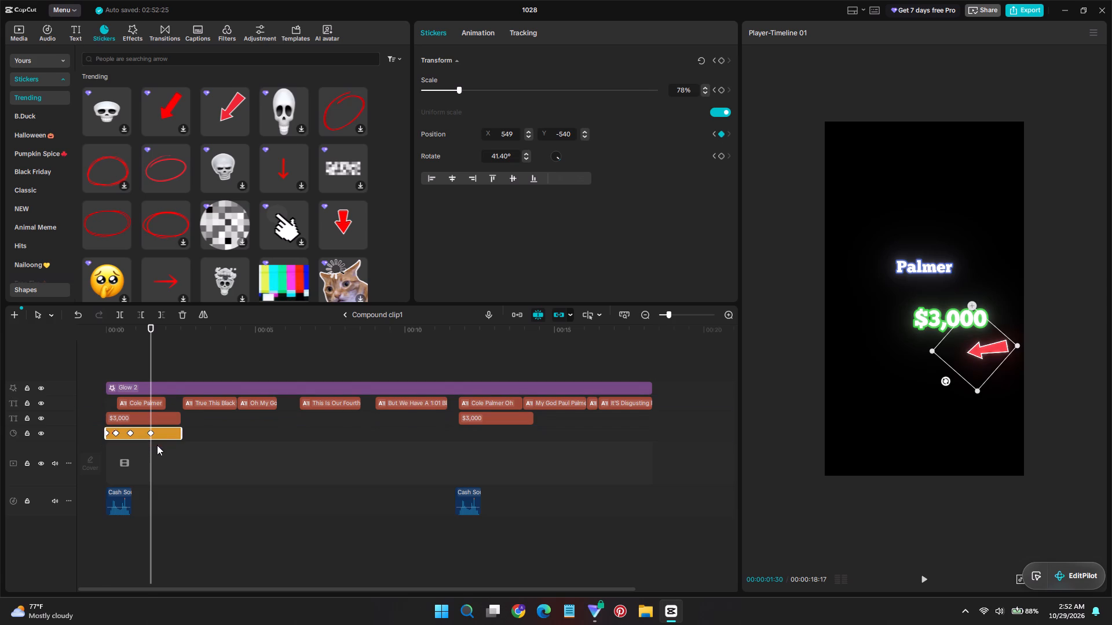
{"action": "left_click", "coordinate": [345, 316]}
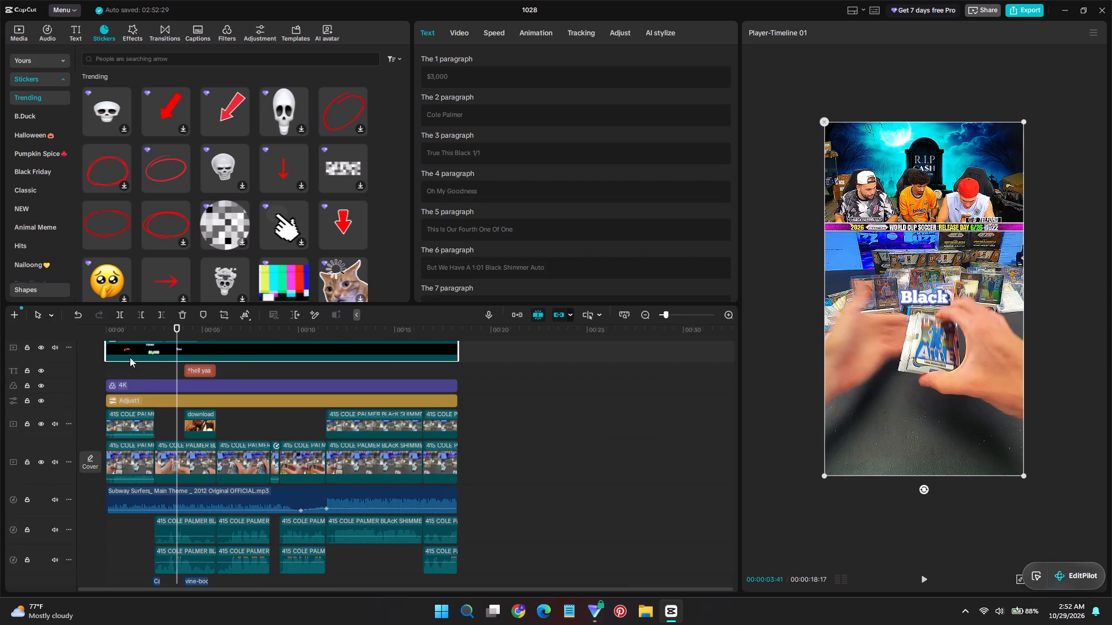
Play back the video from the start and replay the opening to check the arrow's motion.
{"action": "left_click_drag", "start_coordinate": [119, 335], "coordinate": [62, 334]}
{"action": "key", "text": "space"}
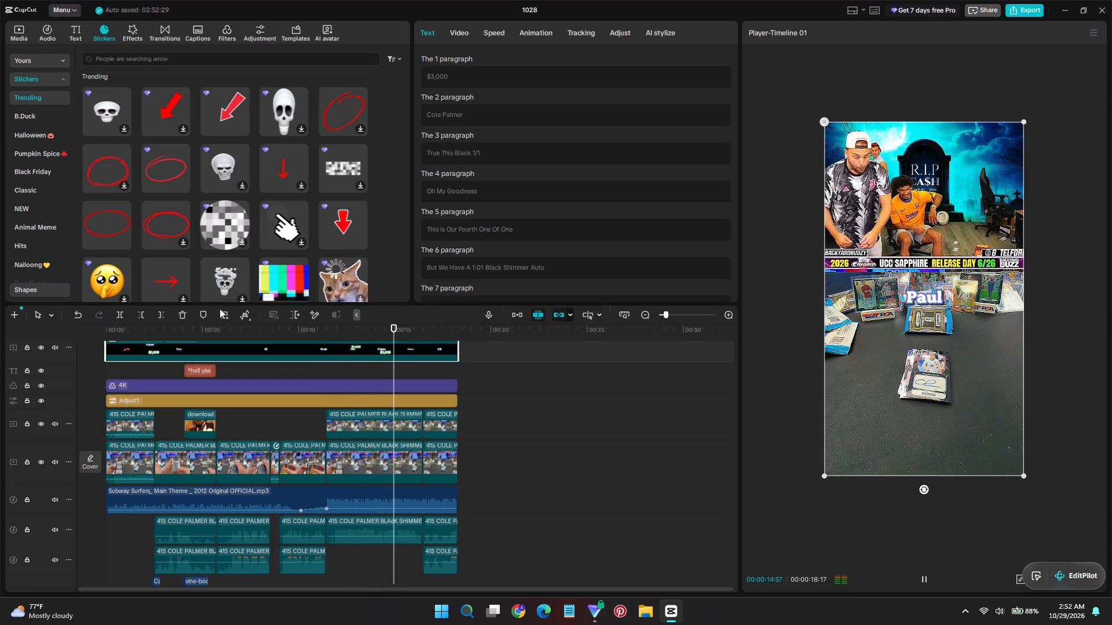
{"action": "left_click_drag", "start_coordinate": [134, 328], "coordinate": [40, 323]}
{"action": "key", "text": "space"}
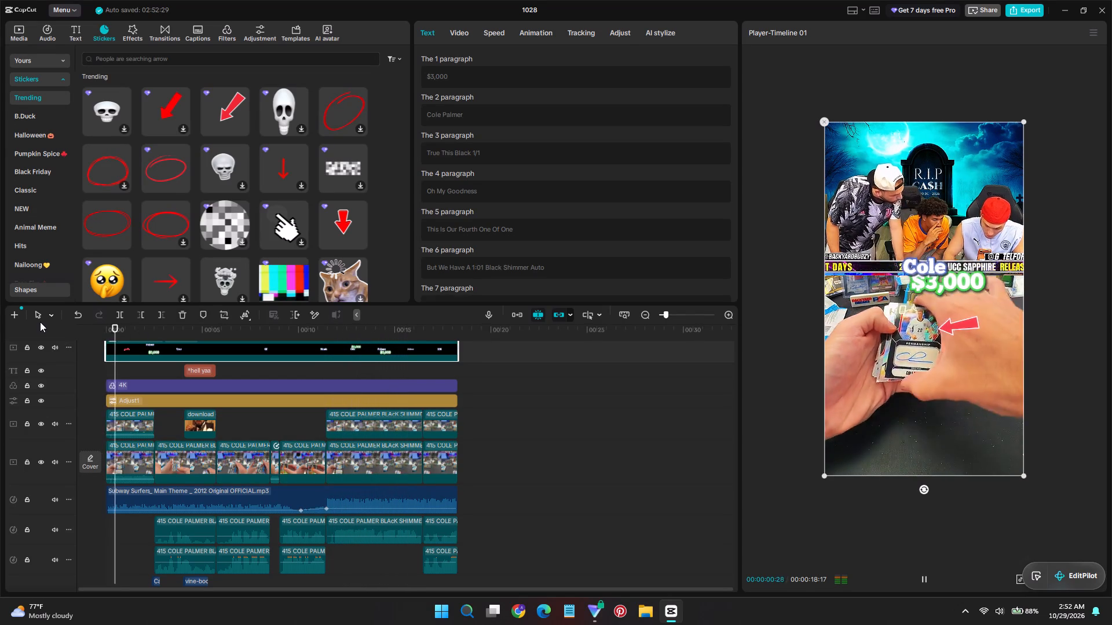
{"action": "key", "text": "space"}
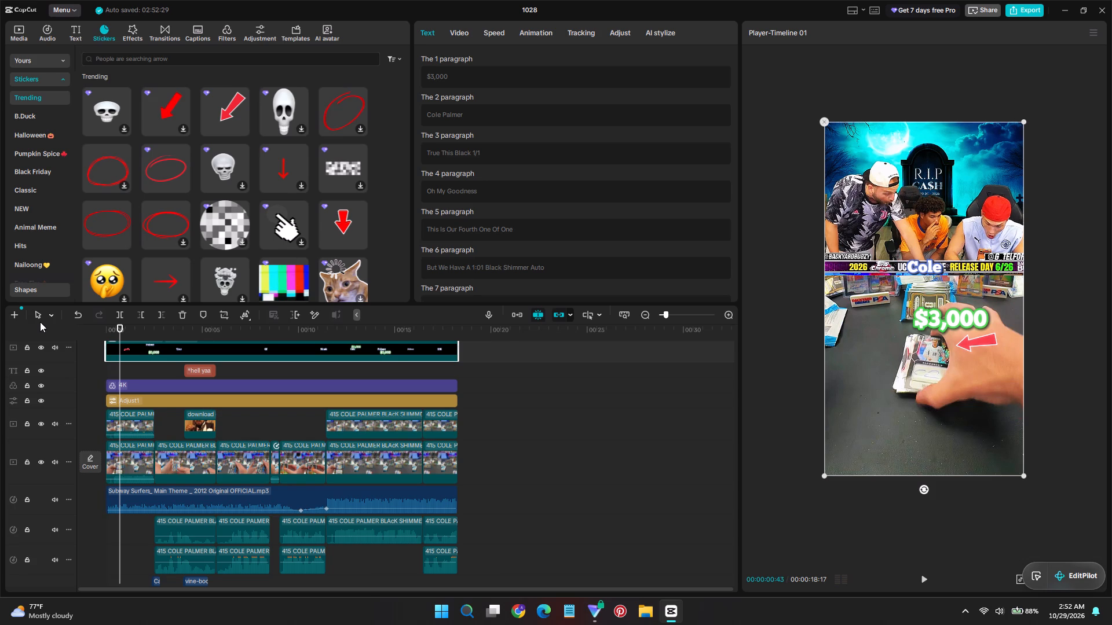
{"action": "left_click_drag", "start_coordinate": [119, 333], "coordinate": [0, 320]}
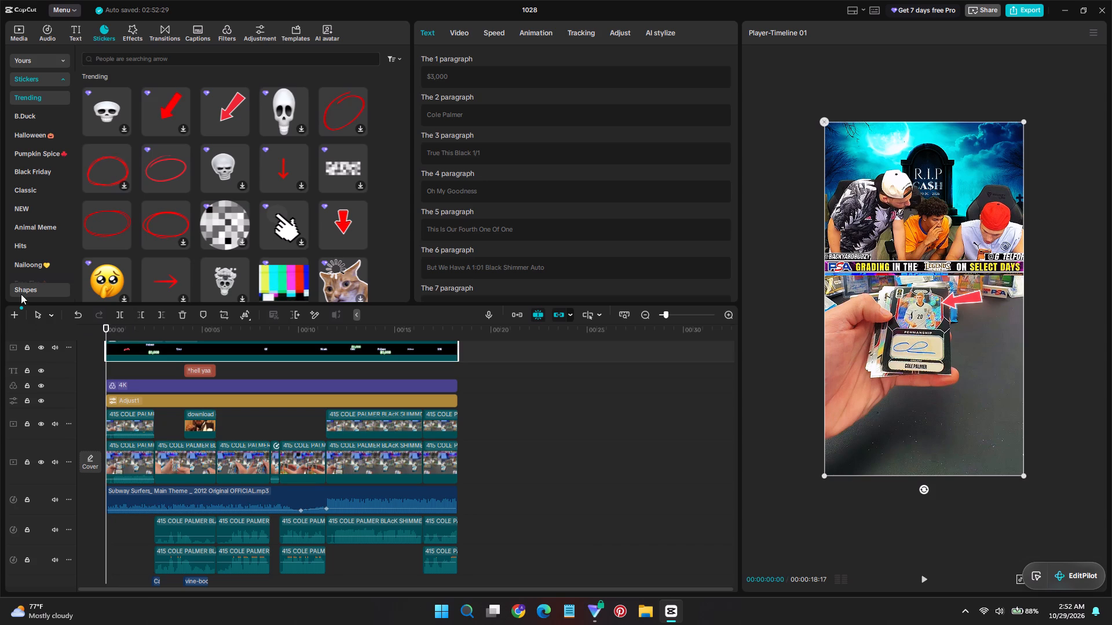
Add a default text layer at the start, trim it to the end of the first clip, and make it read "4th one of one".
{"action": "left_click", "coordinate": [74, 25]}
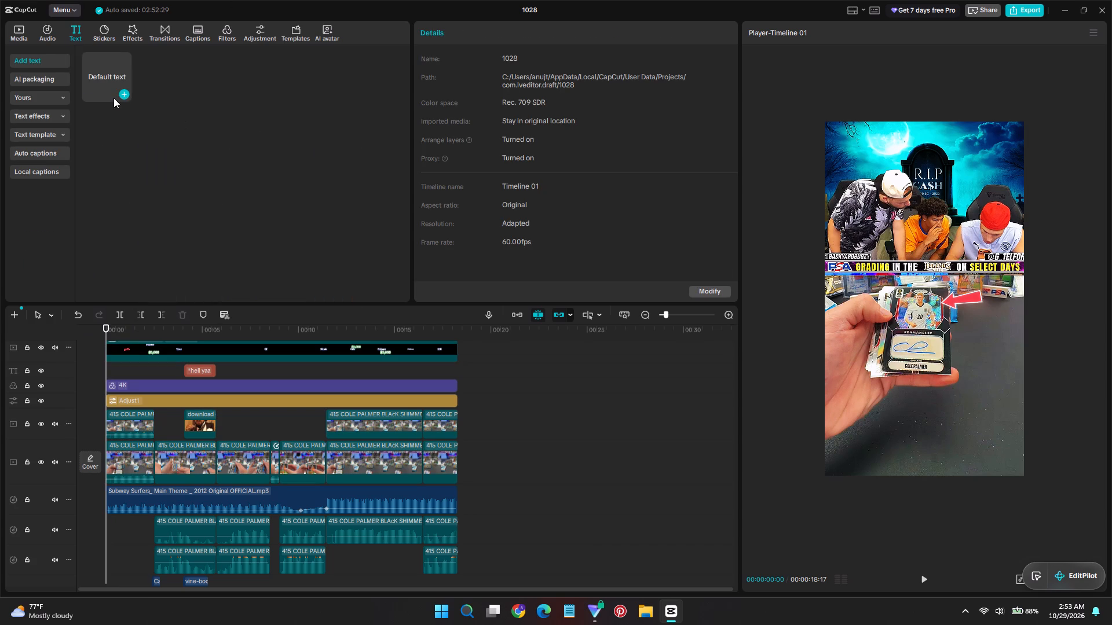
{"action": "left_click", "coordinate": [124, 99]}
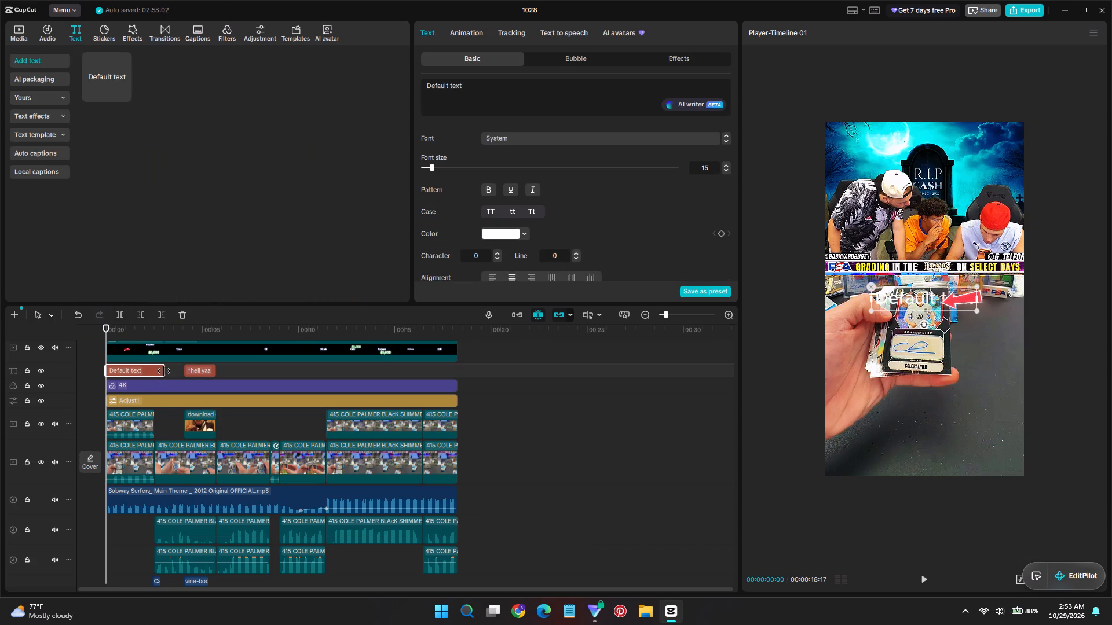
{"action": "left_click_drag", "start_coordinate": [164, 371], "coordinate": [151, 373]}
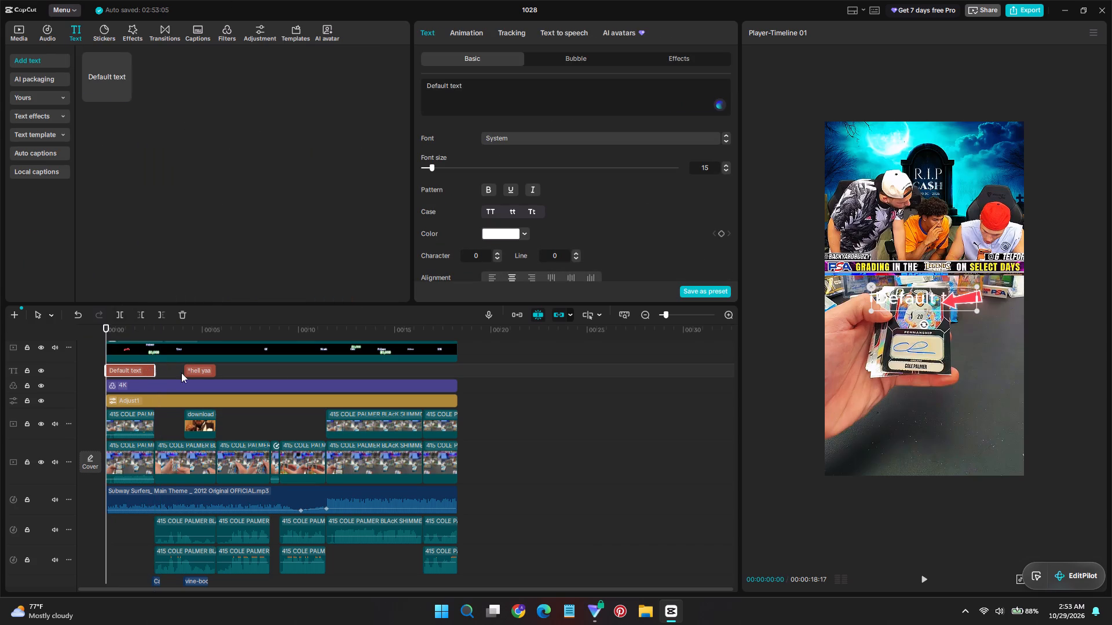
{"action": "left_click_drag", "start_coordinate": [504, 96], "coordinate": [312, 46]}
{"action": "key", "text": "BackSpace"}
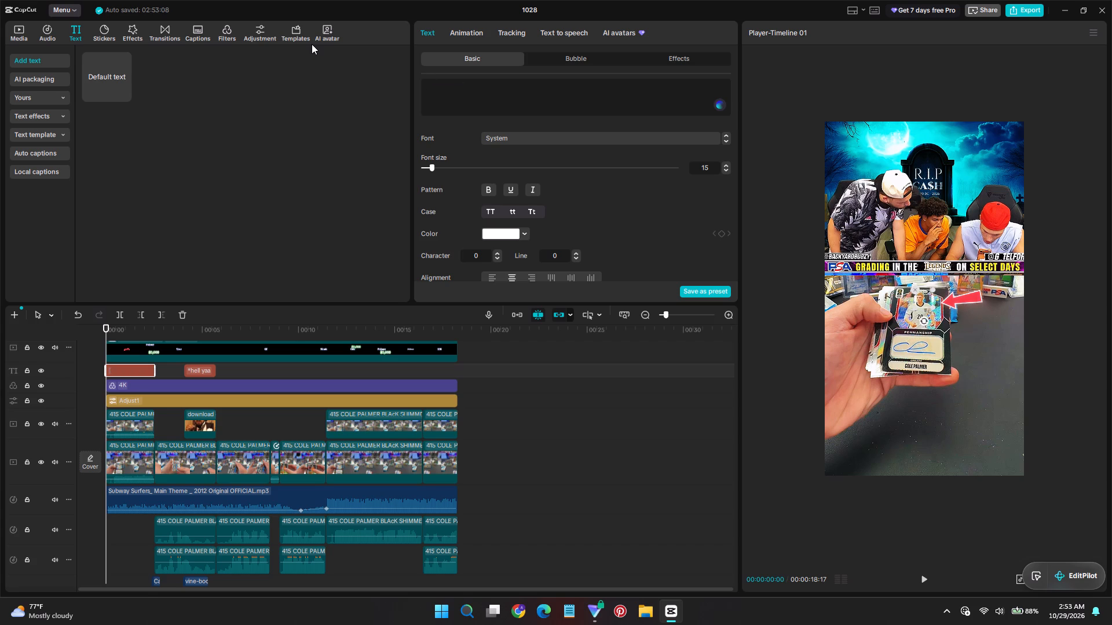
{"action": "key", "text": "4"}
{"action": "type", "text": "th"}
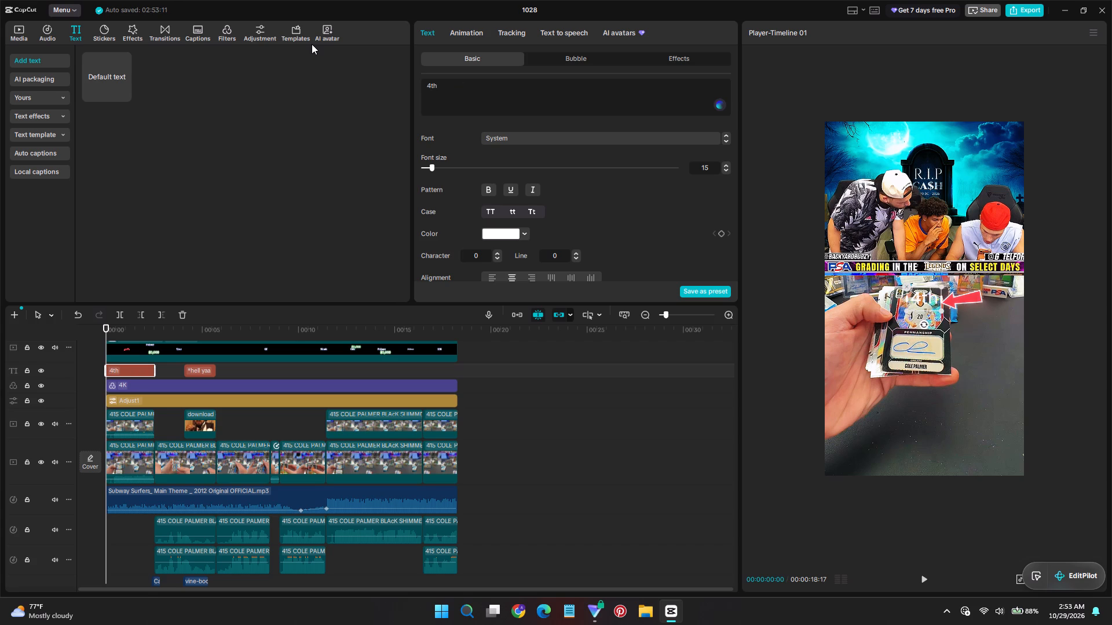
{"action": "key", "text": "space"}
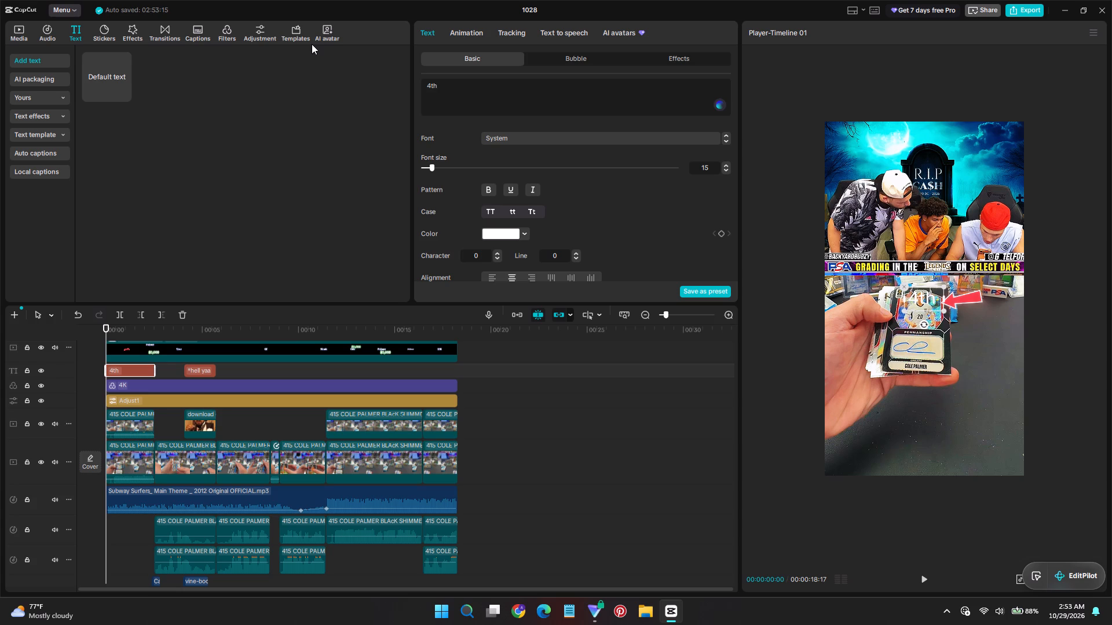
{"action": "type", "text": "one of on e"}
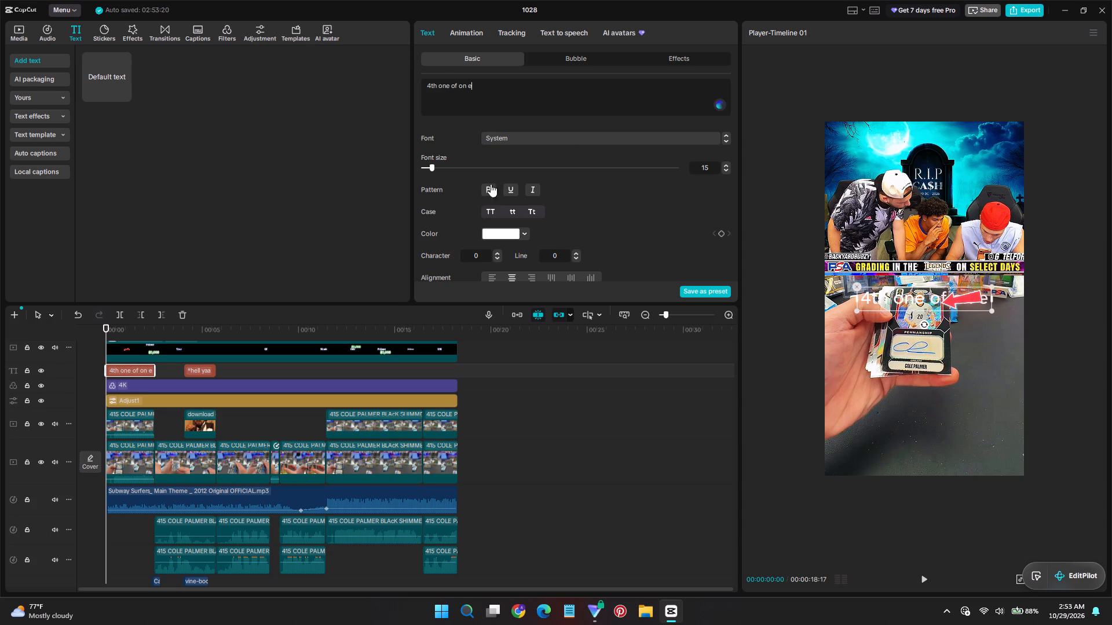
{"action": "left_click", "coordinate": [467, 86]}
{"action": "left_click", "coordinate": [469, 86]}
{"action": "key", "text": "BackSpace"}
Set the font of the "4th one of one" text to Inter-Blk.
{"action": "scroll", "coordinate": [550, 226], "scroll_direction": "down", "scroll_amount": 2}
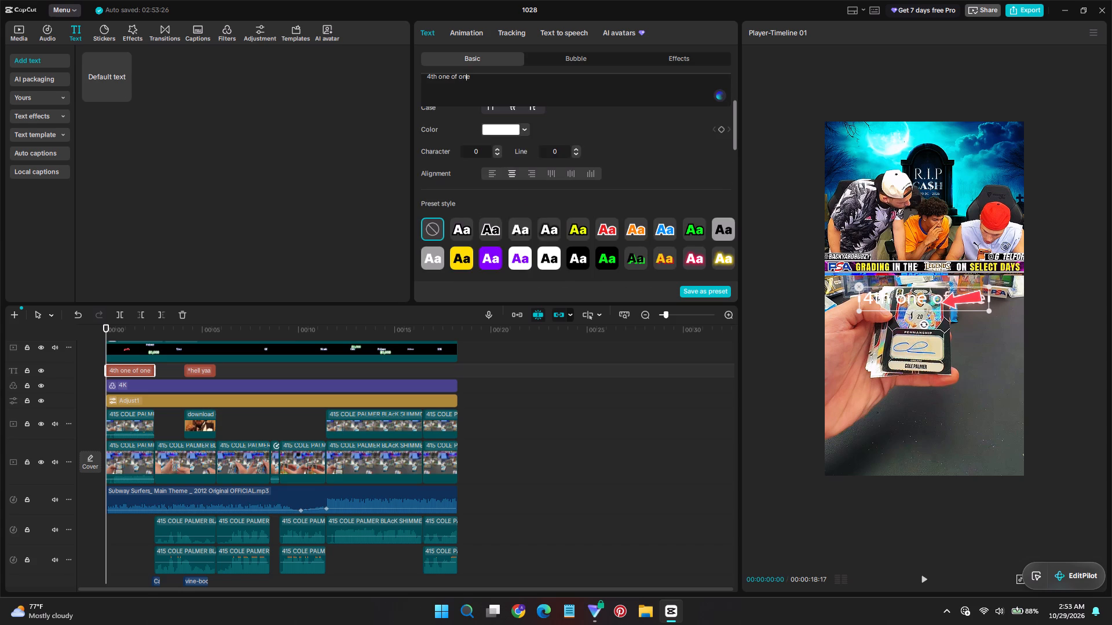
{"action": "scroll", "coordinate": [491, 152], "scroll_direction": "up", "scroll_amount": 2}
{"action": "scroll", "coordinate": [507, 206], "scroll_direction": "down", "scroll_amount": 3}
{"action": "scroll", "coordinate": [530, 153], "scroll_direction": "up", "scroll_amount": 2}
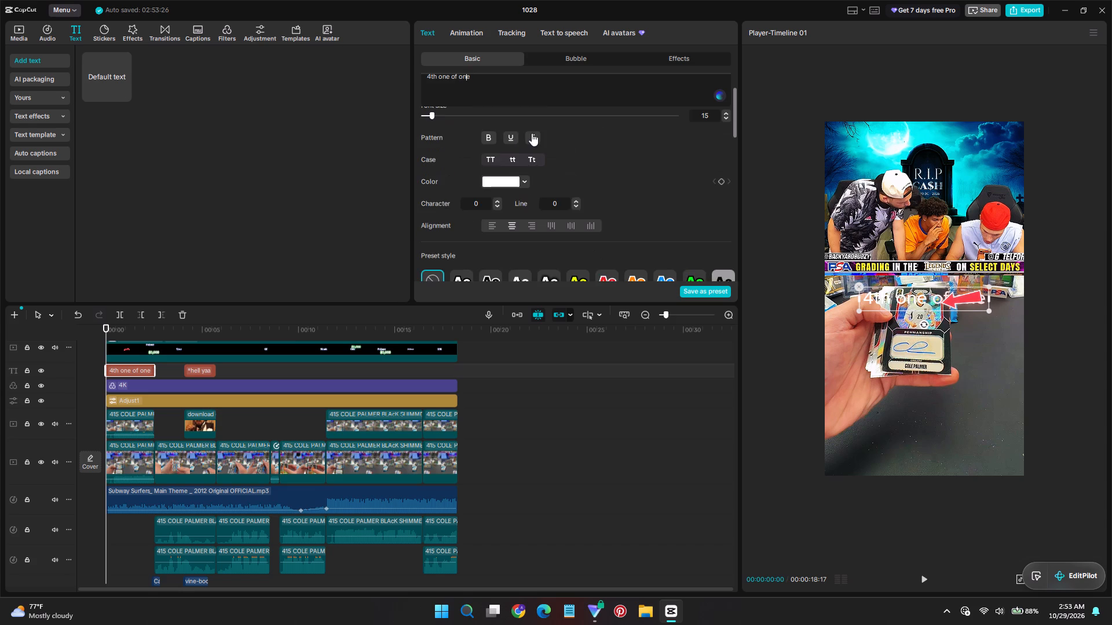
{"action": "scroll", "coordinate": [533, 139], "scroll_direction": "up", "scroll_amount": 2}
{"action": "left_click", "coordinate": [526, 138]}
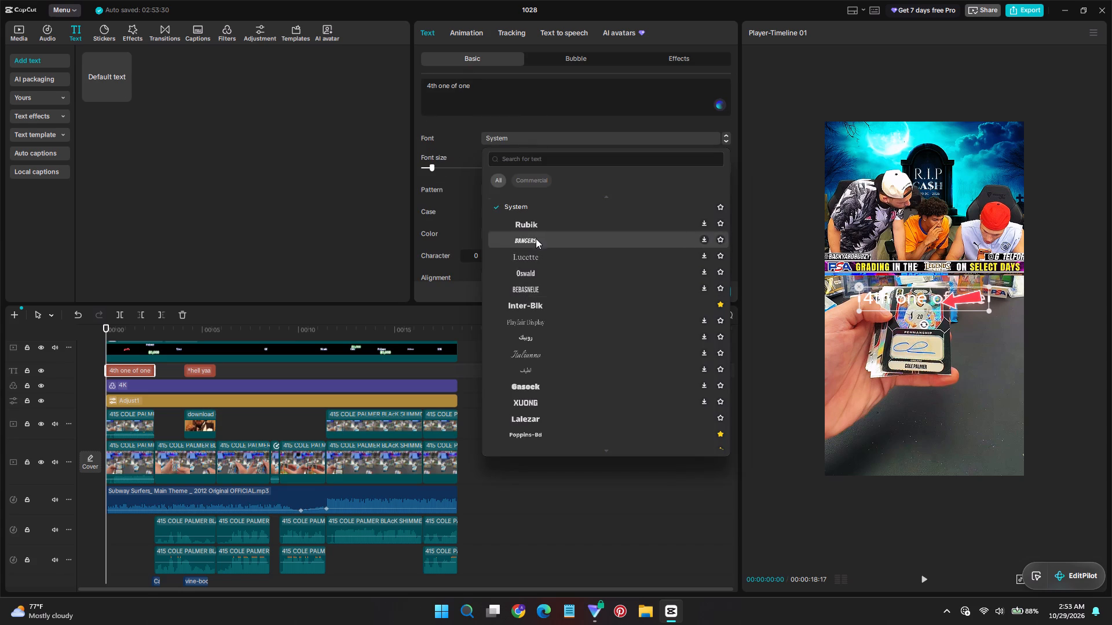
{"action": "scroll", "coordinate": [544, 230], "scroll_direction": "up", "scroll_amount": 3}
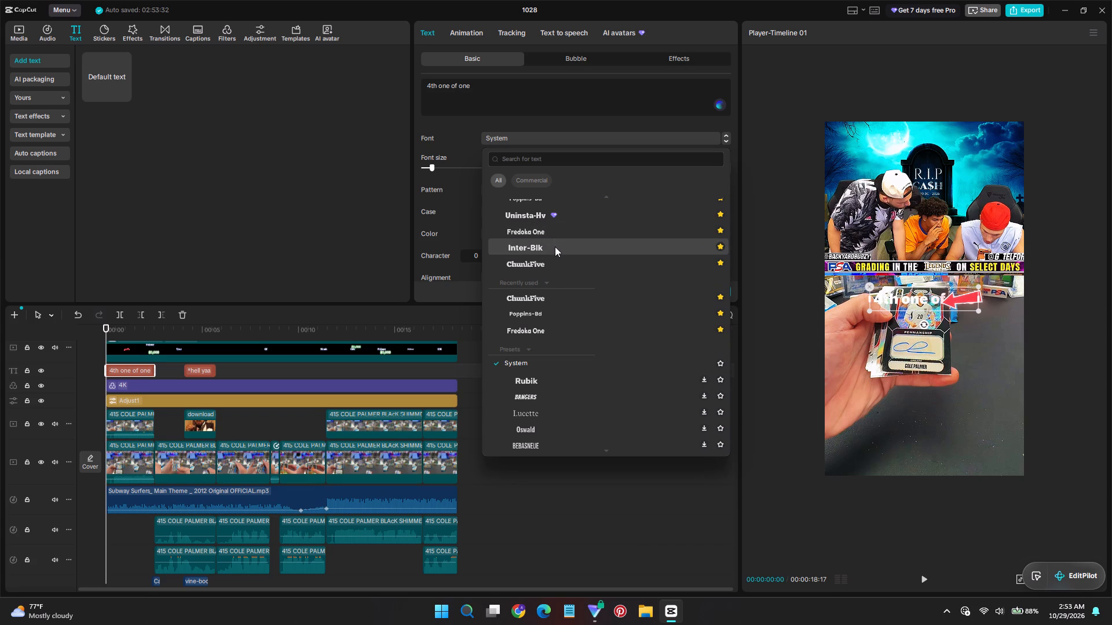
{"action": "left_click", "coordinate": [555, 247]}
Apply the white preset style with a black drop shadow to the "4th one of one" text and set the shadow opacity to 100%.
{"action": "scroll", "coordinate": [529, 249], "scroll_direction": "down", "scroll_amount": 3}
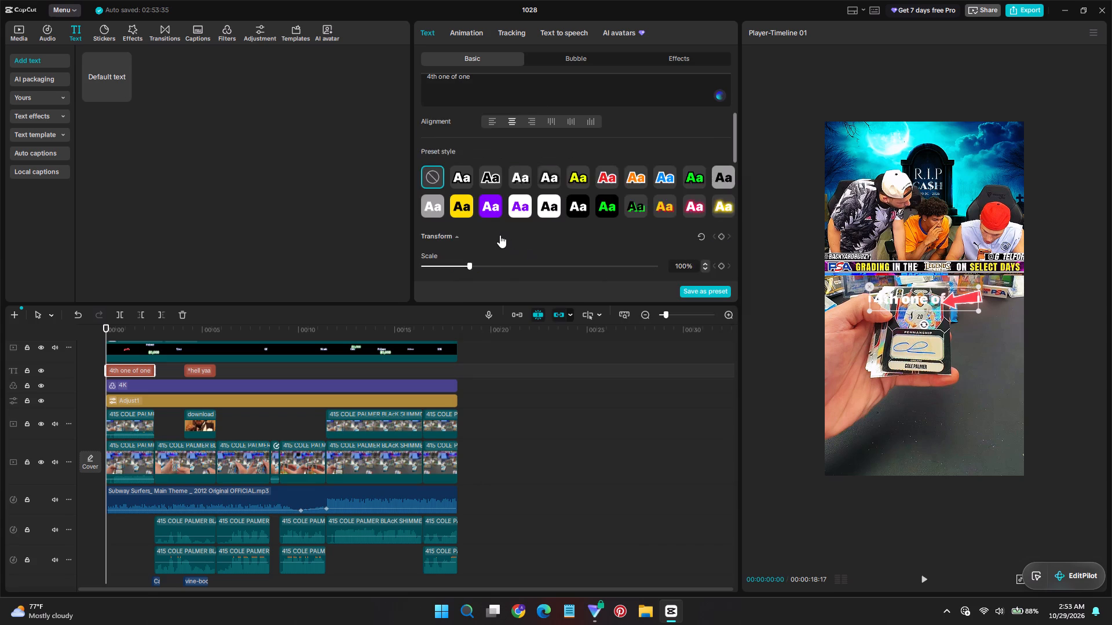
{"action": "scroll", "coordinate": [500, 234], "scroll_direction": "down", "scroll_amount": 2}
{"action": "scroll", "coordinate": [500, 234], "scroll_direction": "up", "scroll_amount": 3}
{"action": "scroll", "coordinate": [500, 234], "scroll_direction": "down", "scroll_amount": 2}
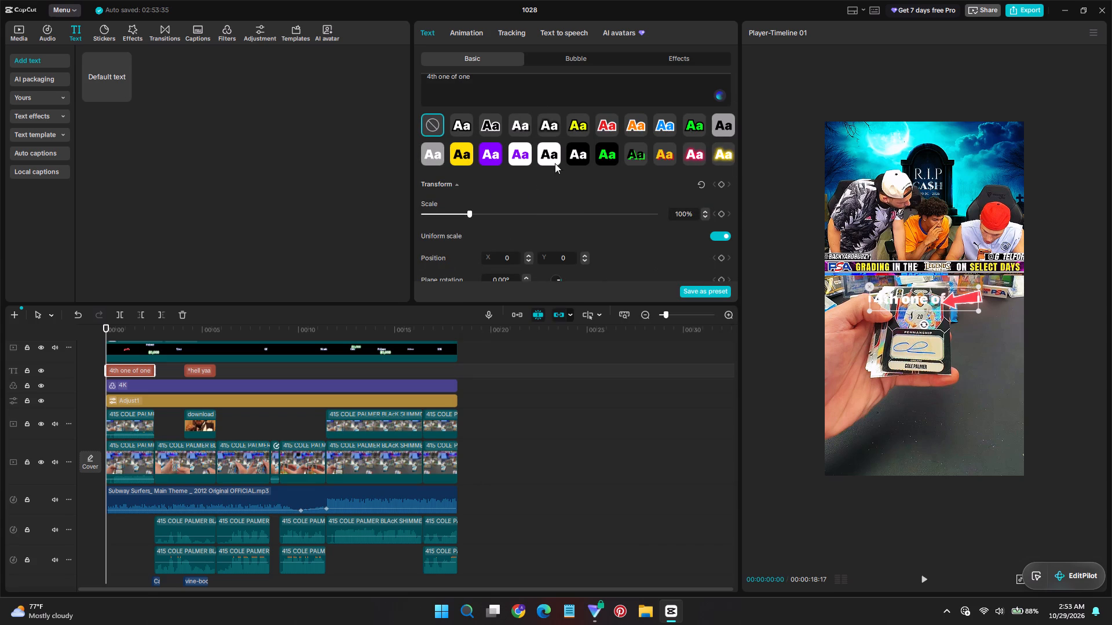
{"action": "left_click", "coordinate": [517, 126]}
{"action": "scroll", "coordinate": [486, 203], "scroll_direction": "down", "scroll_amount": 4}
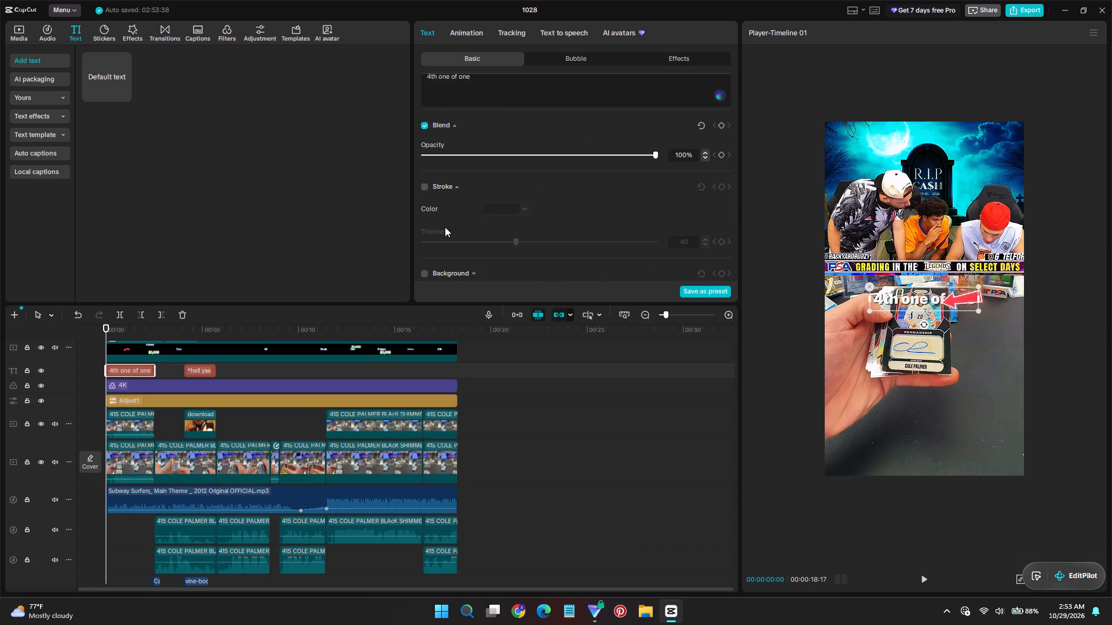
{"action": "scroll", "coordinate": [458, 228], "scroll_direction": "down", "scroll_amount": 4}
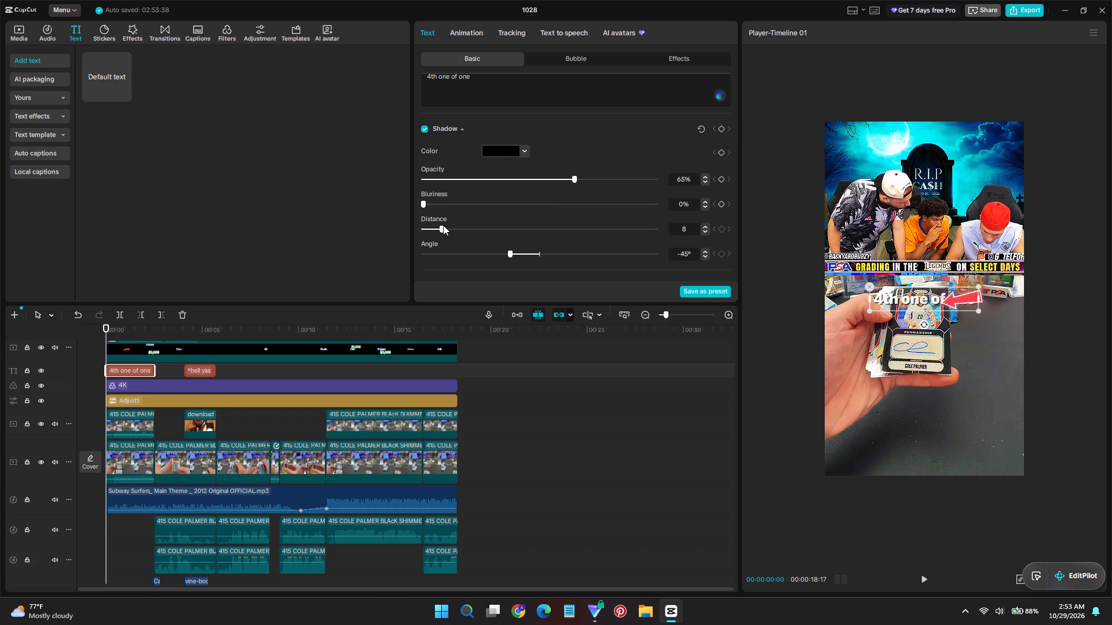
{"action": "left_click_drag", "start_coordinate": [425, 204], "coordinate": [419, 202]}
{"action": "left_click_drag", "start_coordinate": [570, 181], "coordinate": [741, 187]}
Enable a solid black background behind the "4th one of one" text.
{"action": "scroll", "coordinate": [479, 206], "scroll_direction": "up", "scroll_amount": 3}
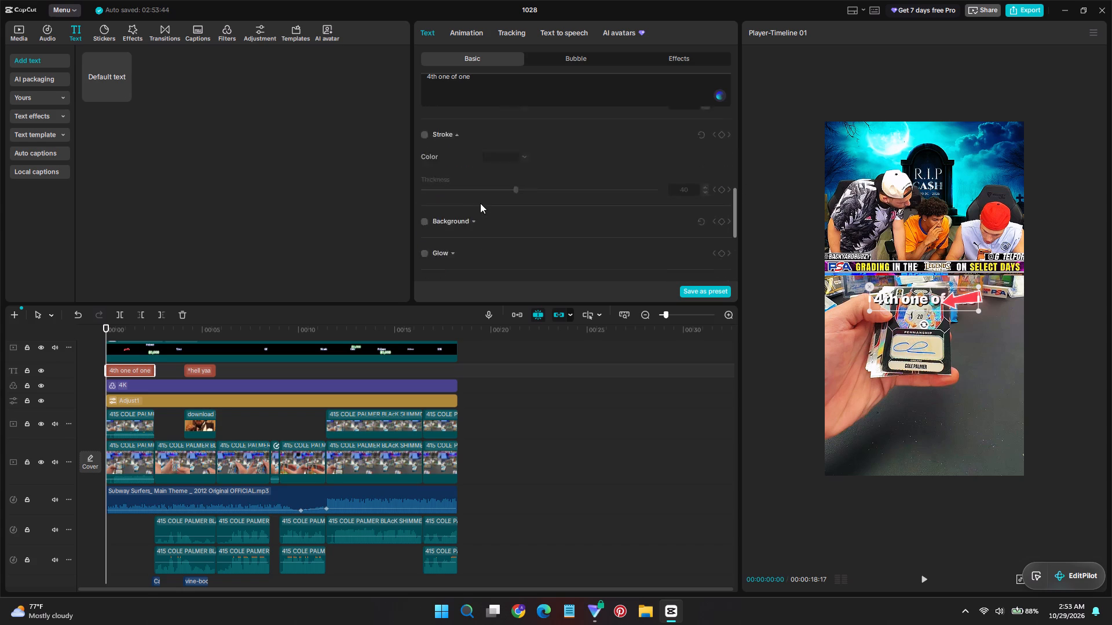
{"action": "scroll", "coordinate": [480, 203], "scroll_direction": "up", "scroll_amount": 3}
{"action": "scroll", "coordinate": [480, 203], "scroll_direction": "down", "scroll_amount": 8}
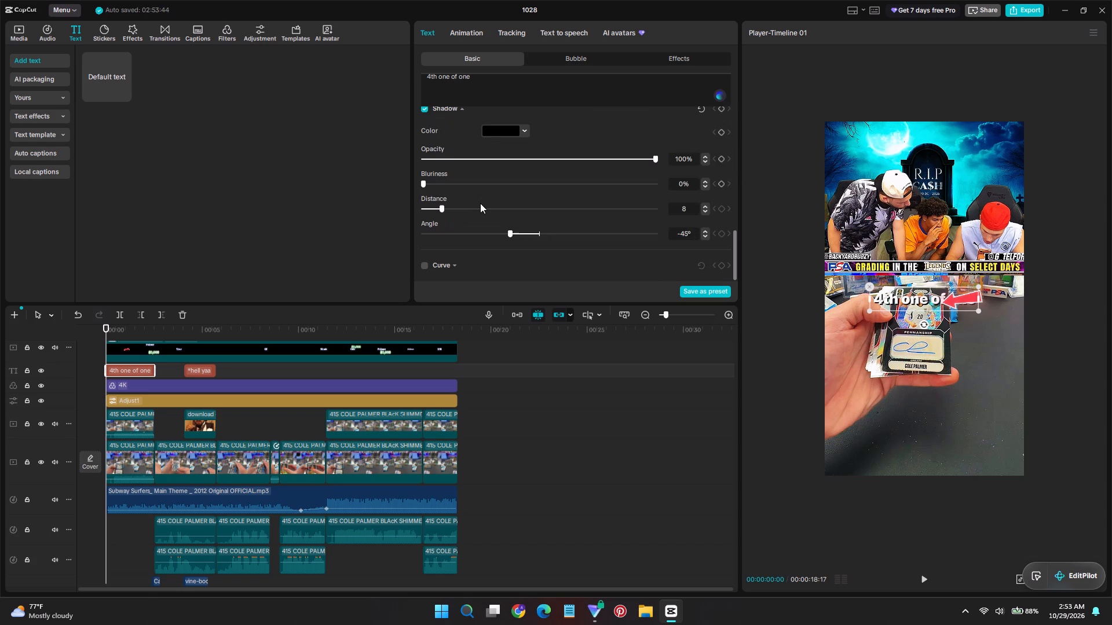
{"action": "scroll", "coordinate": [480, 203], "scroll_direction": "up", "scroll_amount": 7}
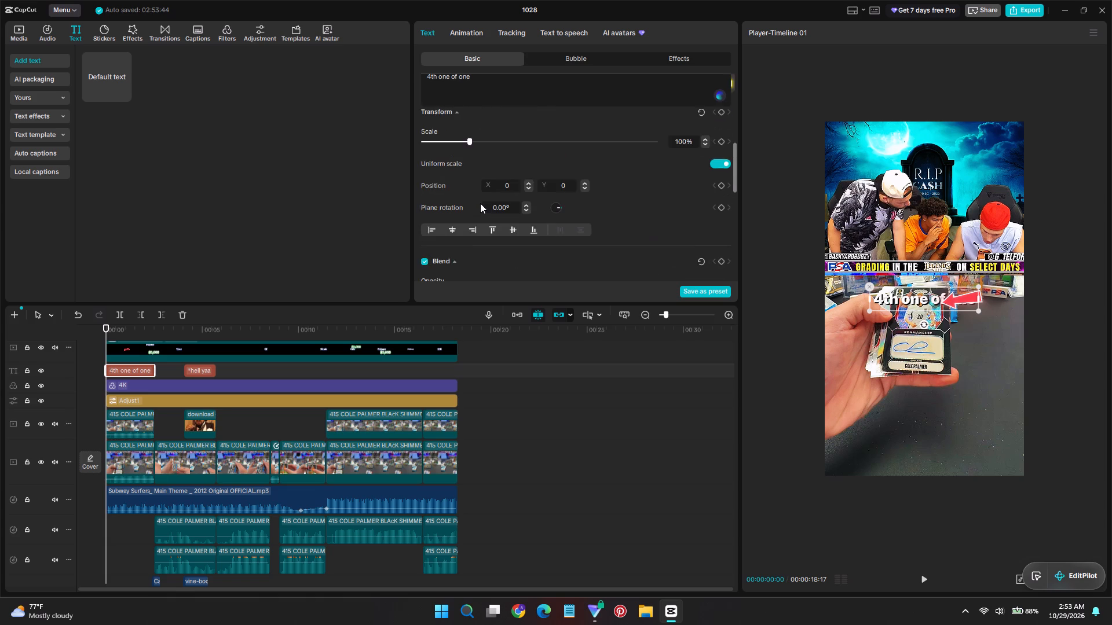
{"action": "scroll", "coordinate": [480, 203], "scroll_direction": "up", "scroll_amount": 4}
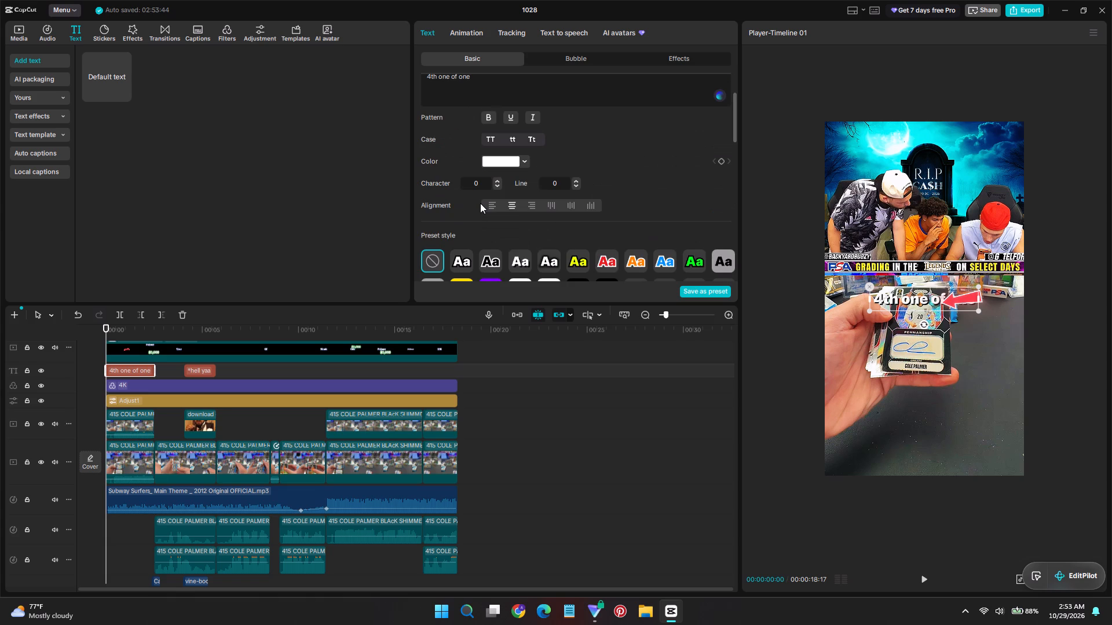
{"action": "scroll", "coordinate": [480, 203], "scroll_direction": "down", "scroll_amount": 4}
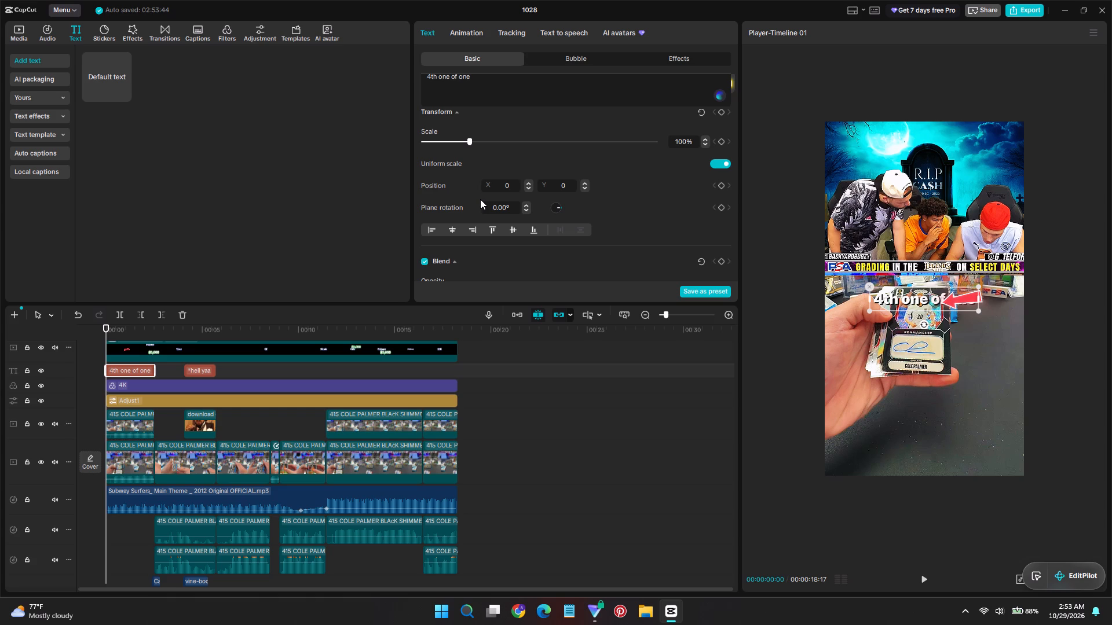
{"action": "scroll", "coordinate": [480, 199], "scroll_direction": "down", "scroll_amount": 3}
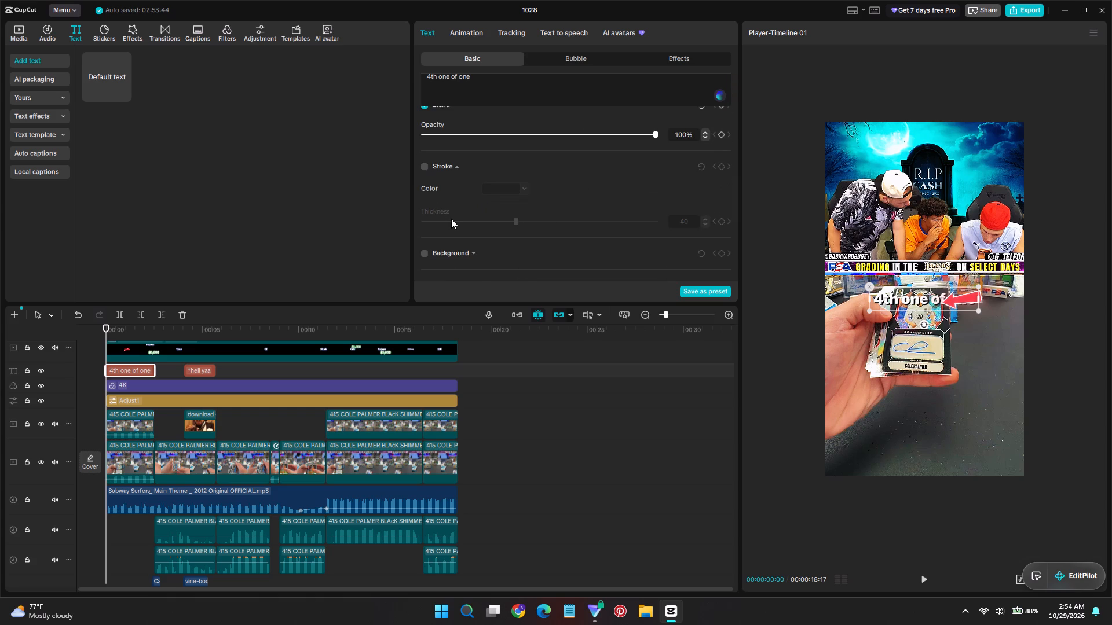
{"action": "scroll", "coordinate": [451, 219], "scroll_direction": "down", "scroll_amount": 1}
{"action": "left_click", "coordinate": [451, 201]}
{"action": "scroll", "coordinate": [451, 207], "scroll_direction": "down", "scroll_amount": 2}
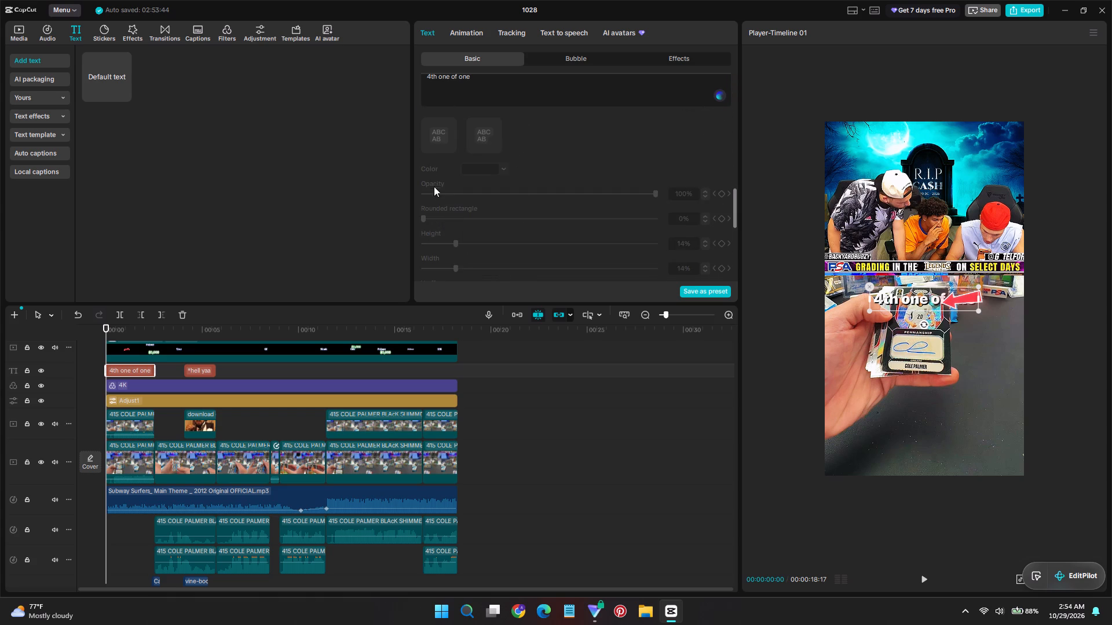
{"action": "scroll", "coordinate": [431, 139], "scroll_direction": "up", "scroll_amount": 2}
{"action": "left_click", "coordinate": [425, 201]}
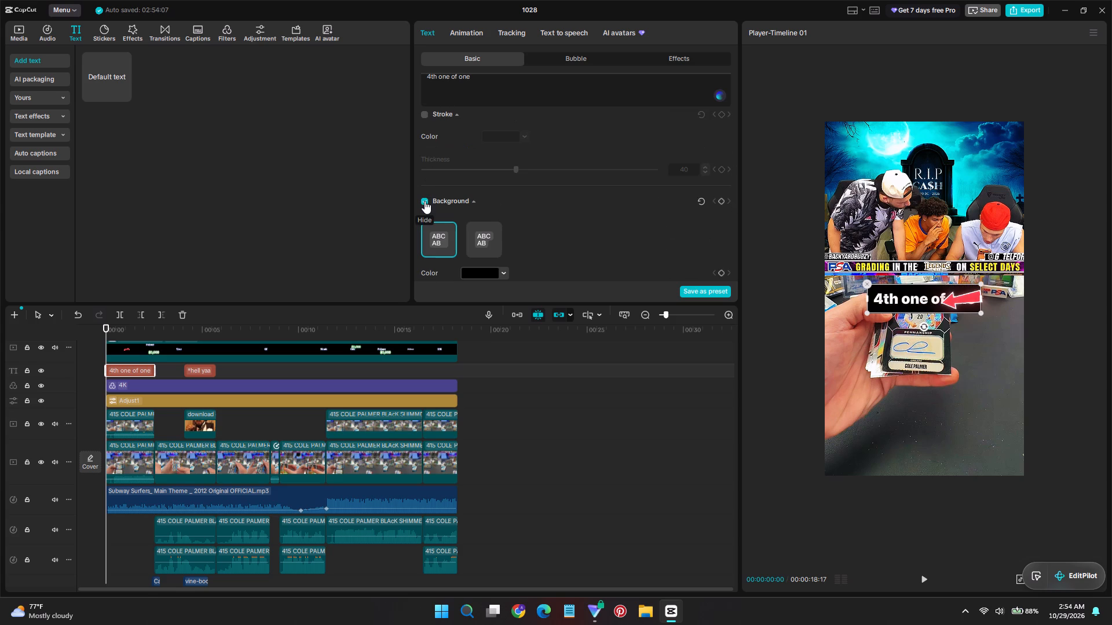
Move the title near the top of the video frame, horizontally centred, above the people's heads.
{"action": "left_click_drag", "start_coordinate": [935, 304], "coordinate": [937, 275]}
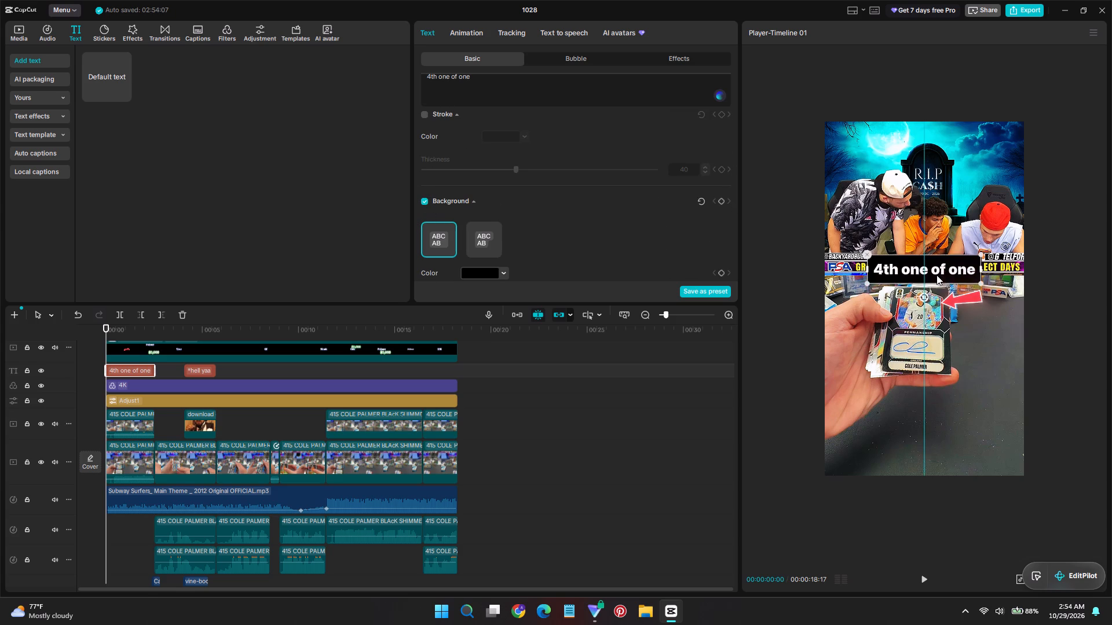
{"action": "left_click_drag", "start_coordinate": [937, 275], "coordinate": [933, 161]}
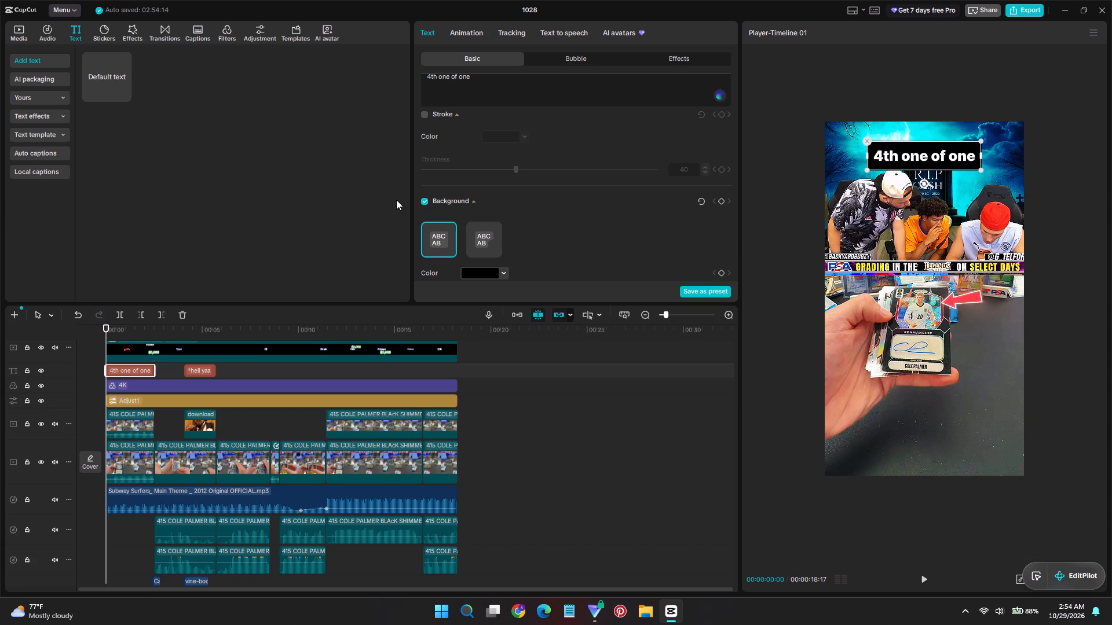
Add a second line reading "in a pack" to the title.
{"action": "scroll", "coordinate": [410, 201], "scroll_direction": "up", "scroll_amount": 4}
{"action": "left_click", "coordinate": [488, 81]}
{"action": "key", "text": "Return"}
{"action": "type", "text": "in a"}
{"action": "key", "text": "space"}
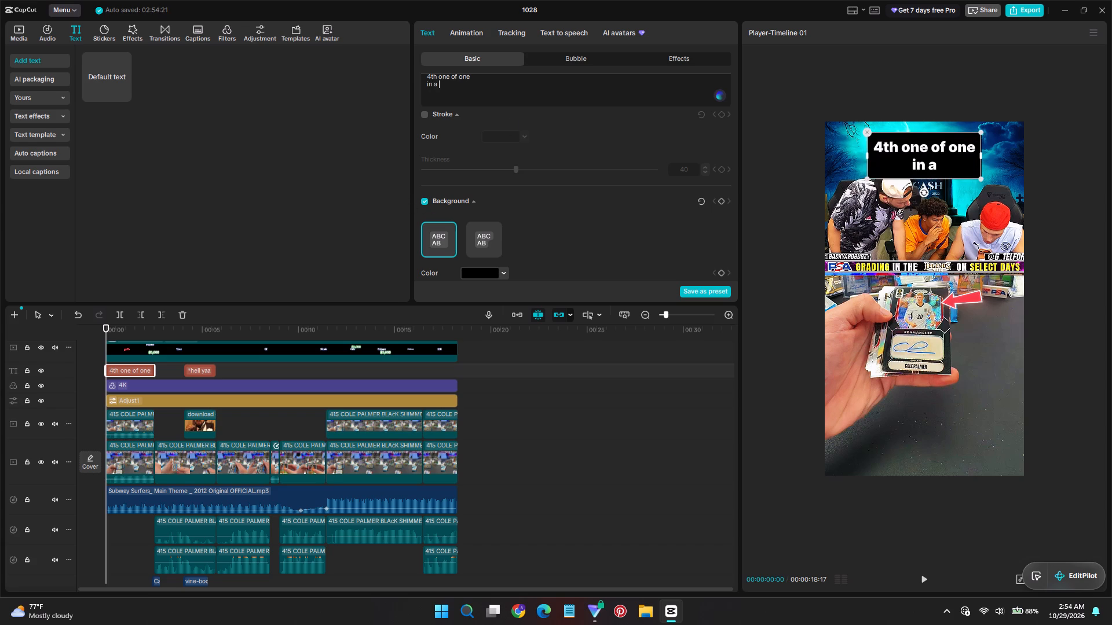
{"action": "type", "text": "pack"}
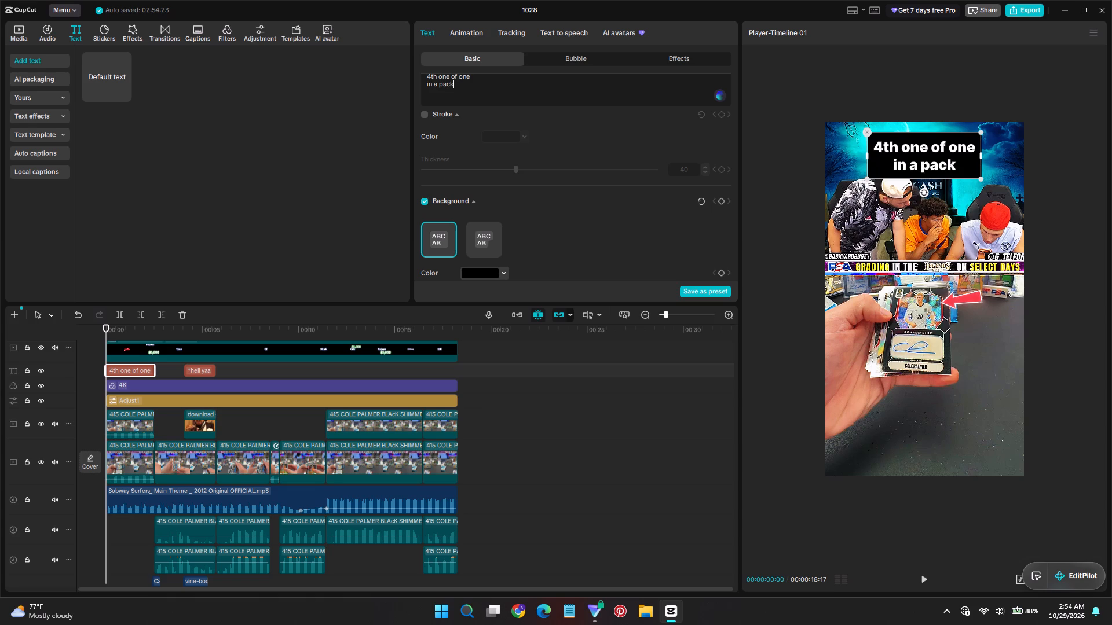
Set the title's case so every word starts with a capital letter.
{"action": "scroll", "coordinate": [543, 161], "scroll_direction": "up", "scroll_amount": 7}
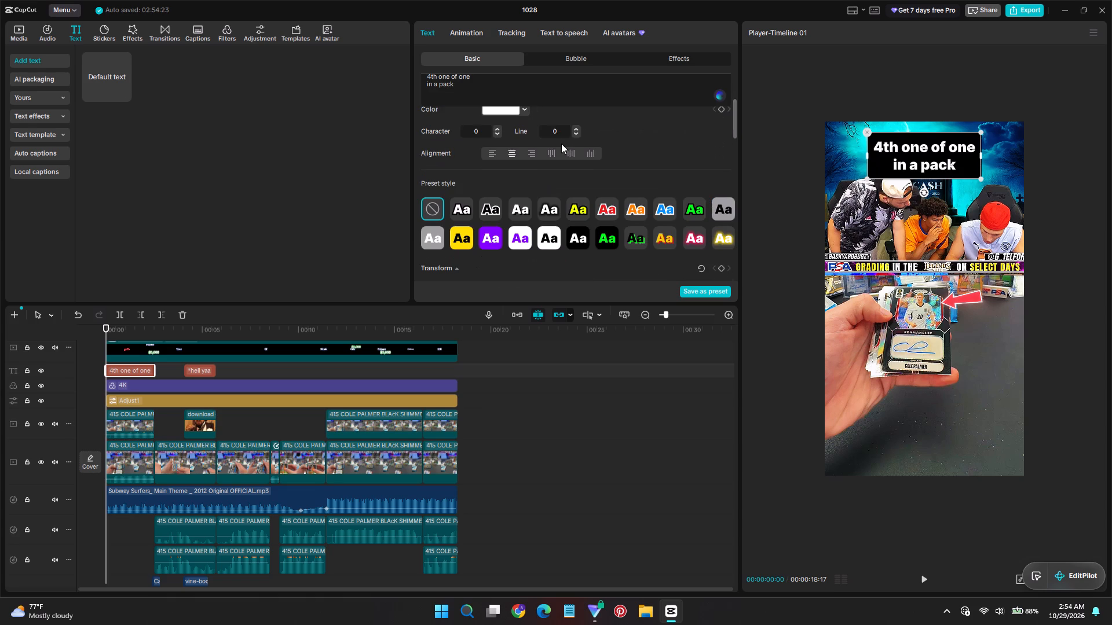
{"action": "scroll", "coordinate": [561, 144], "scroll_direction": "up", "scroll_amount": 3}
{"action": "left_click", "coordinate": [532, 211]}
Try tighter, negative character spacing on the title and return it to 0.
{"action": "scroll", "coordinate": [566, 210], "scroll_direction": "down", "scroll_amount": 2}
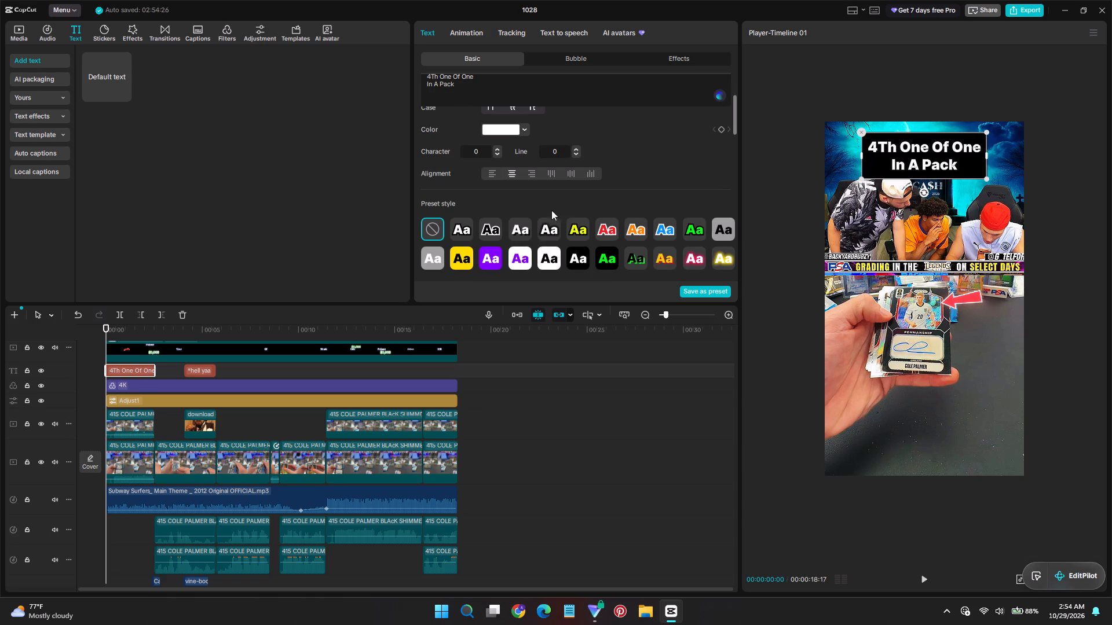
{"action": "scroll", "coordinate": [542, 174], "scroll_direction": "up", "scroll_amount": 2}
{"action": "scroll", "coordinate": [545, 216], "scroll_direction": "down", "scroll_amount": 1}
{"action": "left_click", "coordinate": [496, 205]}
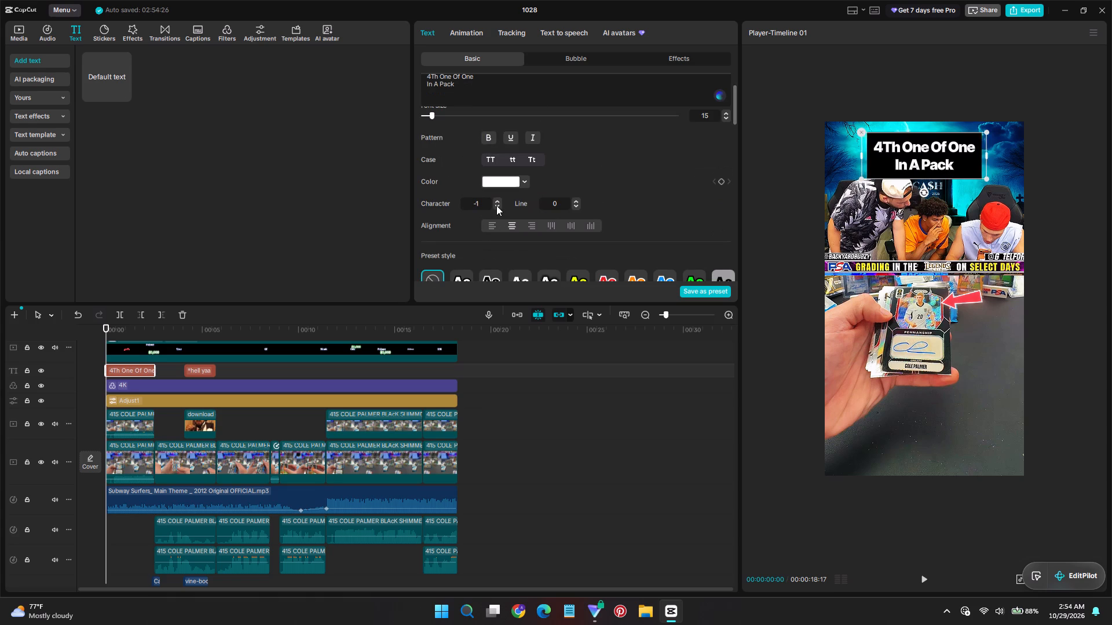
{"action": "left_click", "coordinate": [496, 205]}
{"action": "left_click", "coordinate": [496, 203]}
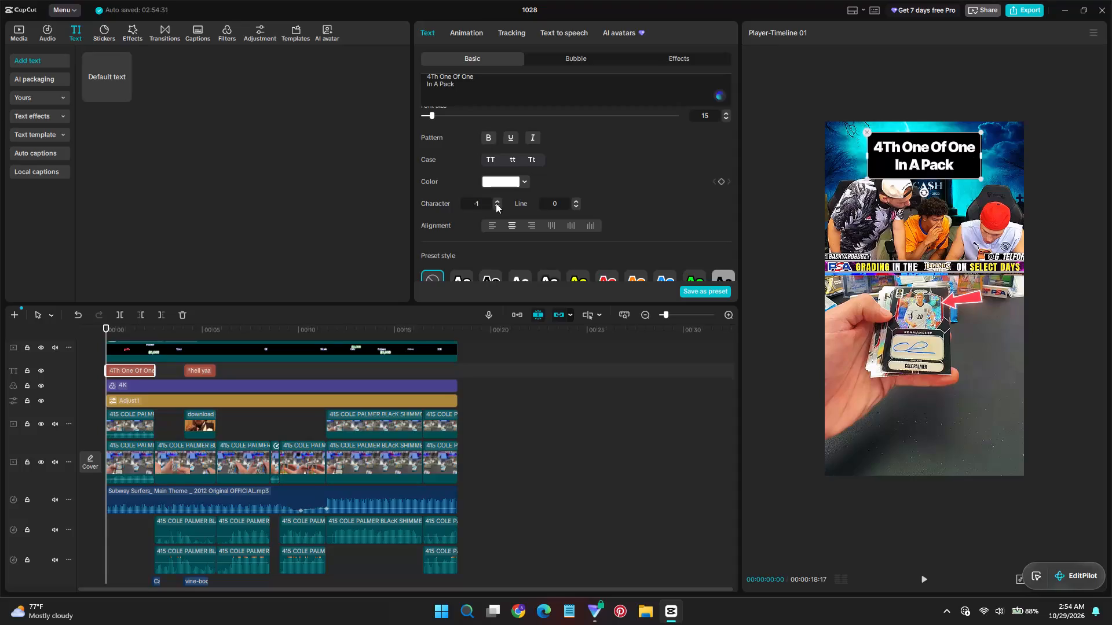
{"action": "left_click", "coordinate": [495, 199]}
Set the title's line spacing to -3.
{"action": "left_click", "coordinate": [576, 207]}
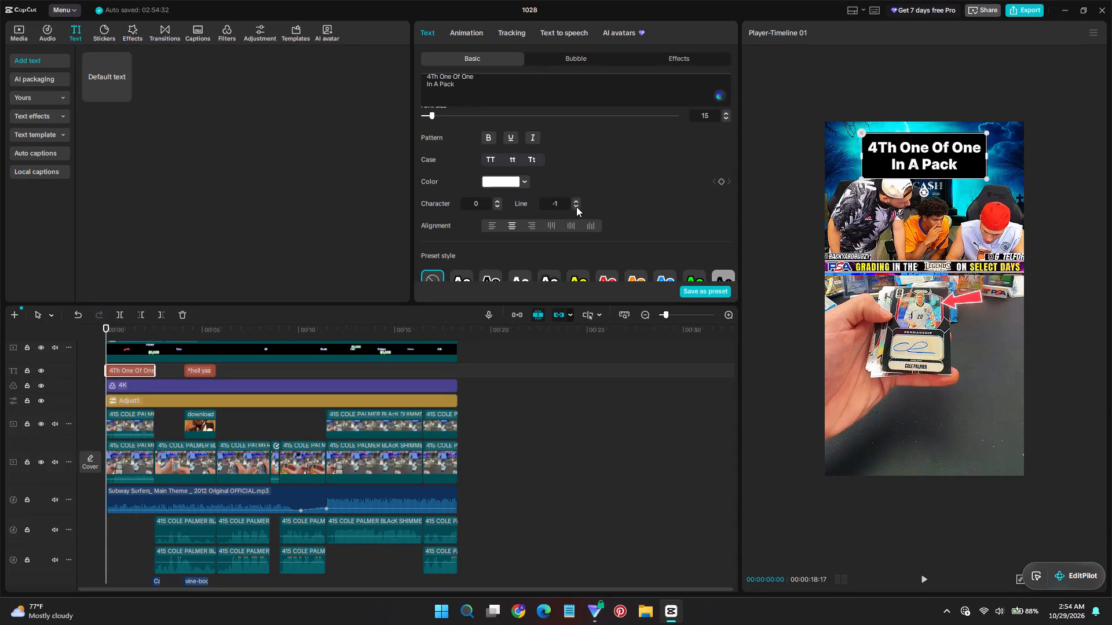
{"action": "left_click", "coordinate": [576, 207]}
{"action": "left_click", "coordinate": [576, 207]}
Color the word "4Th" in the title pure red, FF0000.
{"action": "scroll", "coordinate": [576, 207], "scroll_direction": "up", "scroll_amount": 9}
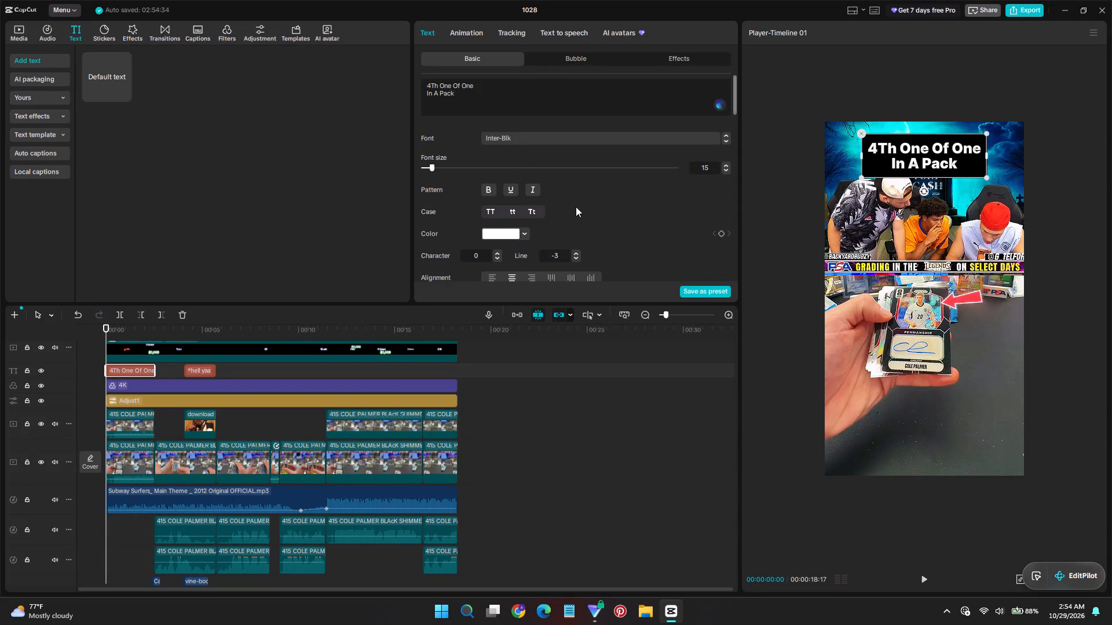
{"action": "left_click_drag", "start_coordinate": [440, 83], "coordinate": [389, 83]}
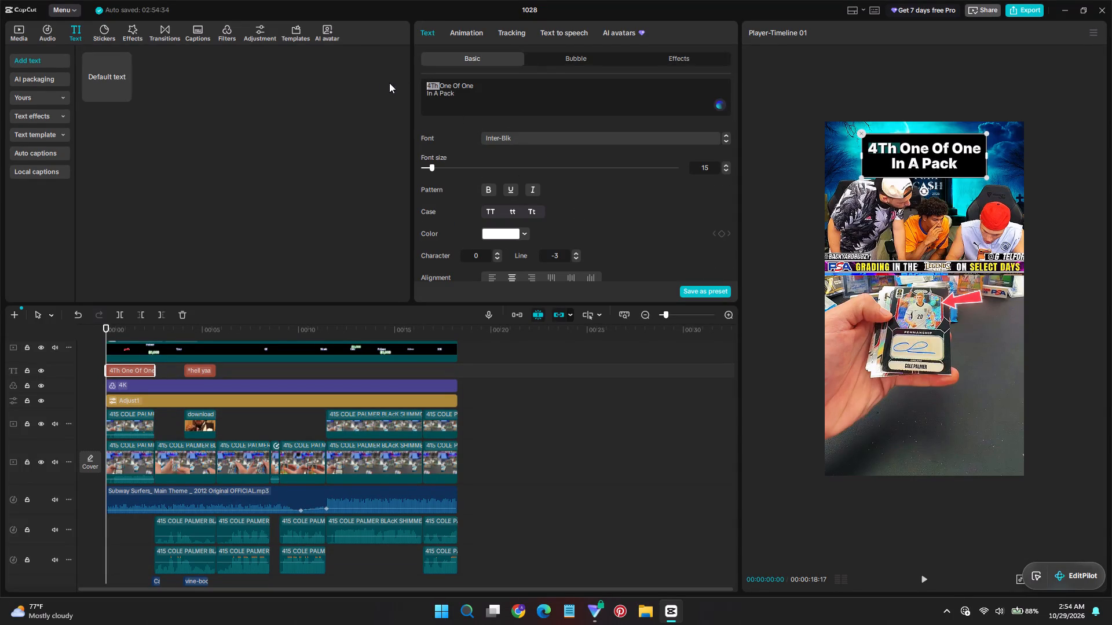
{"action": "left_click_drag", "start_coordinate": [389, 83], "coordinate": [379, 83]}
{"action": "left_click", "coordinate": [488, 233]}
{"action": "left_click_drag", "start_coordinate": [558, 278], "coordinate": [649, 170]}
{"action": "left_click", "coordinate": [444, 91]}
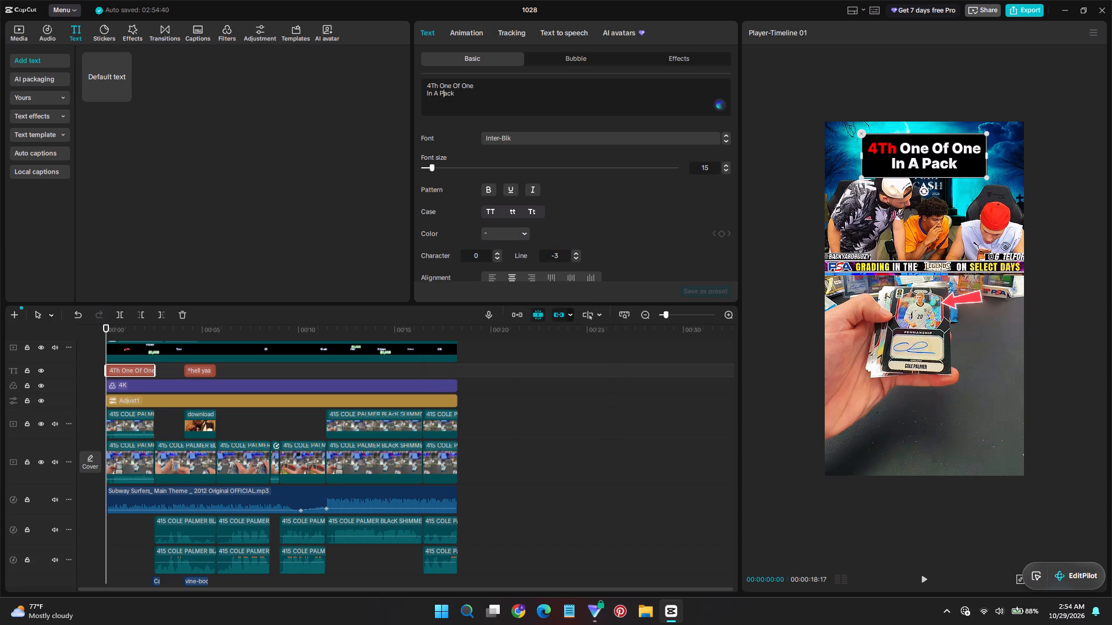
Color the words "One Of One" in the title dark blue, 1138AC, and deselect the title.
{"action": "left_click_drag", "start_coordinate": [439, 84], "coordinate": [512, 85]}
{"action": "left_click", "coordinate": [506, 233]}
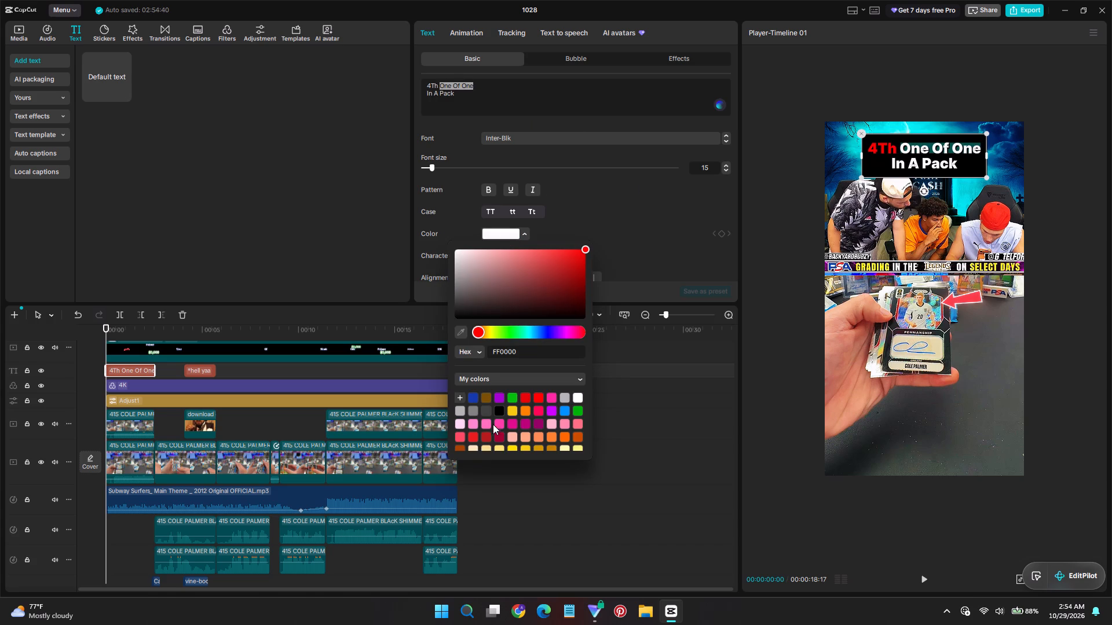
{"action": "left_click", "coordinate": [474, 395]}
{"action": "left_click", "coordinate": [616, 233]}
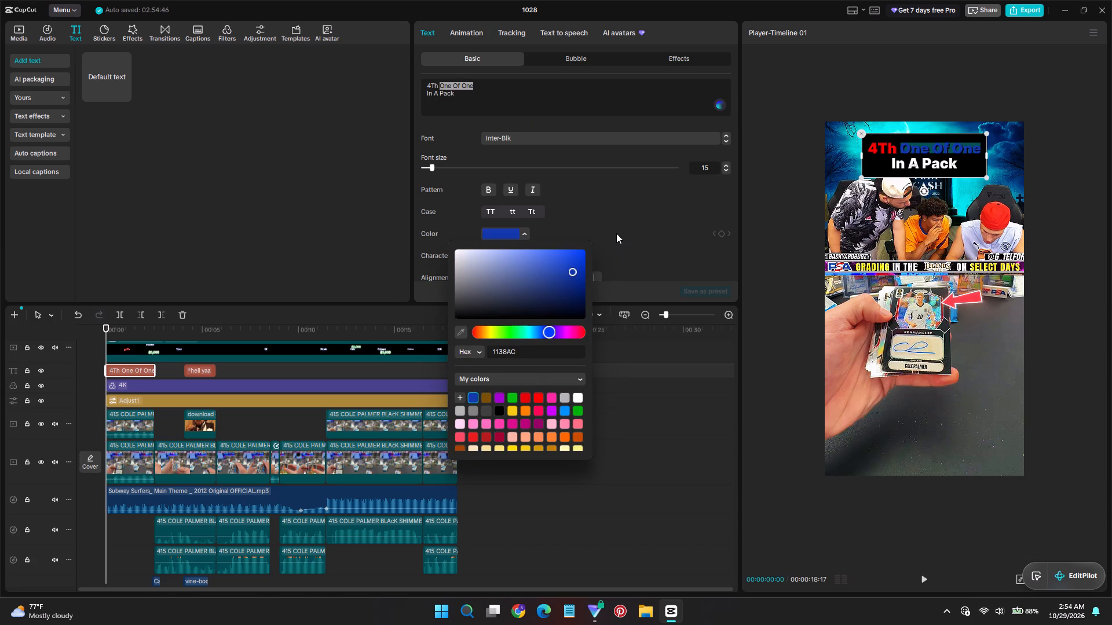
{"action": "left_click", "coordinate": [616, 233]}
{"action": "left_click", "coordinate": [637, 210]}
{"action": "left_click", "coordinate": [544, 380]}
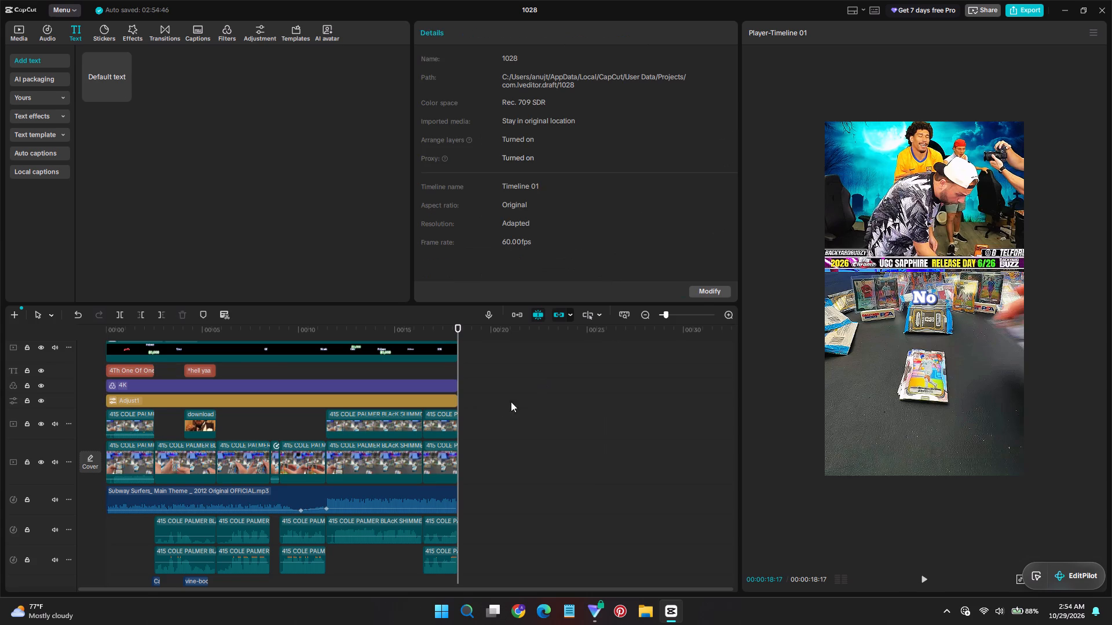
Shorten "4Th" to "4" at the start of the title's first line.
{"action": "left_click", "coordinate": [126, 333]}
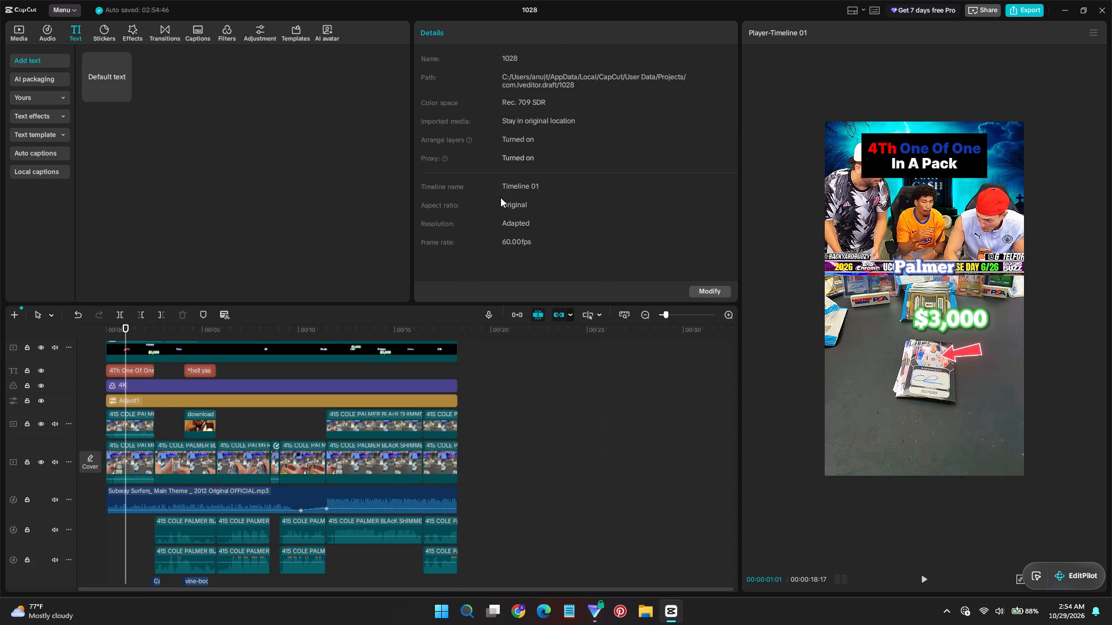
{"action": "scroll", "coordinate": [466, 146], "scroll_direction": "up", "scroll_amount": 3}
{"action": "left_click", "coordinate": [118, 369]}
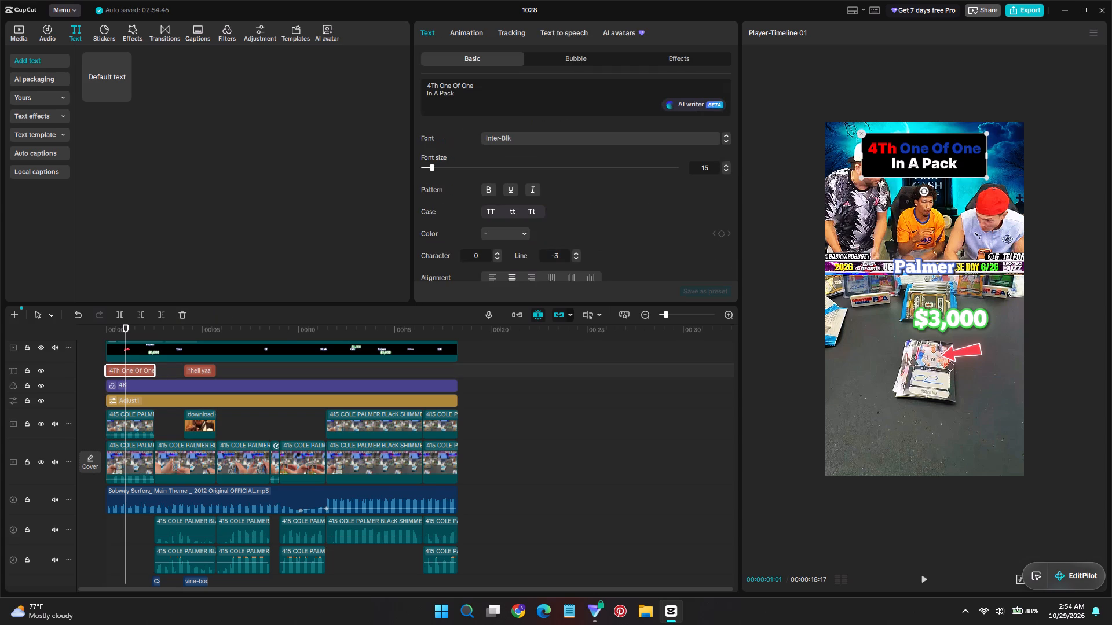
{"action": "left_click_drag", "start_coordinate": [437, 86], "coordinate": [495, 86]}
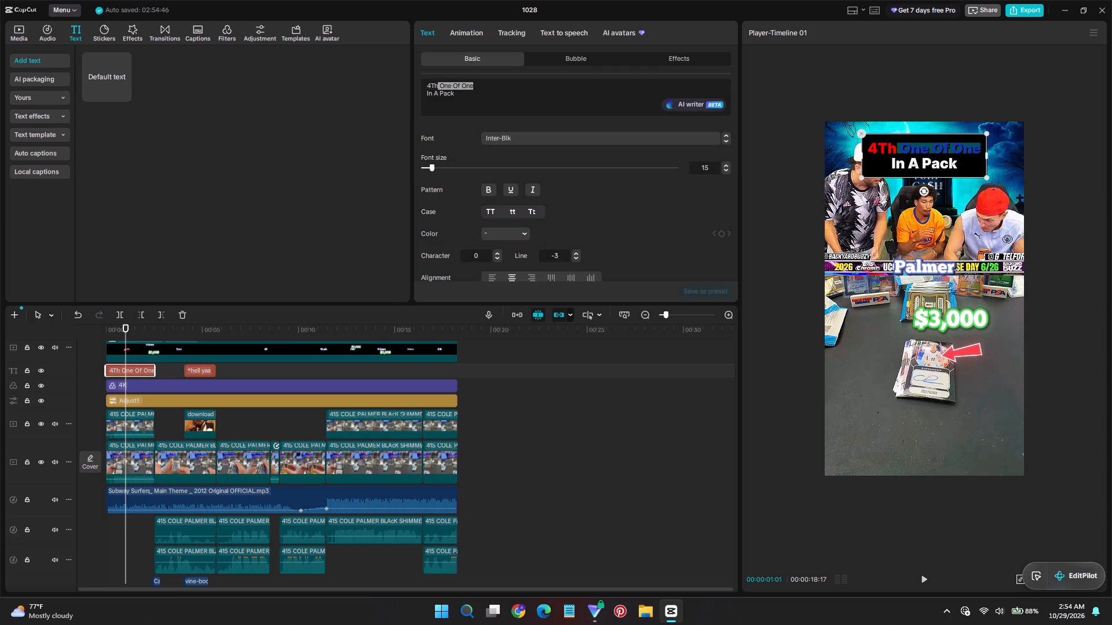
{"action": "left_click", "coordinate": [438, 87]}
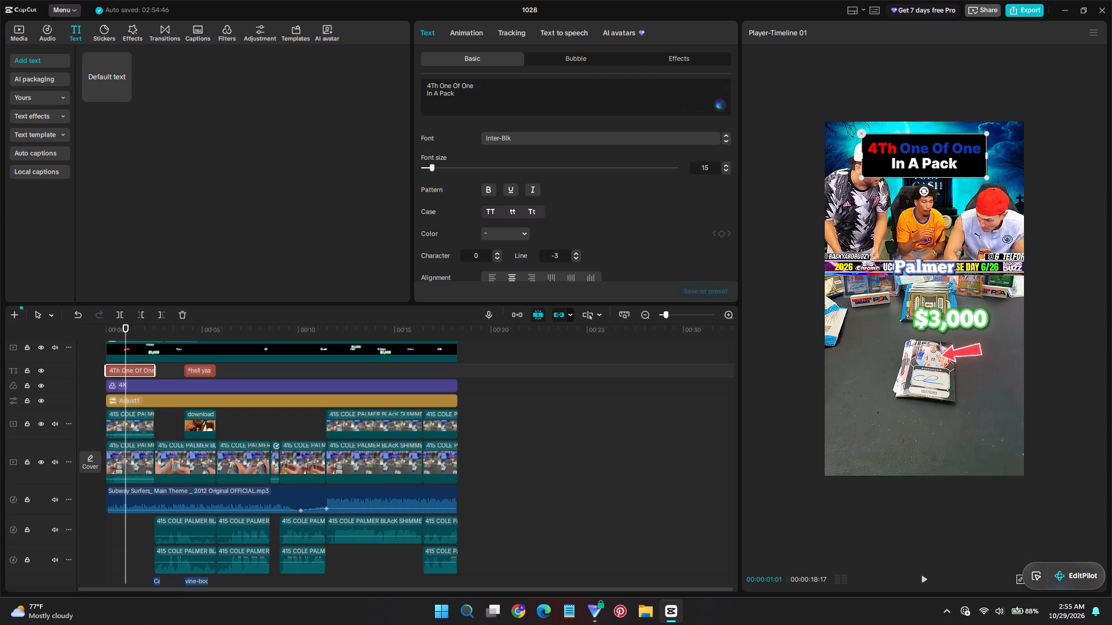
{"action": "key", "text": "BackSpace"}
{"action": "key", "text": "BackSpace"}
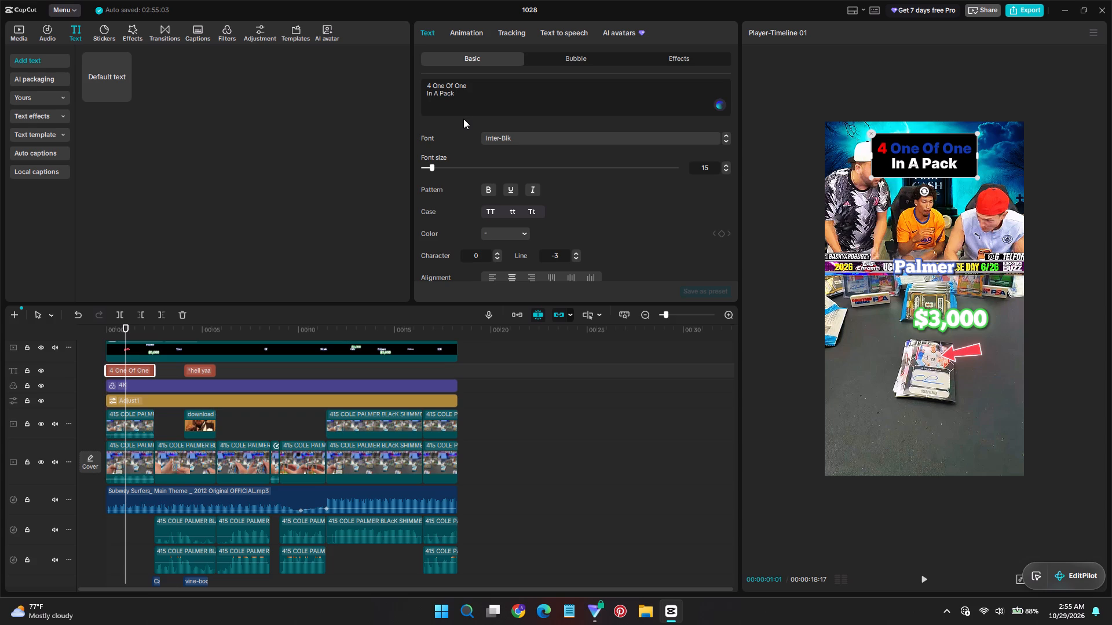
Add "Card" before "In A Pack" on the title's second line, and make the title title-case and bold.
{"action": "left_click", "coordinate": [468, 84]}
{"action": "left_click", "coordinate": [425, 95]}
{"action": "type", "text": "card"}
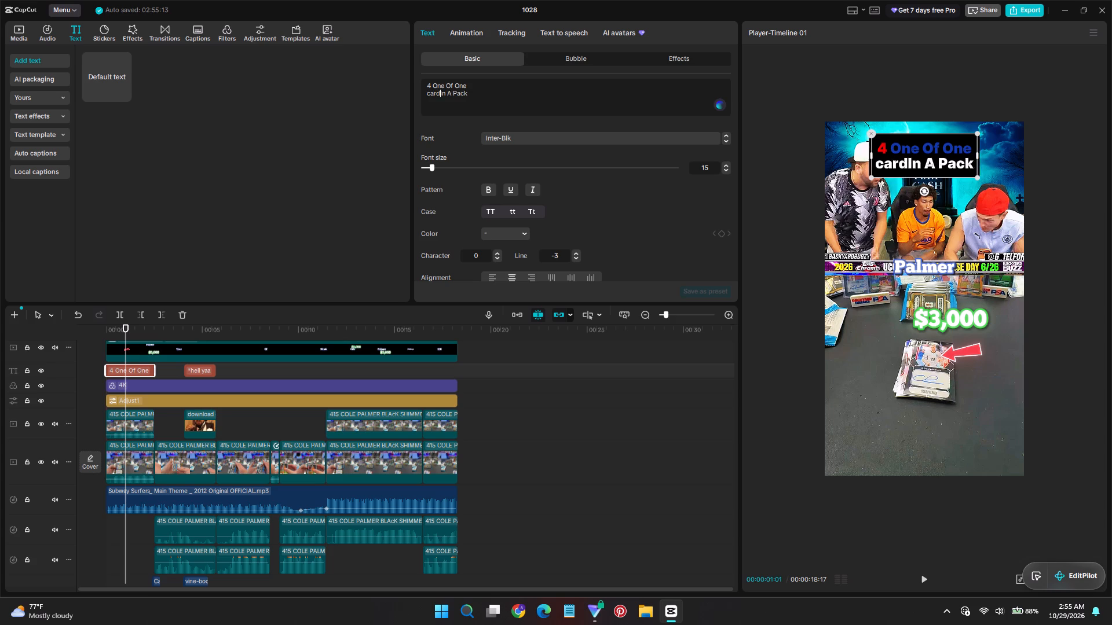
{"action": "key", "text": "space"}
{"action": "left_click", "coordinate": [535, 212]}
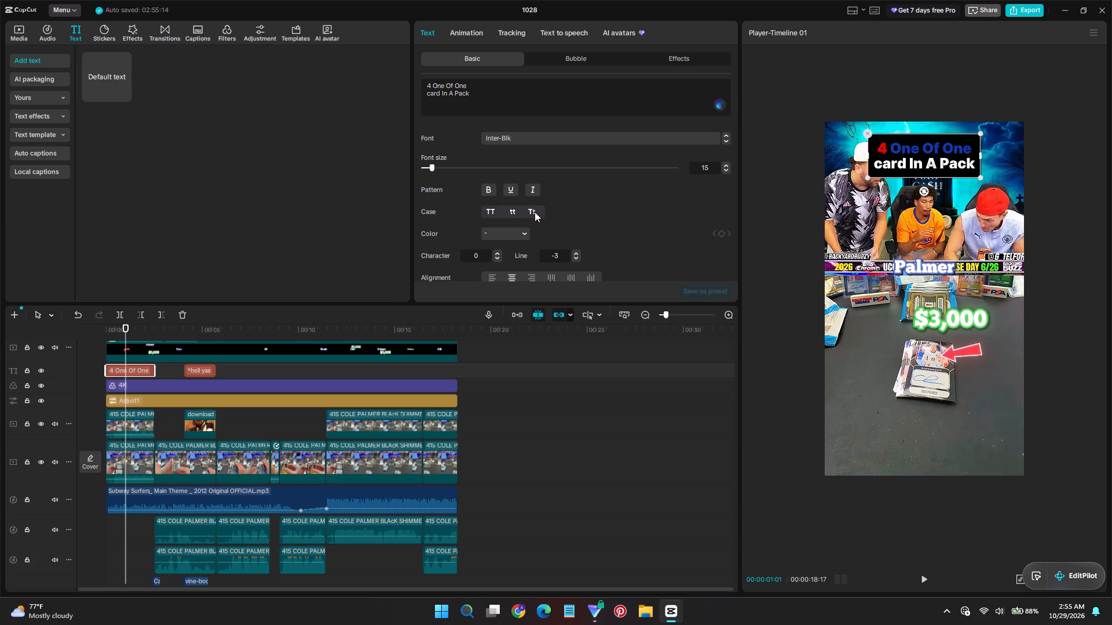
{"action": "left_click", "coordinate": [489, 191]}
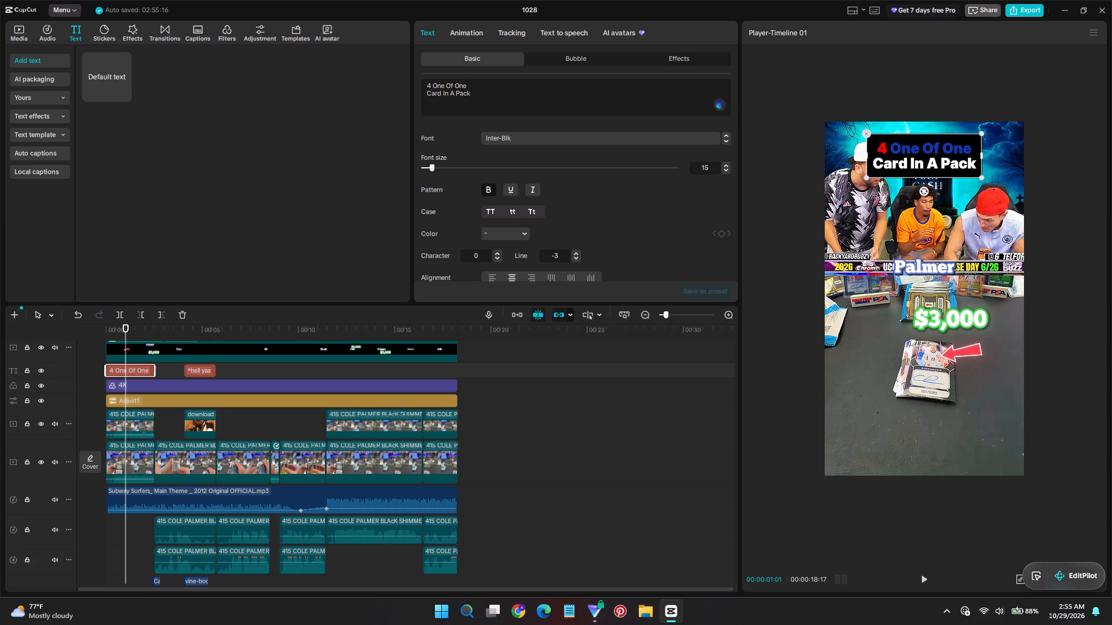
Color the words "One Of One" in the title green, 00B209.
{"action": "left_click_drag", "start_coordinate": [429, 83], "coordinate": [505, 83]}
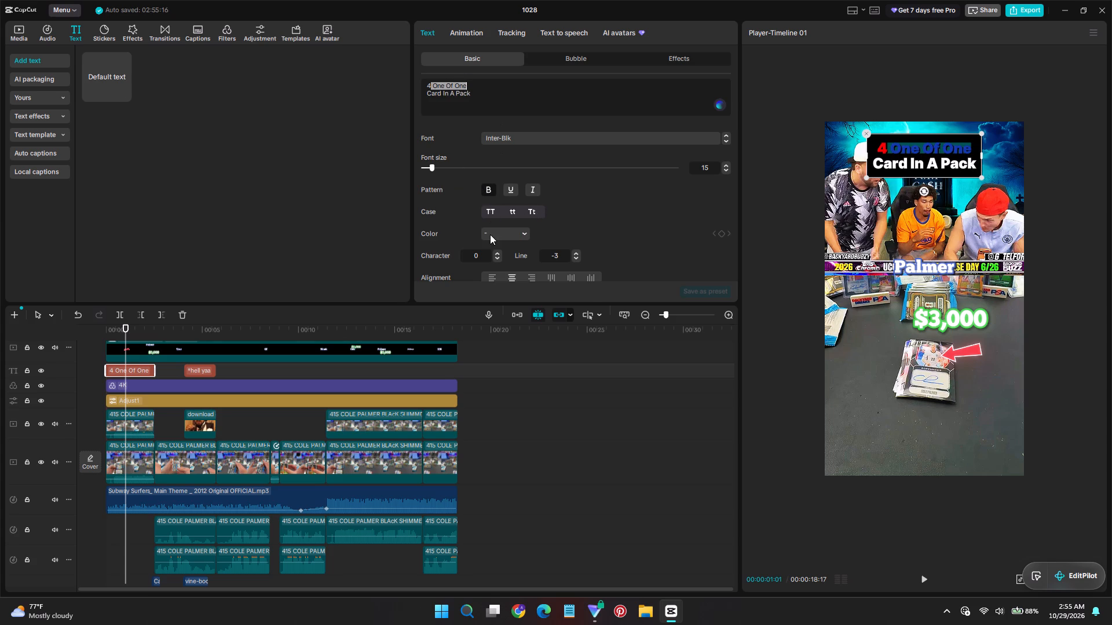
{"action": "left_click", "coordinate": [490, 234]}
{"action": "left_click", "coordinate": [579, 411]}
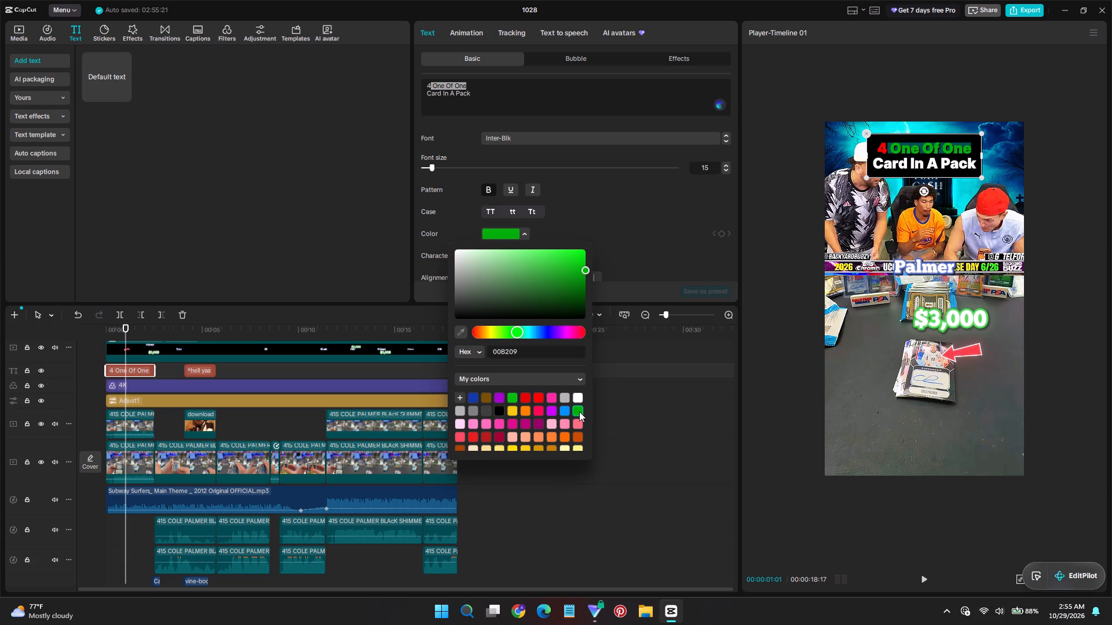
{"action": "left_click", "coordinate": [614, 216]}
{"action": "left_click", "coordinate": [524, 97]}
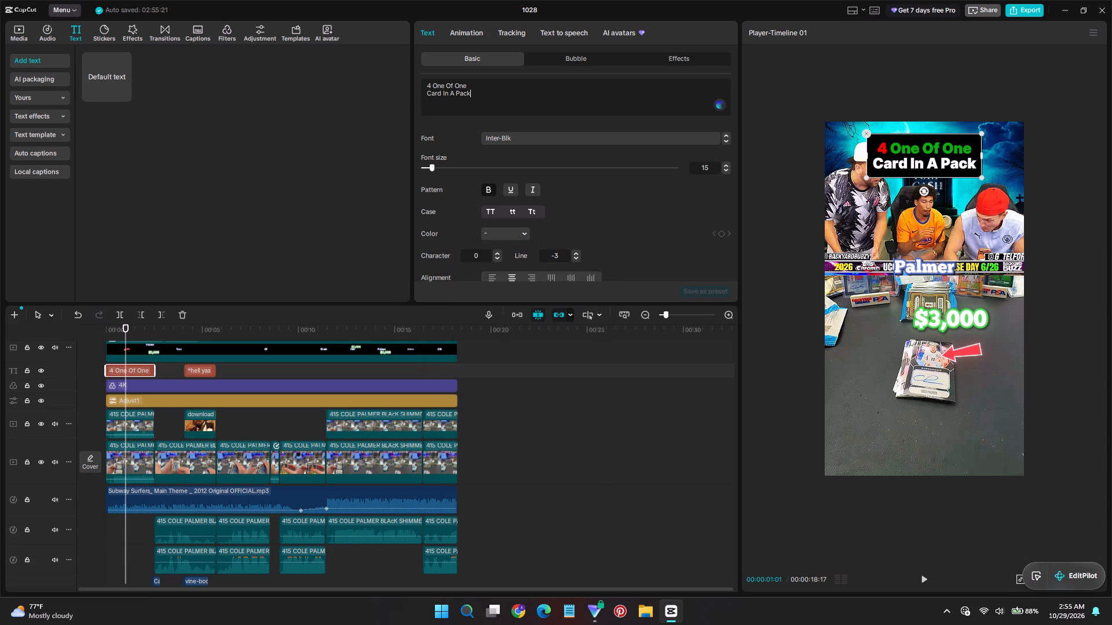
Color the title's second line, "Card In A Pack", purple, A502D0.
{"action": "left_click_drag", "start_coordinate": [424, 93], "coordinate": [536, 94]}
{"action": "left_click", "coordinate": [505, 241]}
{"action": "left_click", "coordinate": [505, 237]}
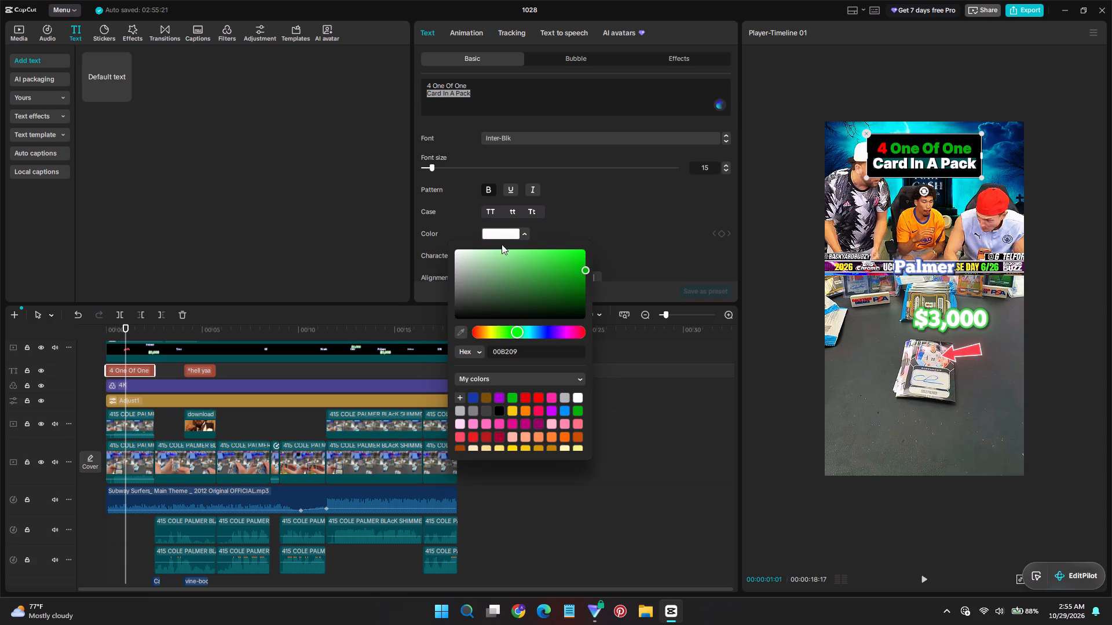
{"action": "left_click", "coordinate": [500, 396]}
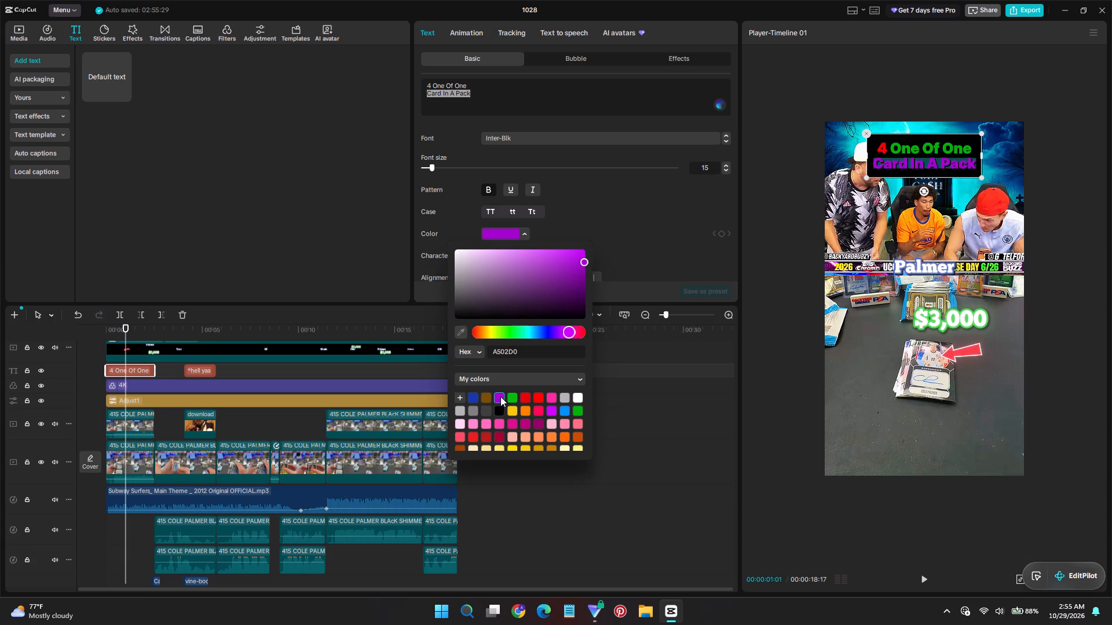
{"action": "left_click", "coordinate": [630, 215]}
{"action": "left_click", "coordinate": [619, 186]}
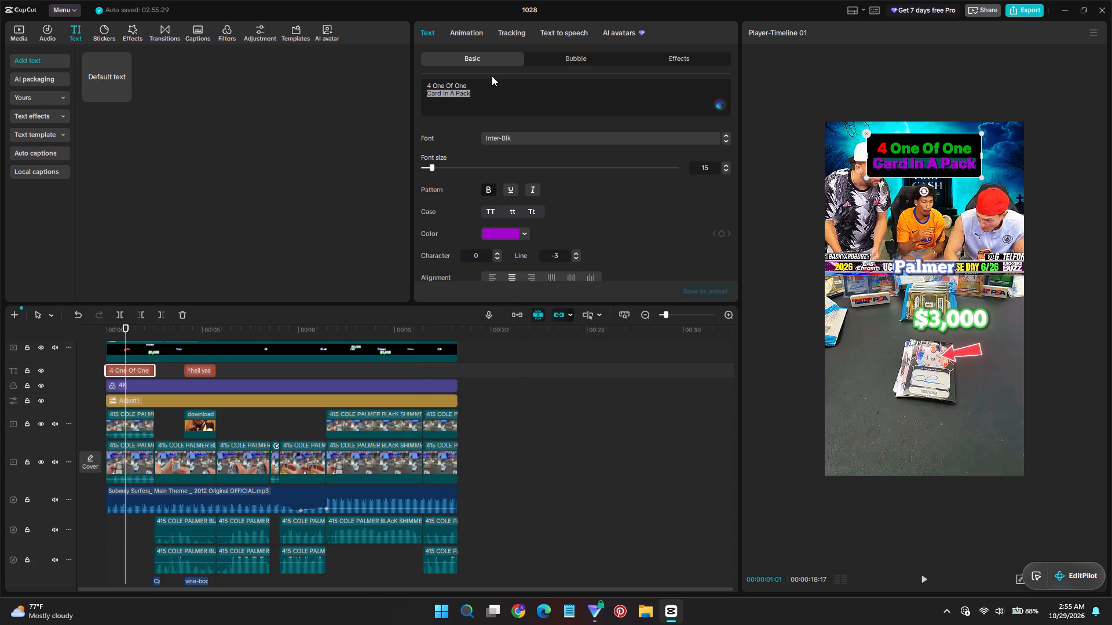
{"action": "left_click", "coordinate": [492, 92]}
Switch the title's background to the second style and color it white, FFFFFF.
{"action": "scroll", "coordinate": [505, 233], "scroll_direction": "down", "scroll_amount": 10}
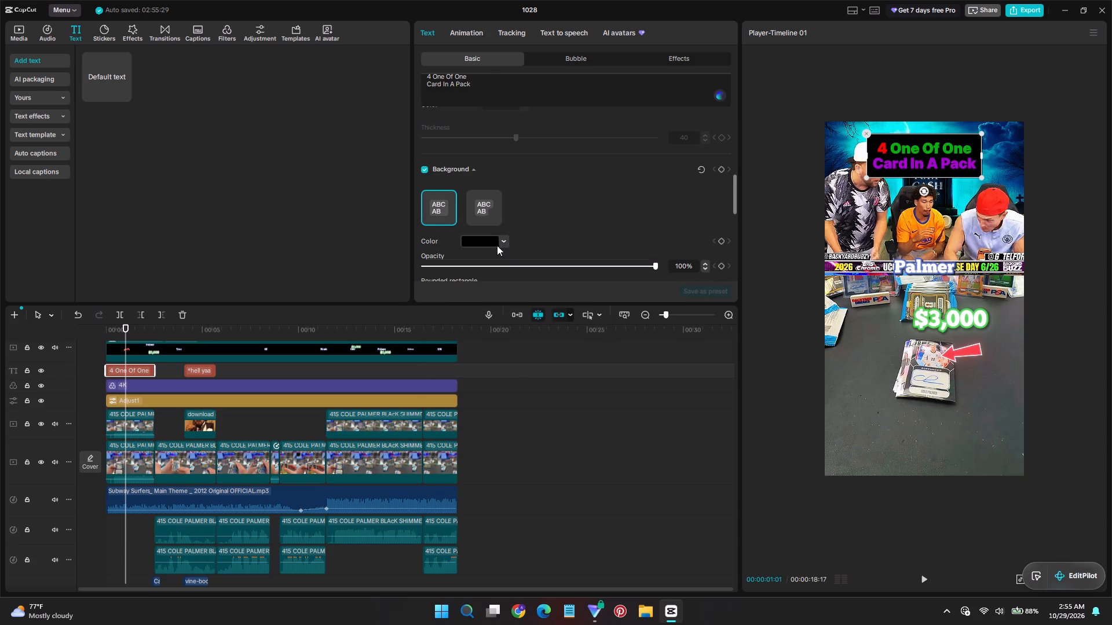
{"action": "left_click", "coordinate": [489, 243]}
{"action": "left_click", "coordinate": [488, 207]}
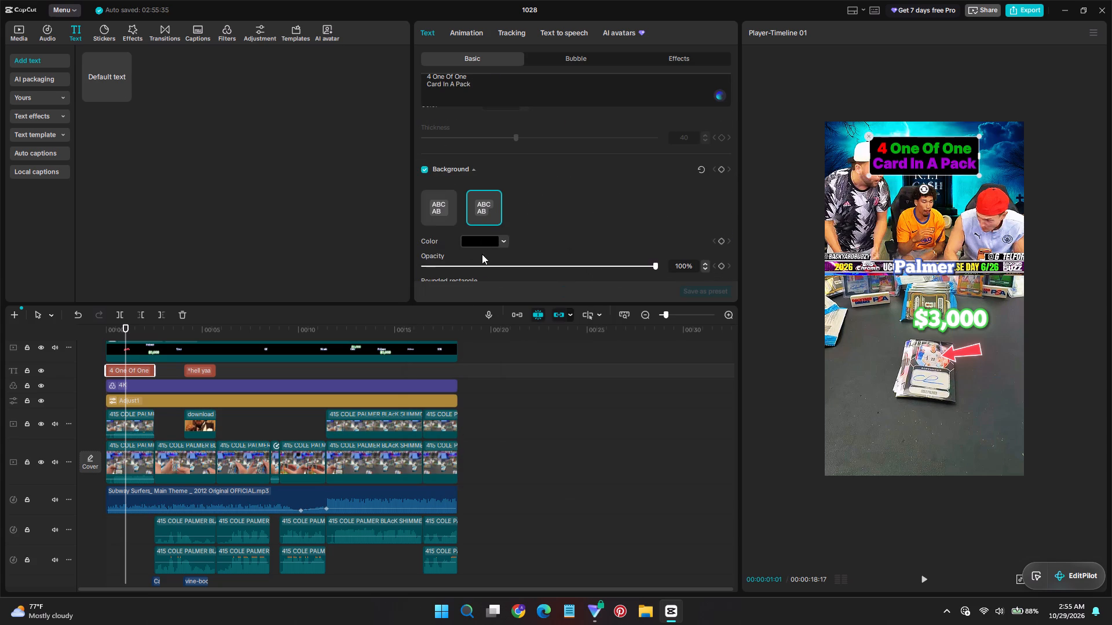
{"action": "left_click", "coordinate": [473, 245]}
{"action": "left_click_drag", "start_coordinate": [458, 318], "coordinate": [409, 211]}
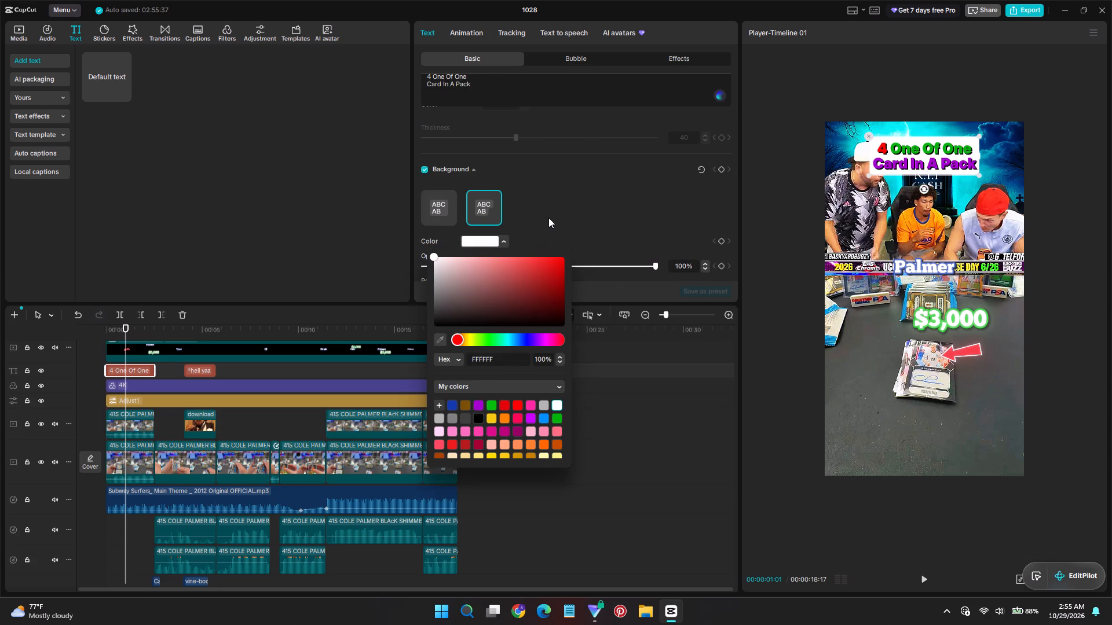
{"action": "left_click", "coordinate": [548, 218]}
Turn on a black stroke around the title text.
{"action": "scroll", "coordinate": [520, 209], "scroll_direction": "up", "scroll_amount": 11}
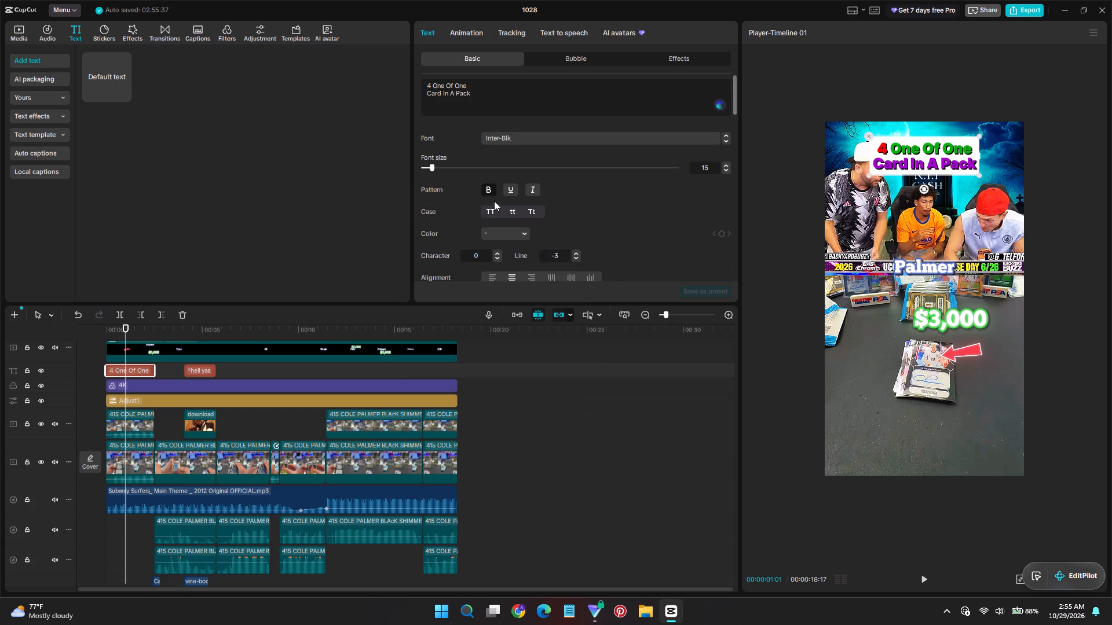
{"action": "scroll", "coordinate": [495, 203], "scroll_direction": "down", "scroll_amount": 8}
{"action": "left_click", "coordinate": [423, 187]}
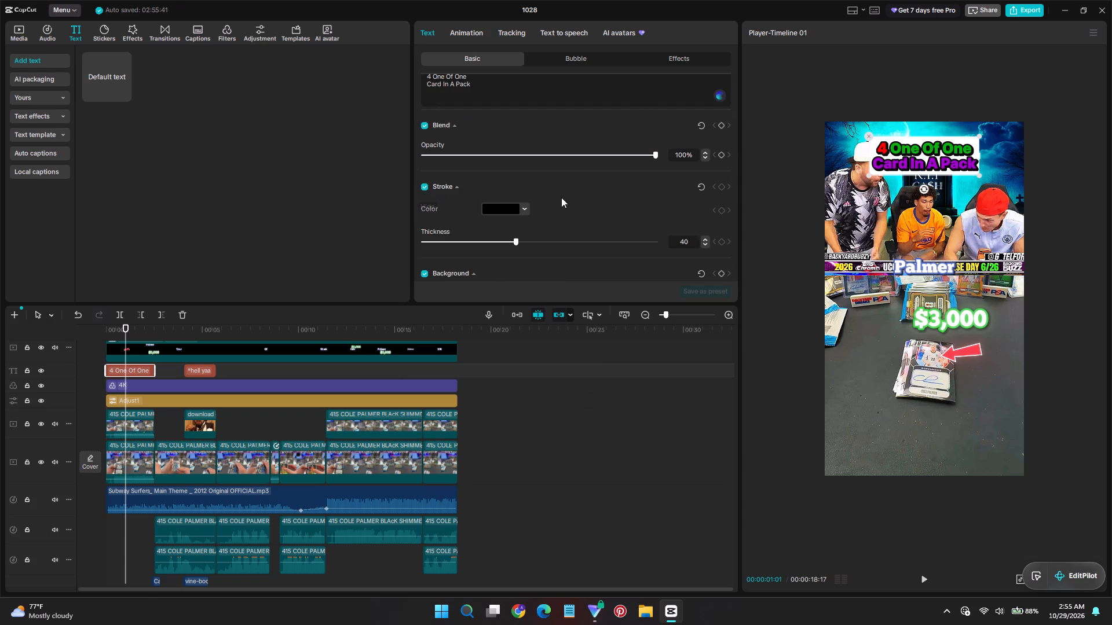
Set the title's character spacing to 2 and line spacing to -2, and deselect the title.
{"action": "scroll", "coordinate": [594, 201], "scroll_direction": "up", "scroll_amount": 2}
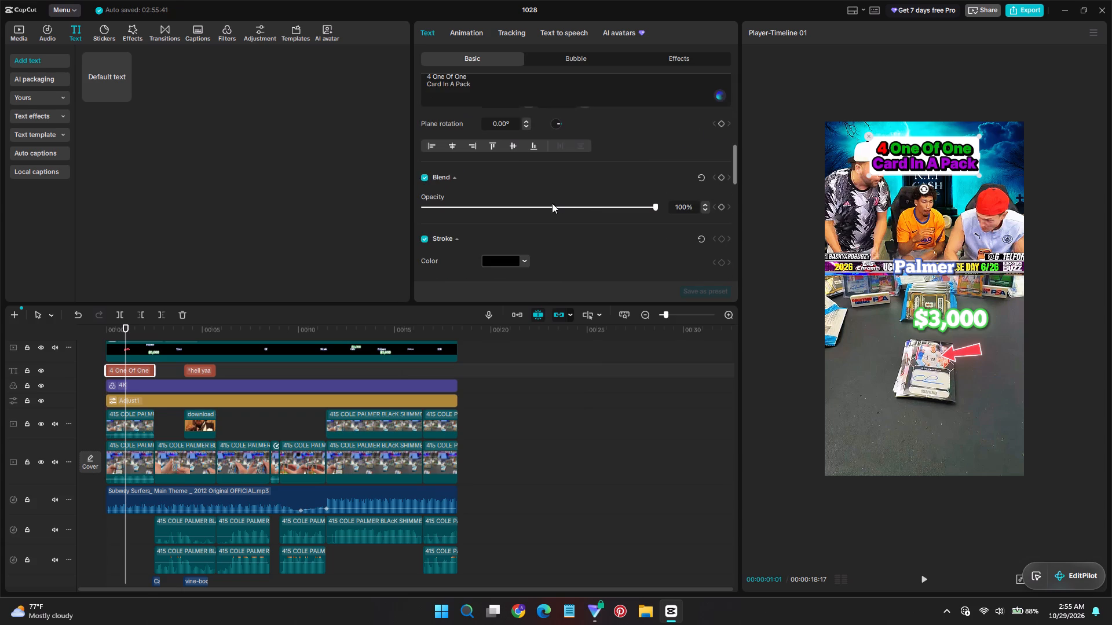
{"action": "scroll", "coordinate": [511, 168], "scroll_direction": "up", "scroll_amount": 4}
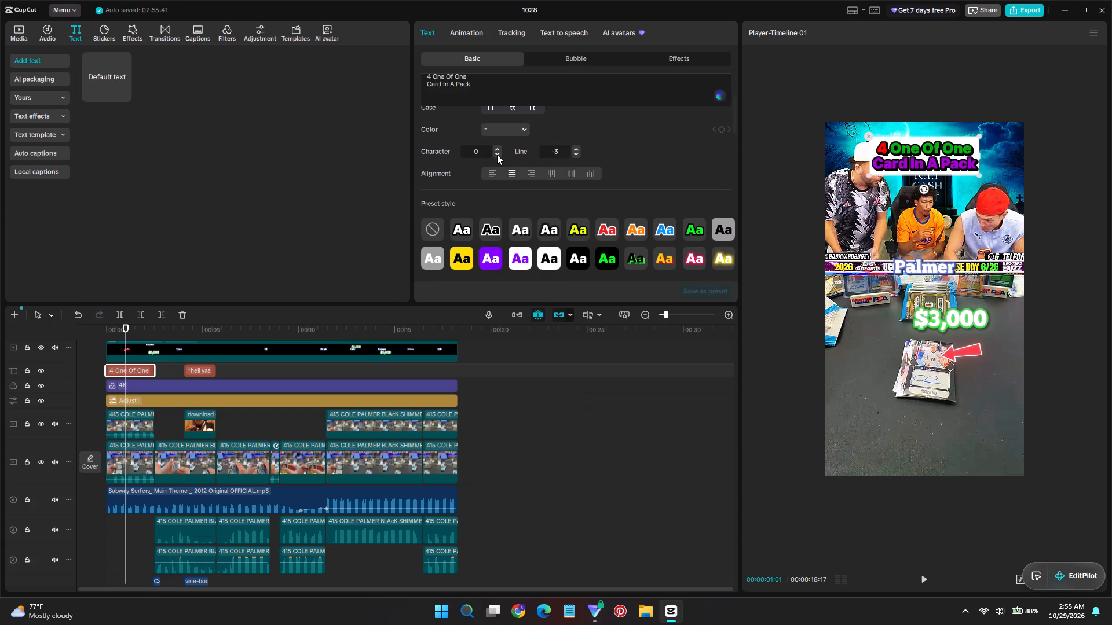
{"action": "left_click", "coordinate": [497, 155]}
{"action": "left_click", "coordinate": [497, 145]}
{"action": "left_click", "coordinate": [498, 146]}
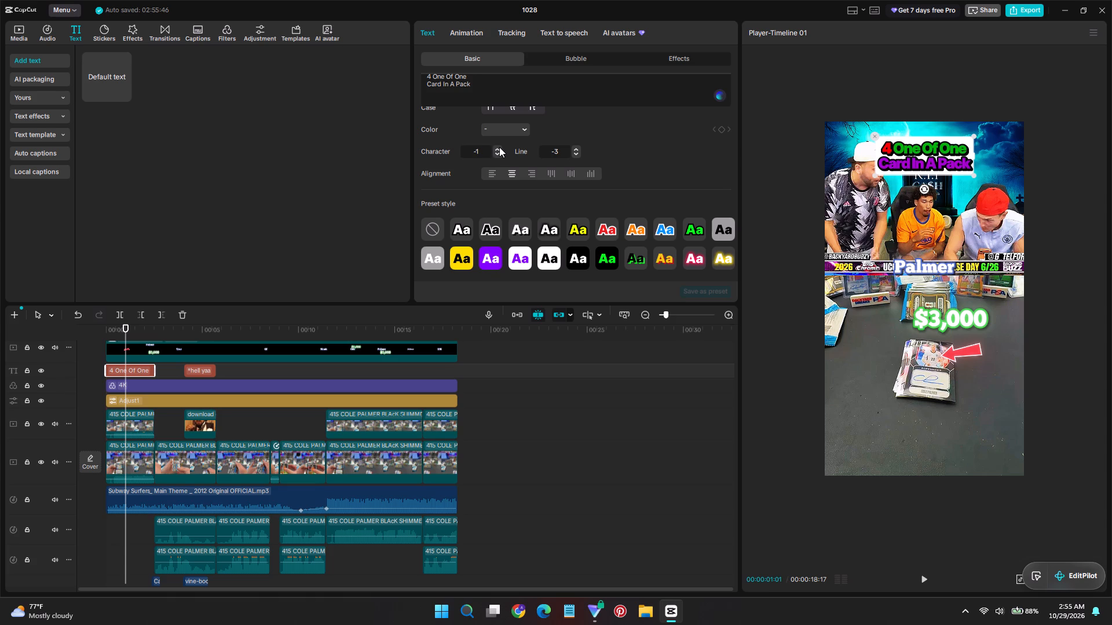
{"action": "triple_click", "coordinate": [498, 149]}
{"action": "left_click", "coordinate": [497, 157]}
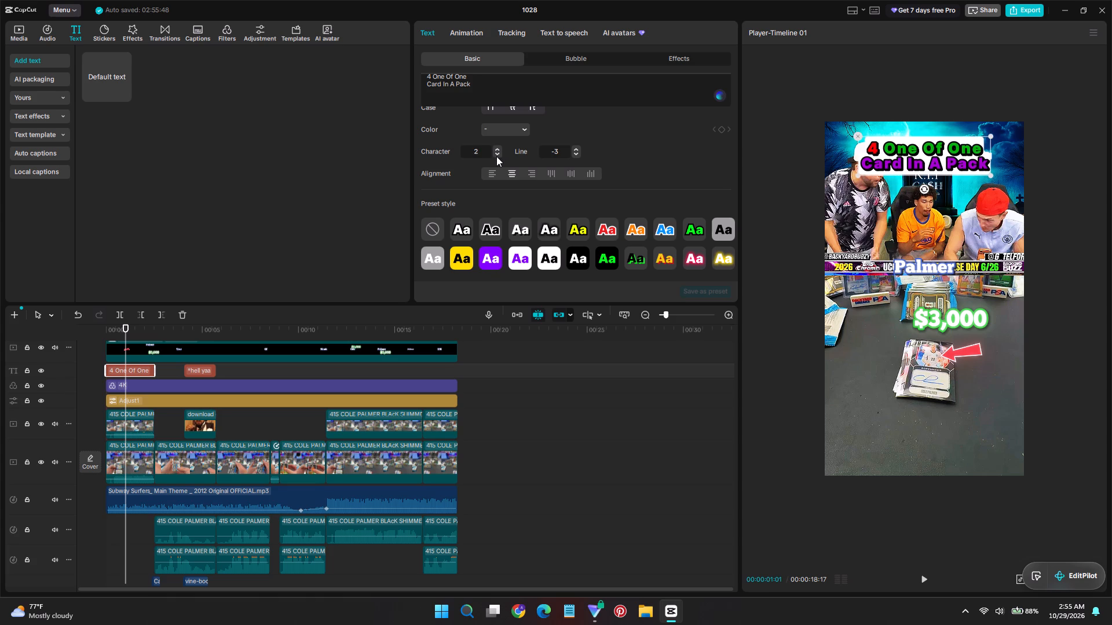
{"action": "left_click", "coordinate": [497, 155]}
{"action": "left_click", "coordinate": [495, 149]}
{"action": "left_click", "coordinate": [576, 149]}
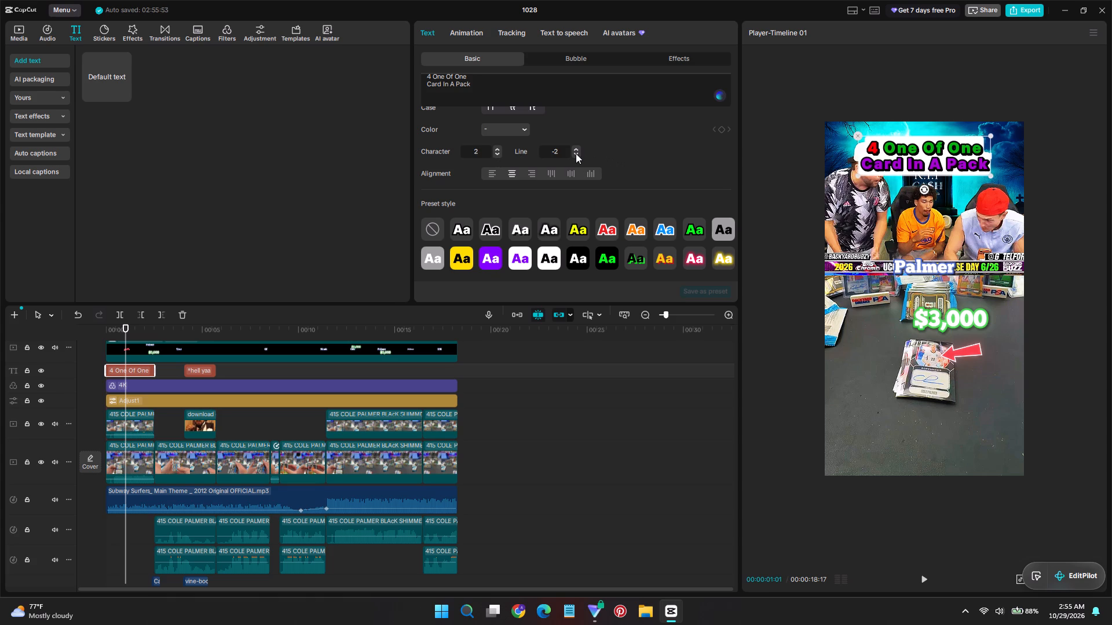
{"action": "left_click", "coordinate": [626, 157]}
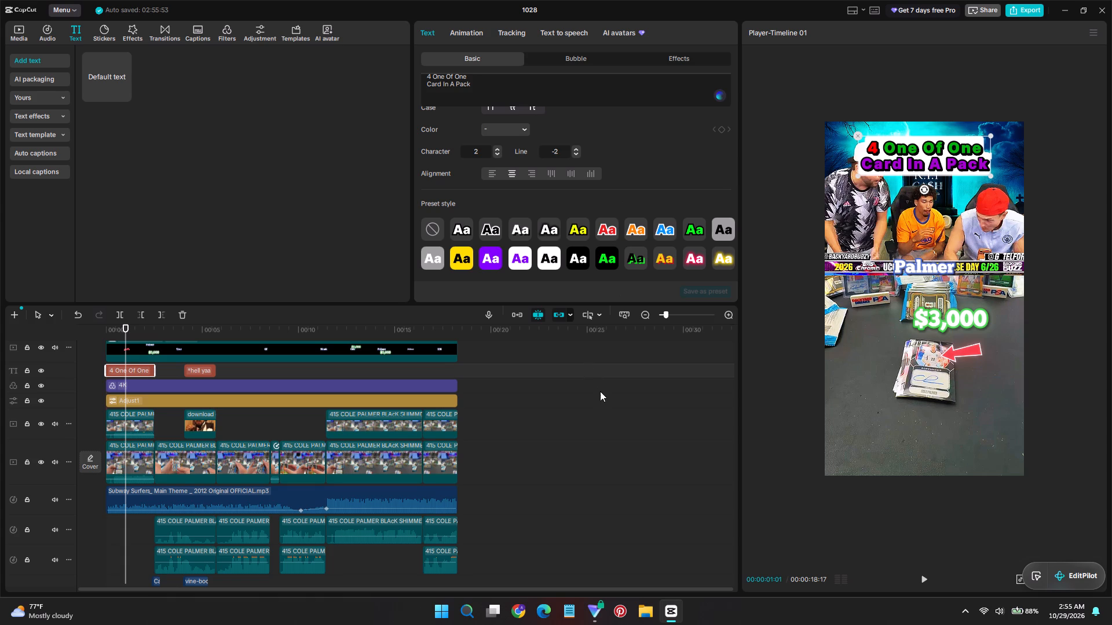
{"action": "left_click", "coordinate": [601, 393]}
Play the video from the beginning to review the restyled title together with the captions, arrow and price text.
{"action": "left_click_drag", "start_coordinate": [134, 327], "coordinate": [54, 330]}
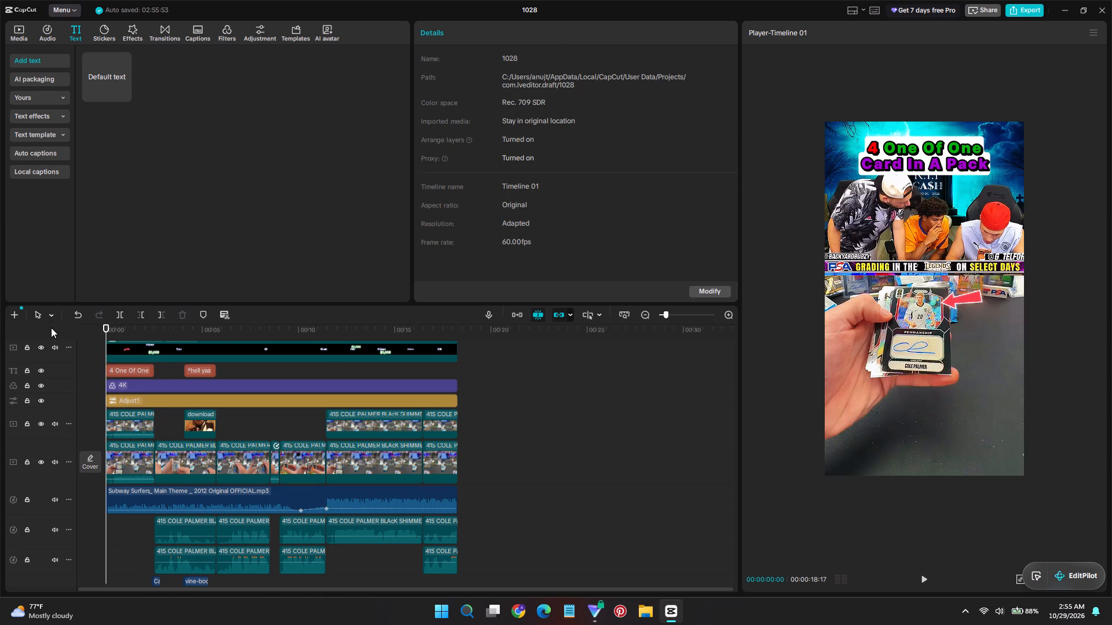
{"action": "key", "text": "space"}
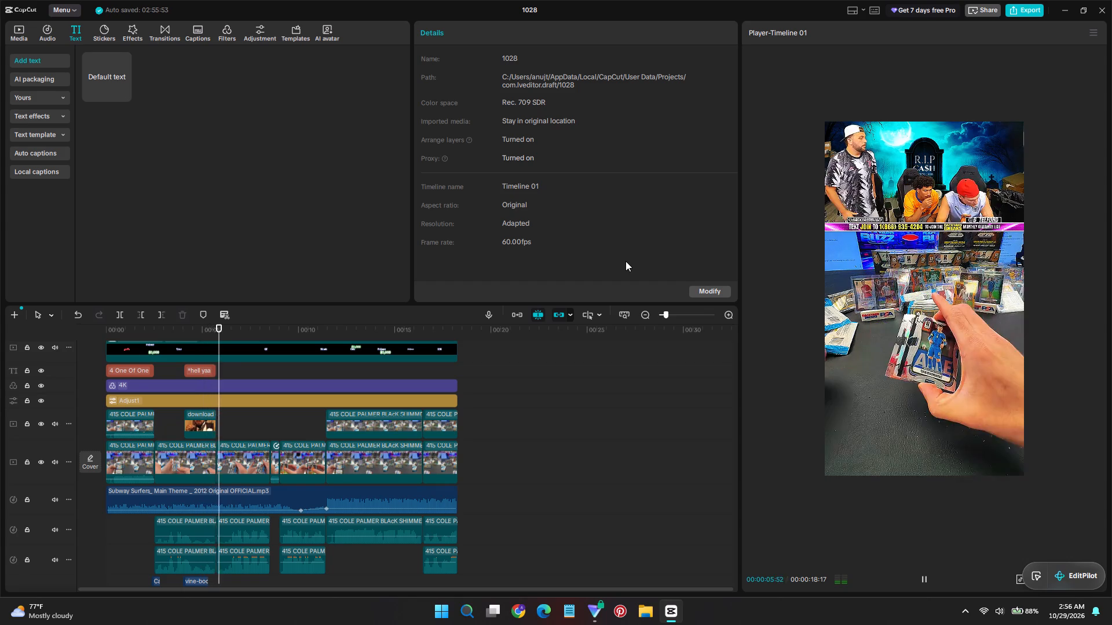
{"action": "left_click_drag", "start_coordinate": [120, 334], "coordinate": [60, 336]}
{"action": "key", "text": "space"}
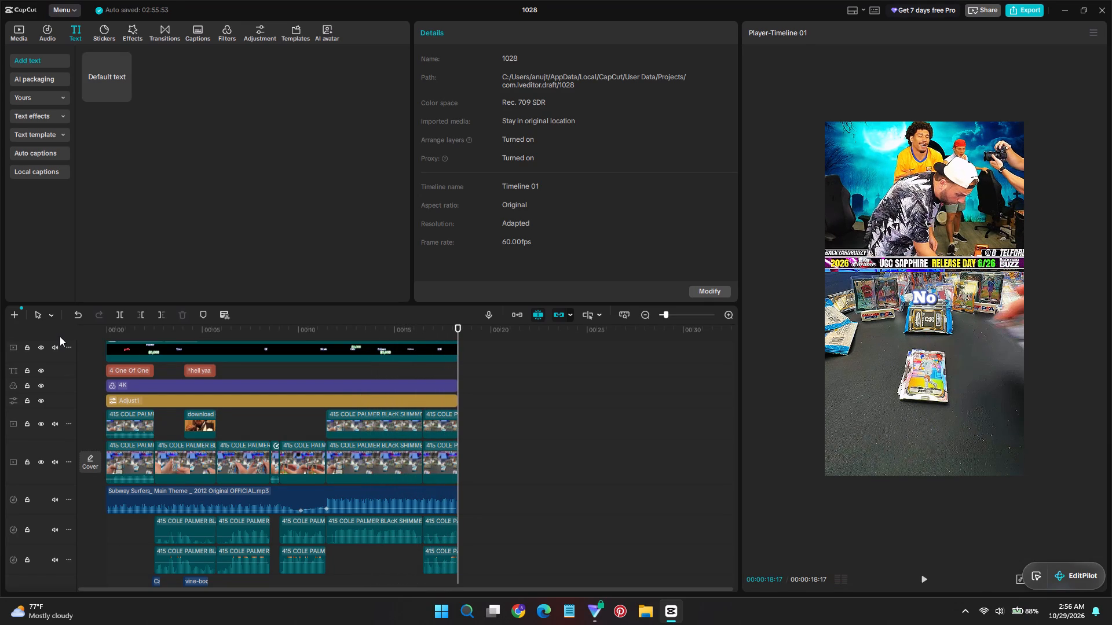
{"action": "key", "text": "space"}
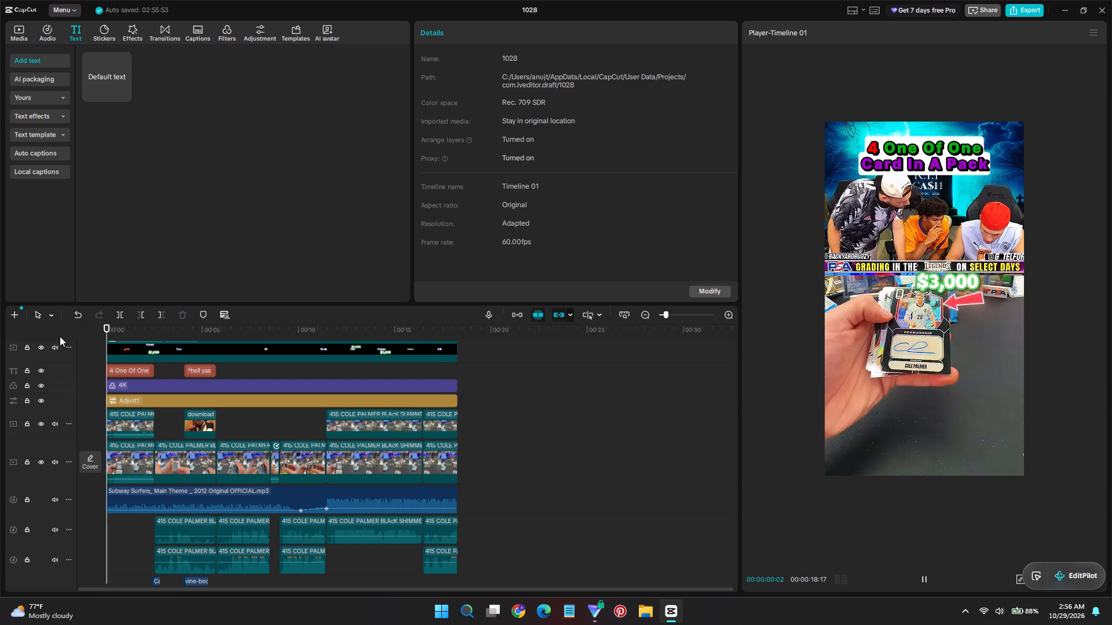
{"action": "key", "text": "space"}
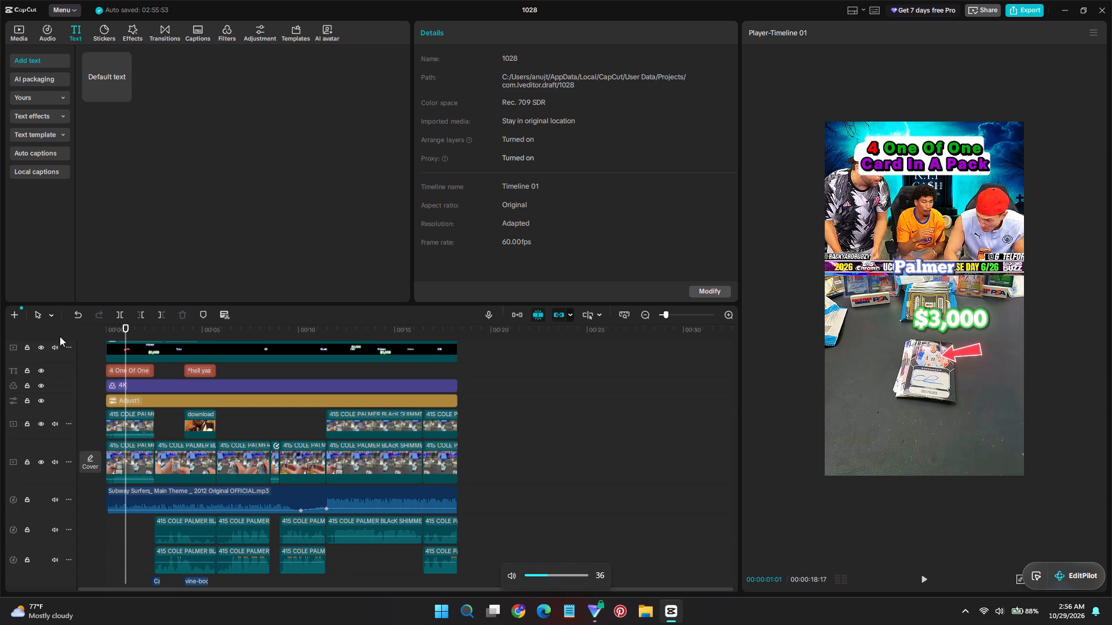
{"action": "key", "text": "space"}
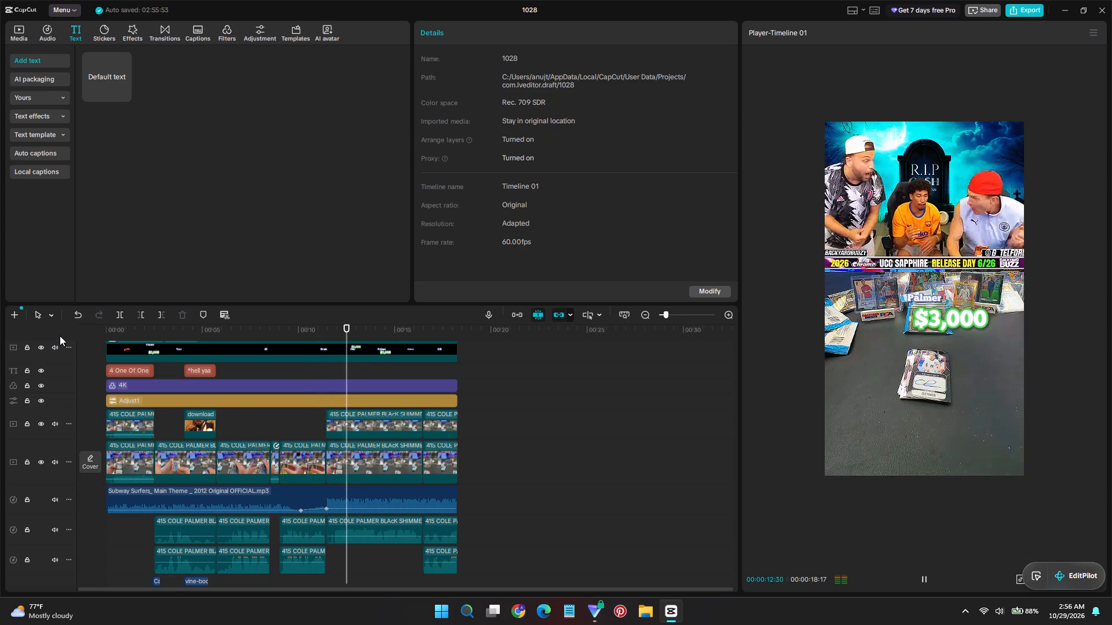
Mute the first overlay clip by lowering its volume to the minimum, and play the video from the beginning.
{"action": "left_click", "coordinate": [116, 432]}
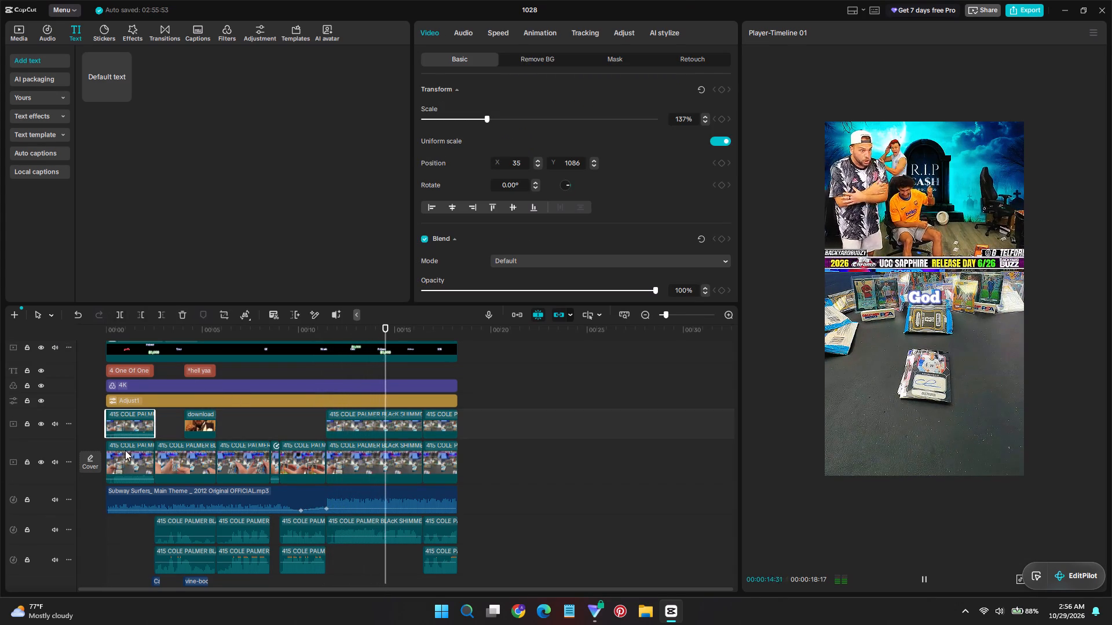
{"action": "left_click", "coordinate": [491, 32]}
{"action": "left_click", "coordinate": [470, 34]}
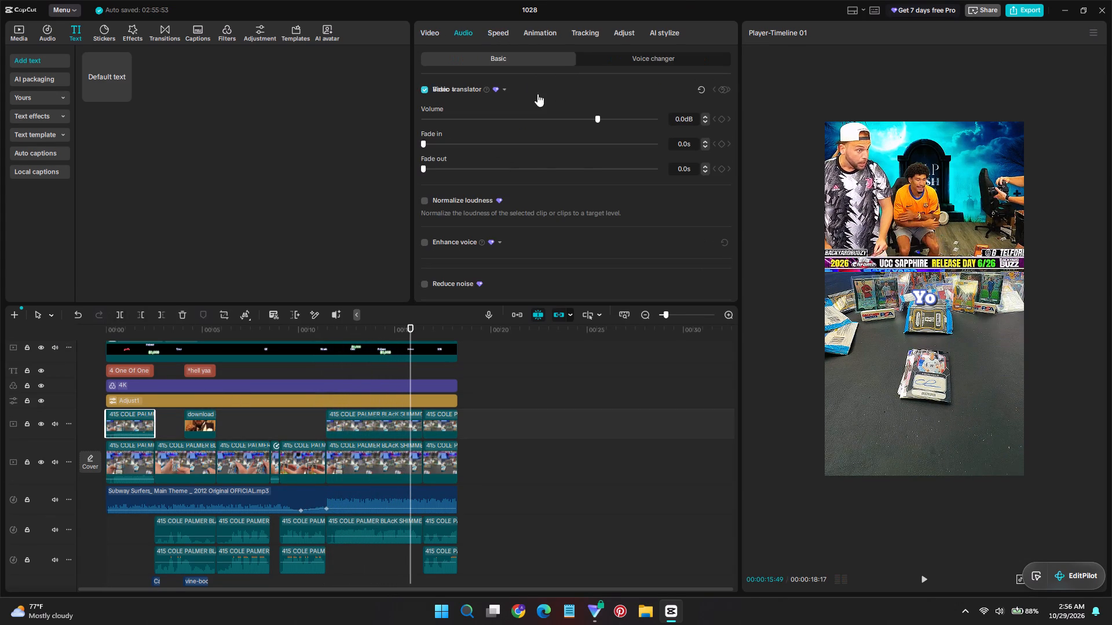
{"action": "left_click_drag", "start_coordinate": [556, 122], "coordinate": [313, 155]}
{"action": "left_click_drag", "start_coordinate": [109, 328], "coordinate": [82, 333]}
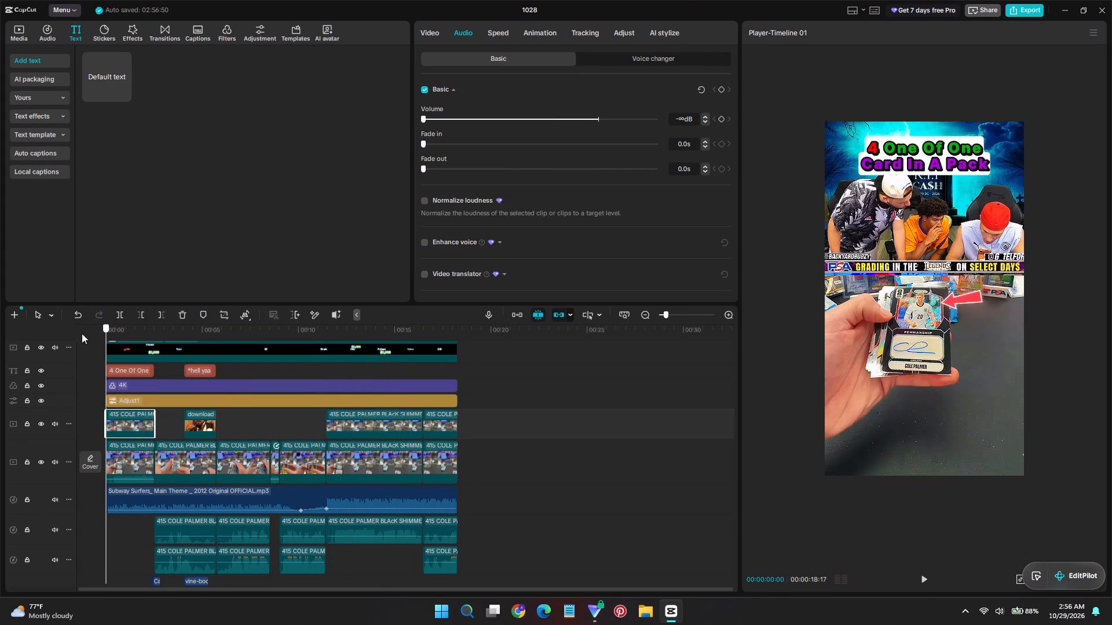
{"action": "left_click_drag", "start_coordinate": [82, 333], "coordinate": [72, 334]}
{"action": "key", "text": "space"}
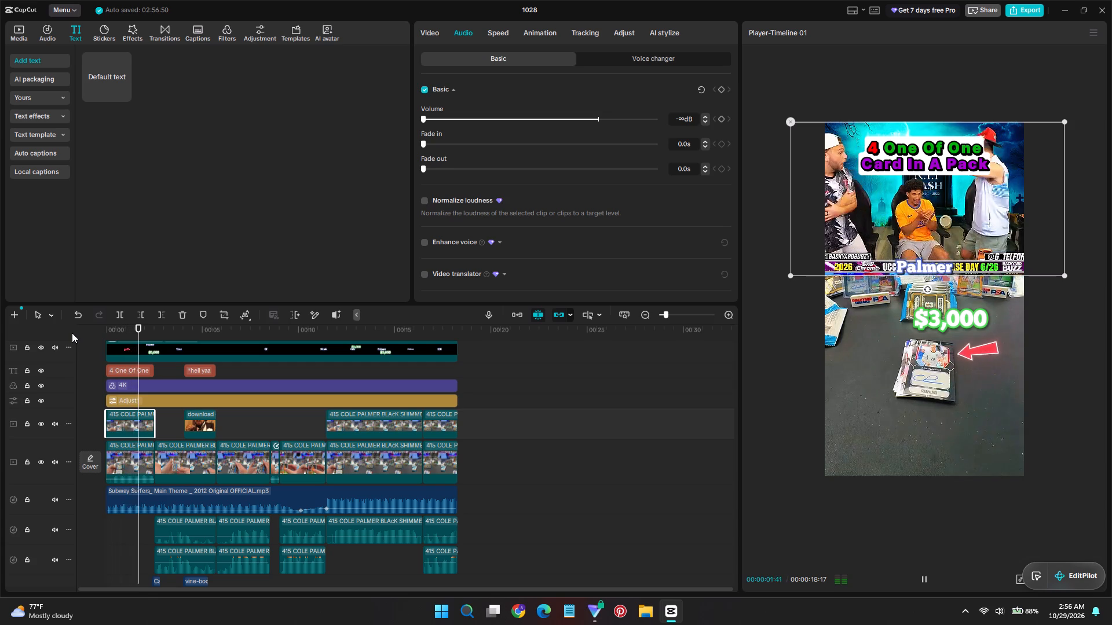
Lower the first main-track clip's volume to -8.5 dB and play the opening from the beginning to check it.
{"action": "left_click", "coordinate": [124, 467]}
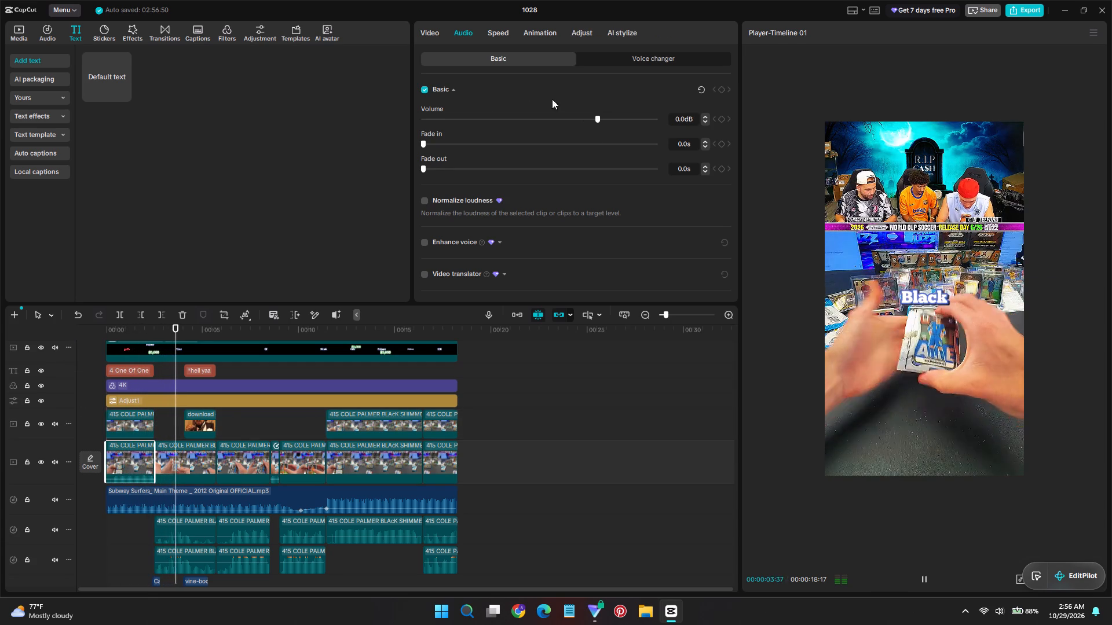
{"action": "key", "text": "space"}
{"action": "left_click", "coordinate": [570, 118]}
{"action": "left_click_drag", "start_coordinate": [120, 330], "coordinate": [91, 330]}
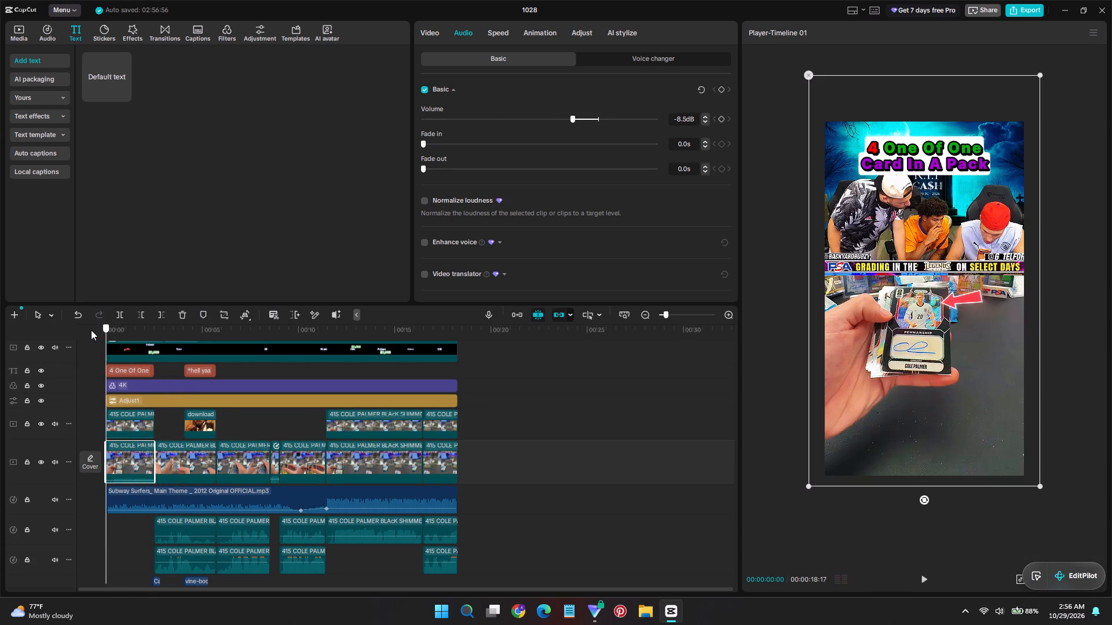
{"action": "key", "text": "space"}
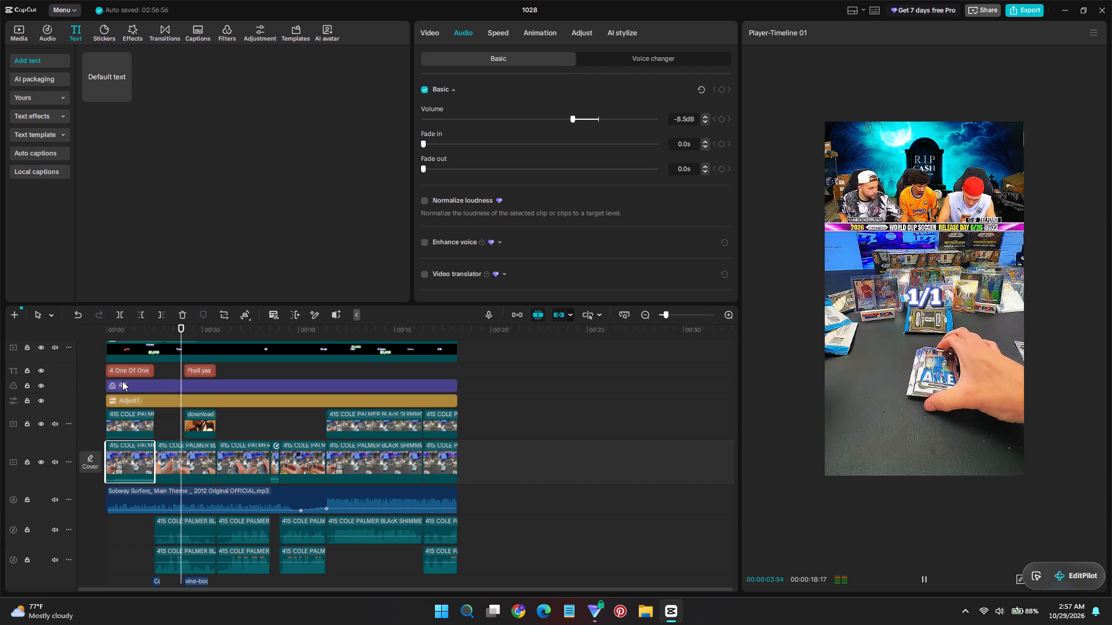
{"action": "key", "text": "space"}
Inside the captions compound clip, set only the first "Cole Palmer" caption's stroke color to red, FF0000, and return to the main timeline.
{"action": "double_click", "coordinate": [127, 356]}
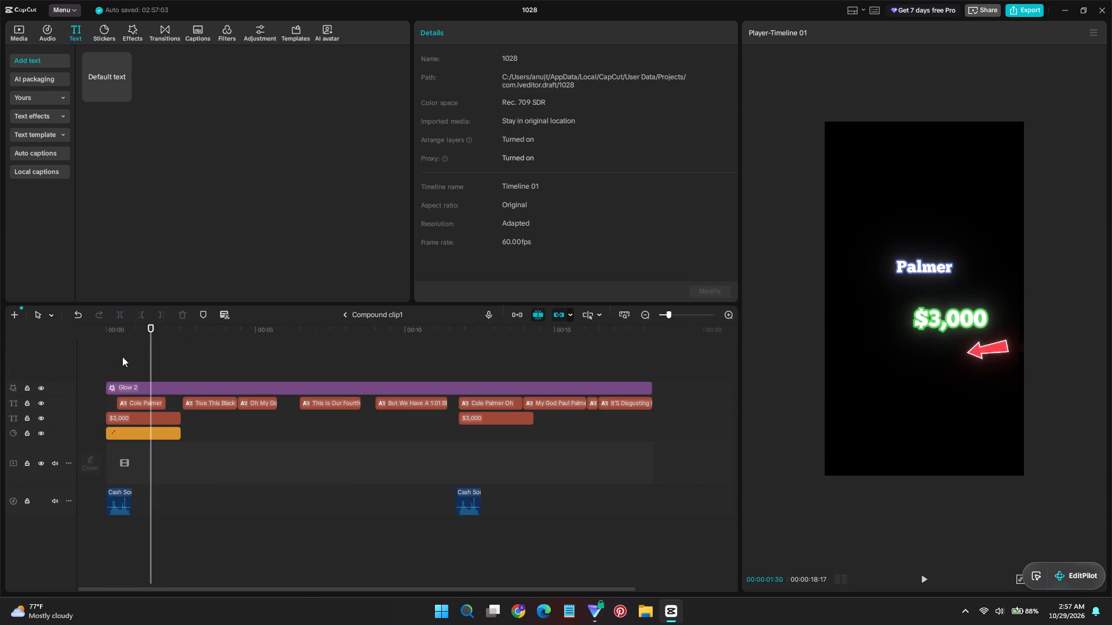
{"action": "left_click", "coordinate": [139, 406]}
{"action": "left_click", "coordinate": [425, 79]}
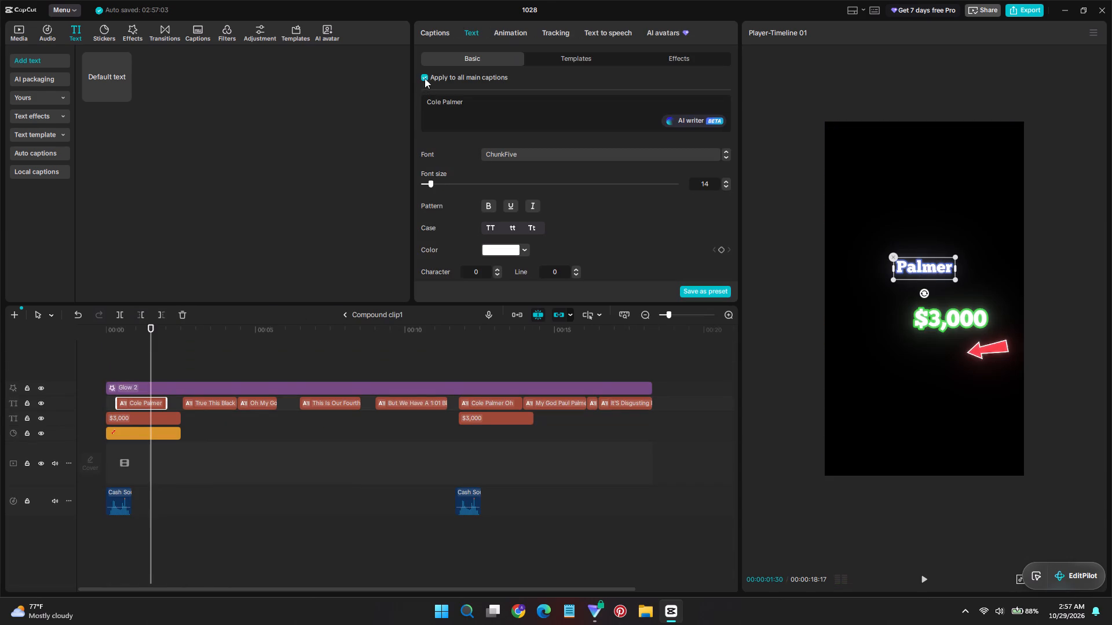
{"action": "left_click", "coordinate": [480, 105]}
{"action": "scroll", "coordinate": [506, 194], "scroll_direction": "down", "scroll_amount": 5}
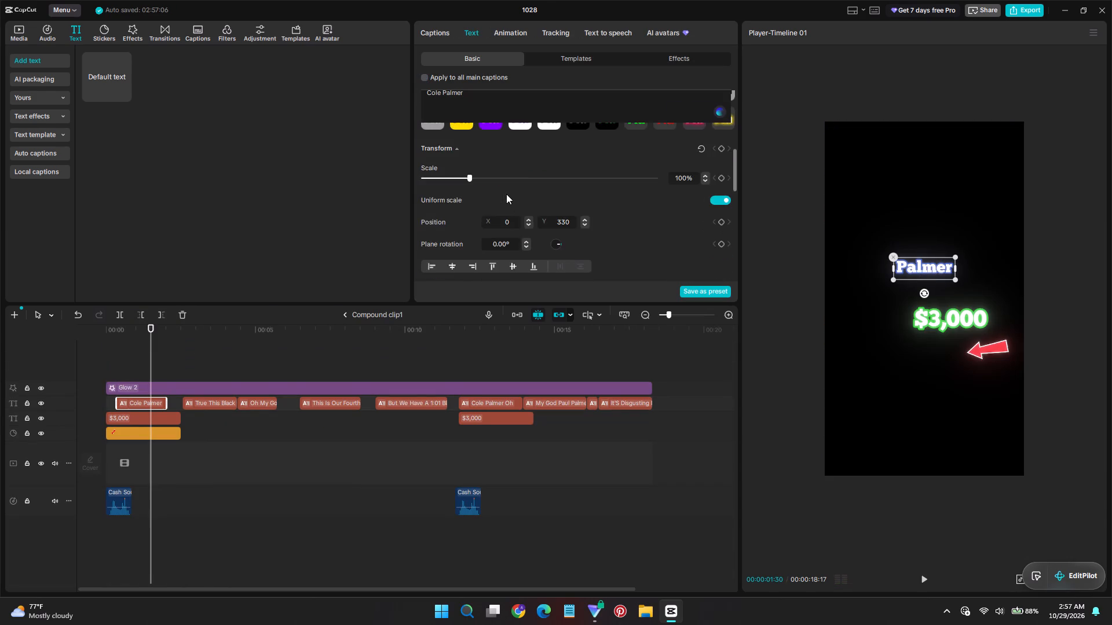
{"action": "scroll", "coordinate": [506, 194], "scroll_direction": "down", "scroll_amount": 3}
{"action": "left_click", "coordinate": [509, 227]}
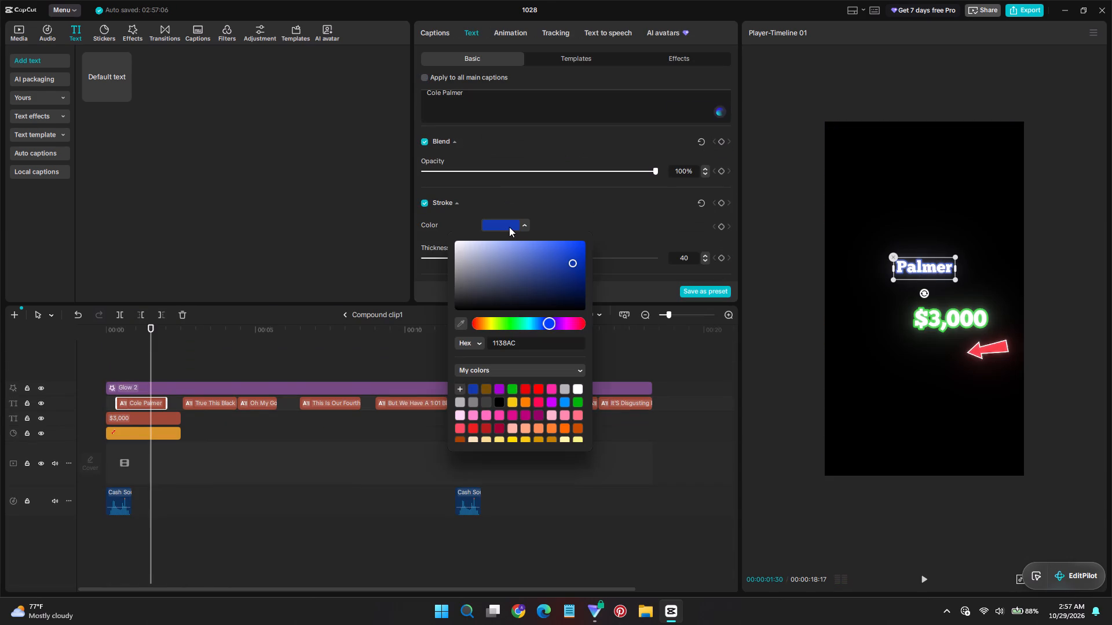
{"action": "left_click", "coordinate": [496, 387]}
{"action": "left_click", "coordinate": [487, 388]}
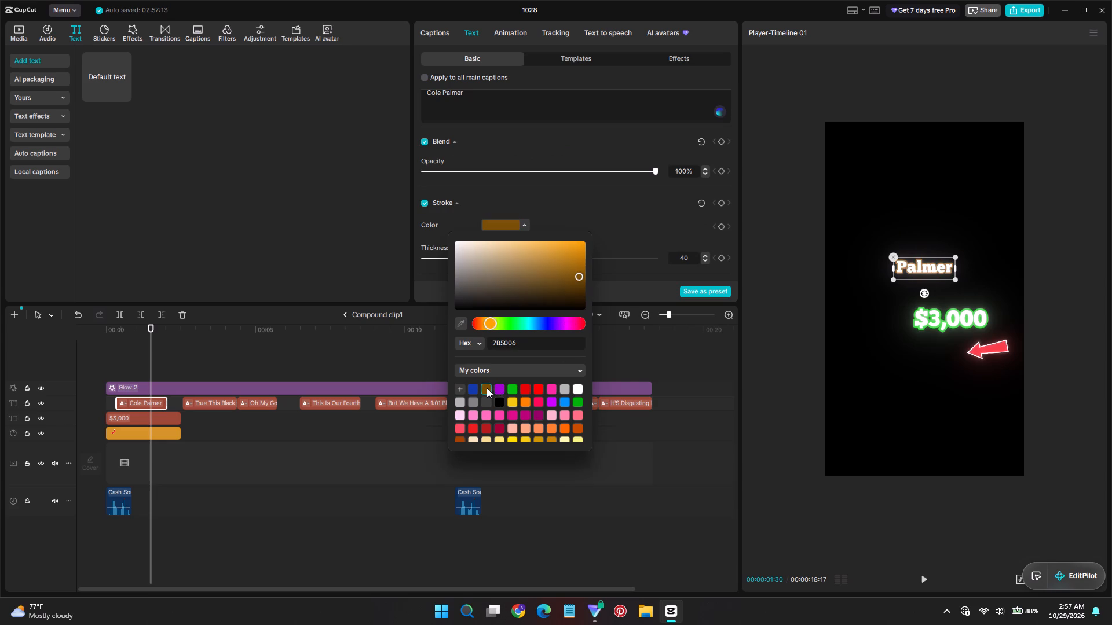
{"action": "left_click", "coordinate": [521, 388]}
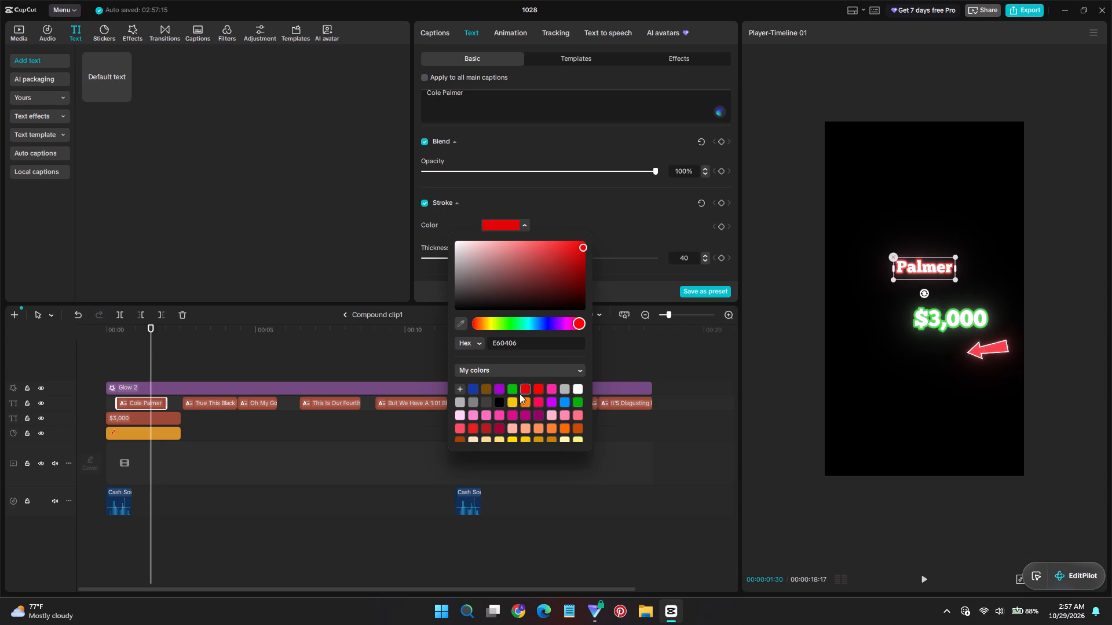
{"action": "left_click", "coordinate": [535, 389]}
{"action": "left_click", "coordinate": [531, 389]}
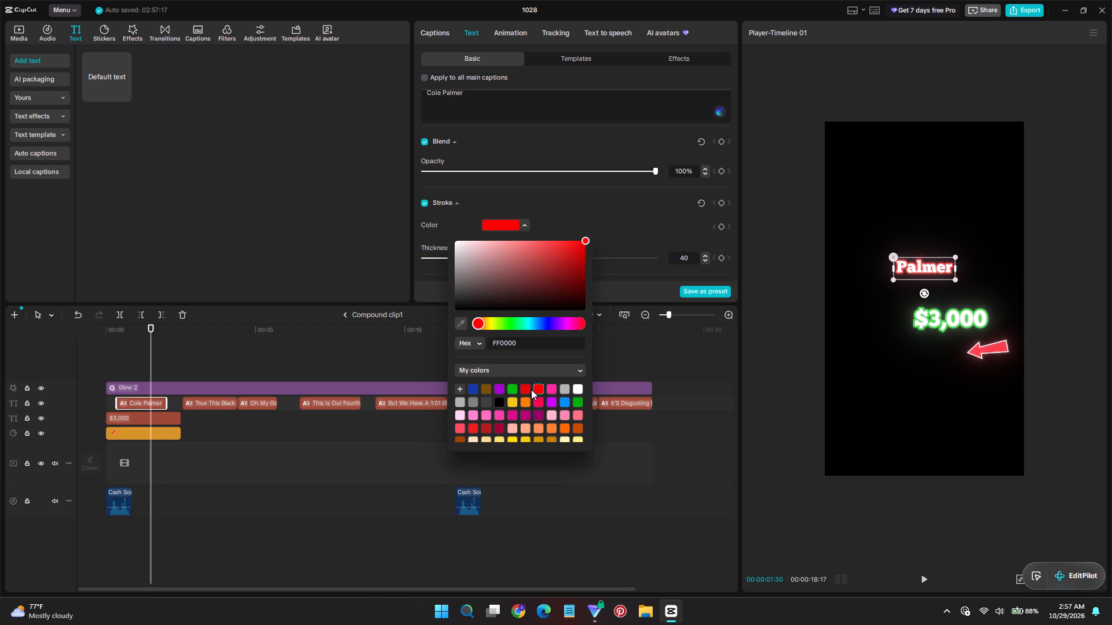
{"action": "left_click", "coordinate": [510, 400]}
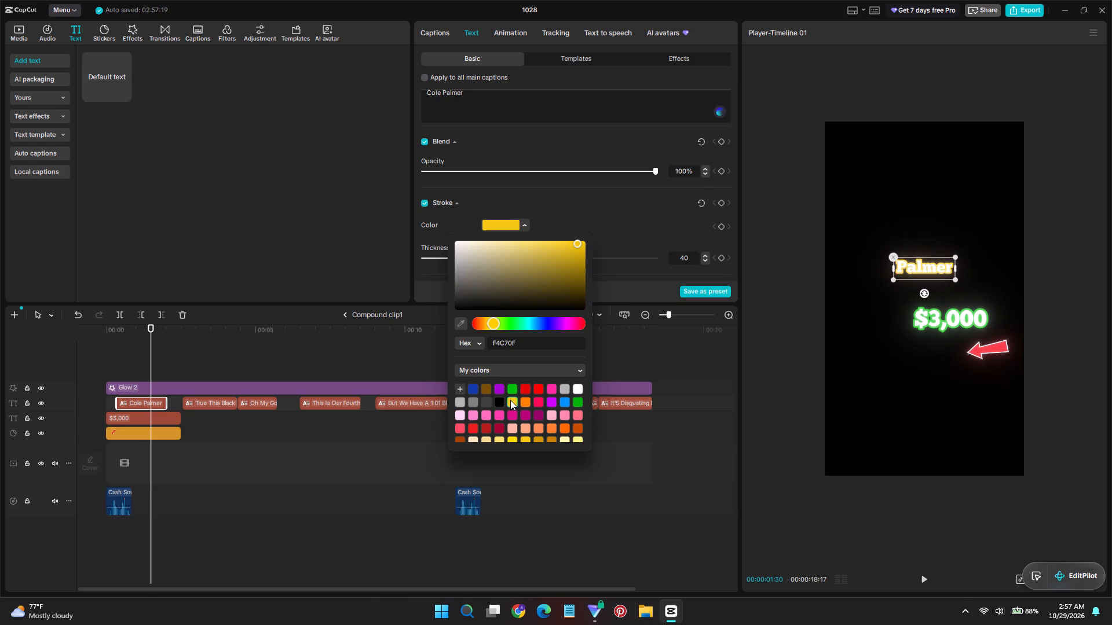
{"action": "left_click", "coordinate": [539, 388]}
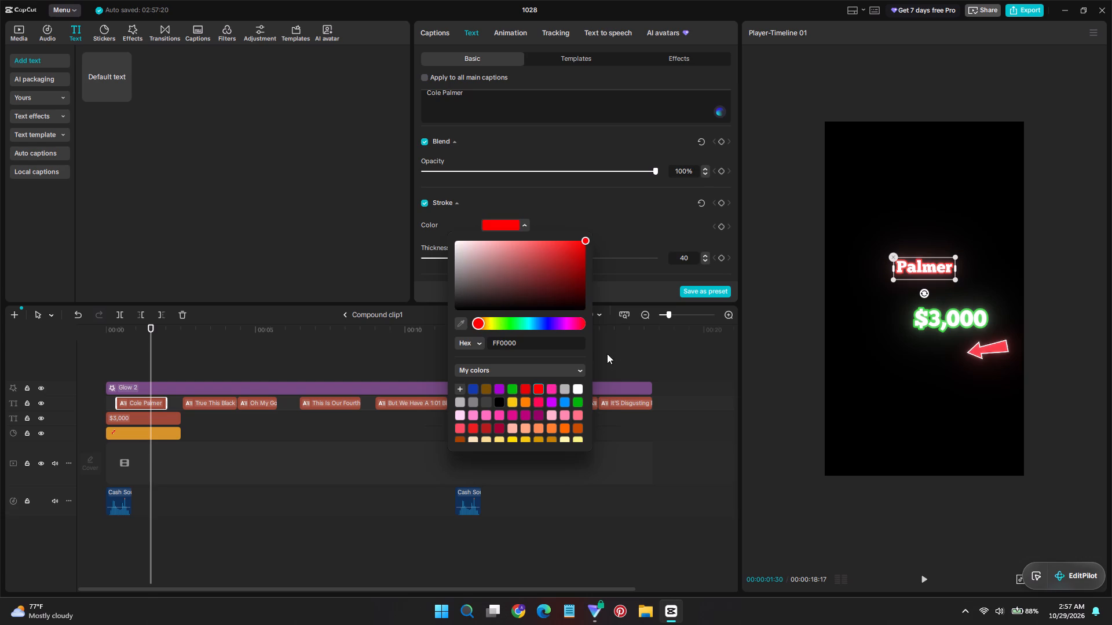
{"action": "left_click", "coordinate": [612, 351]}
{"action": "left_click", "coordinate": [349, 315]}
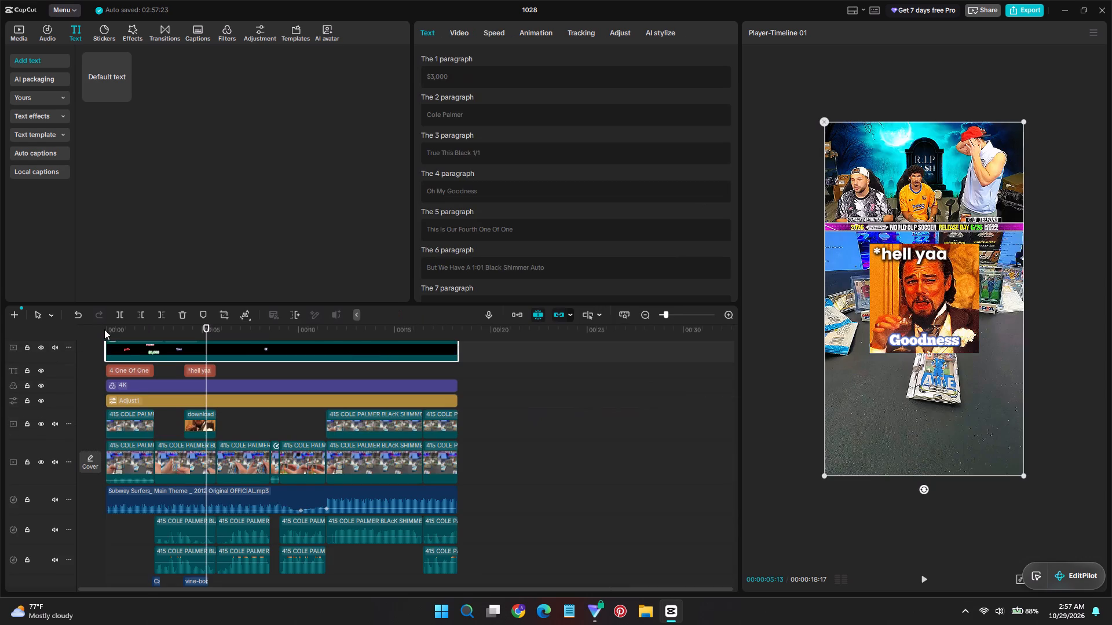
Play the whole video from the beginning to review the recolored caption and the audio balance.
{"action": "left_click_drag", "start_coordinate": [112, 330], "coordinate": [85, 332]}
{"action": "key", "text": "space"}
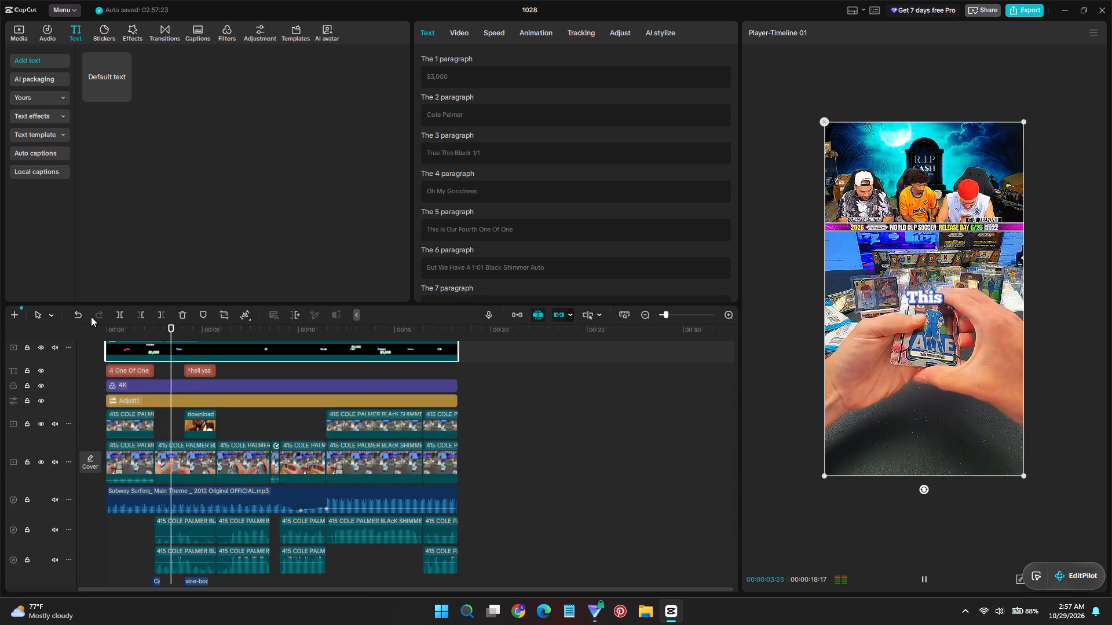
{"action": "left_click_drag", "start_coordinate": [111, 332], "coordinate": [54, 320]}
{"action": "key", "text": "space"}
{"action": "key", "text": "space"}
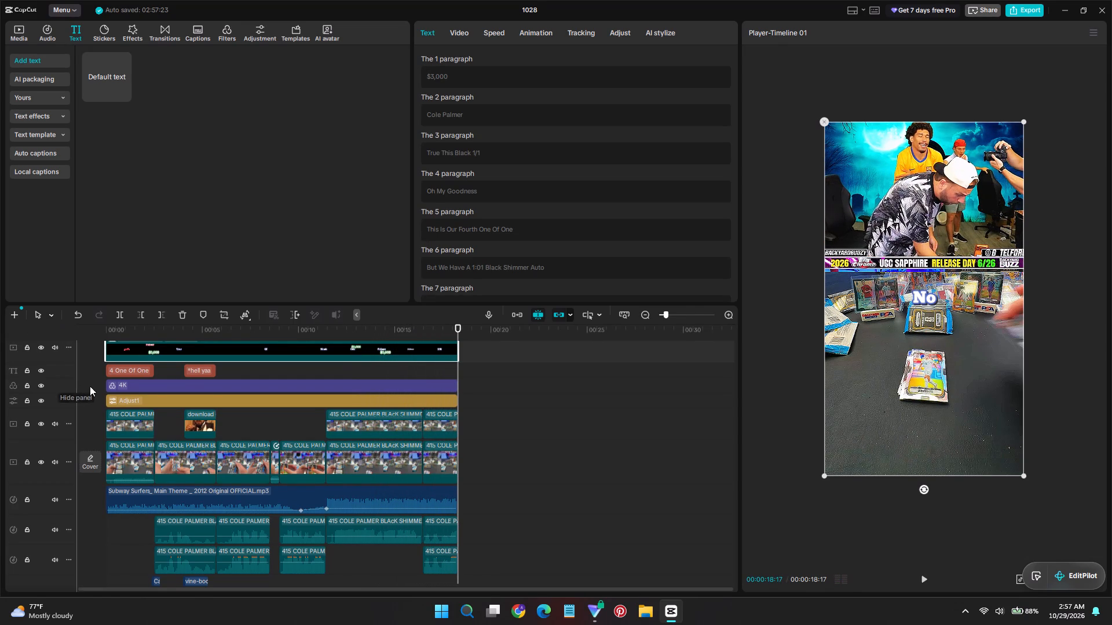
{"action": "left_click_drag", "start_coordinate": [128, 325], "coordinate": [96, 325]}
{"action": "key", "text": "space"}
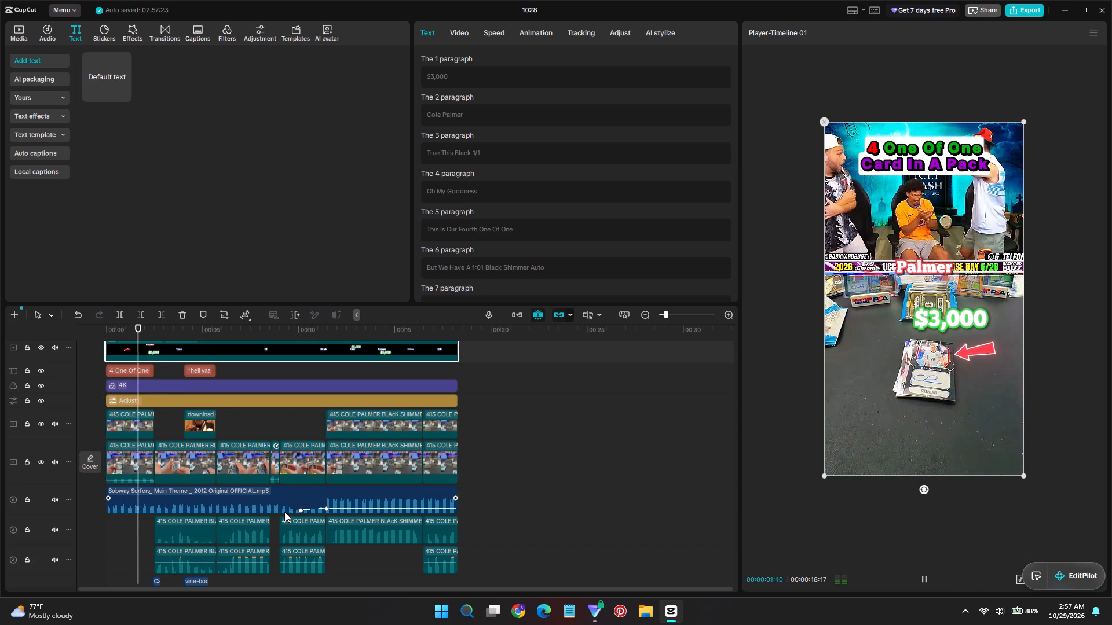
Raise the Subway Surfers music volume to -11.7 dB at its first volume keyframe and play the video from the beginning.
{"action": "left_click", "coordinate": [301, 509]}
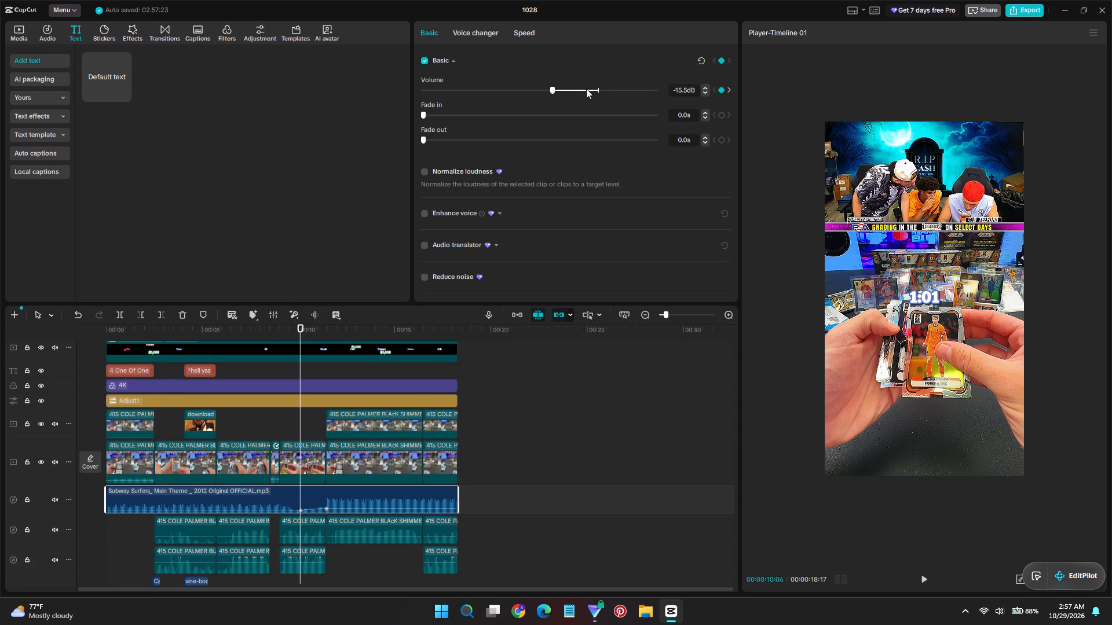
{"action": "left_click", "coordinate": [561, 87]}
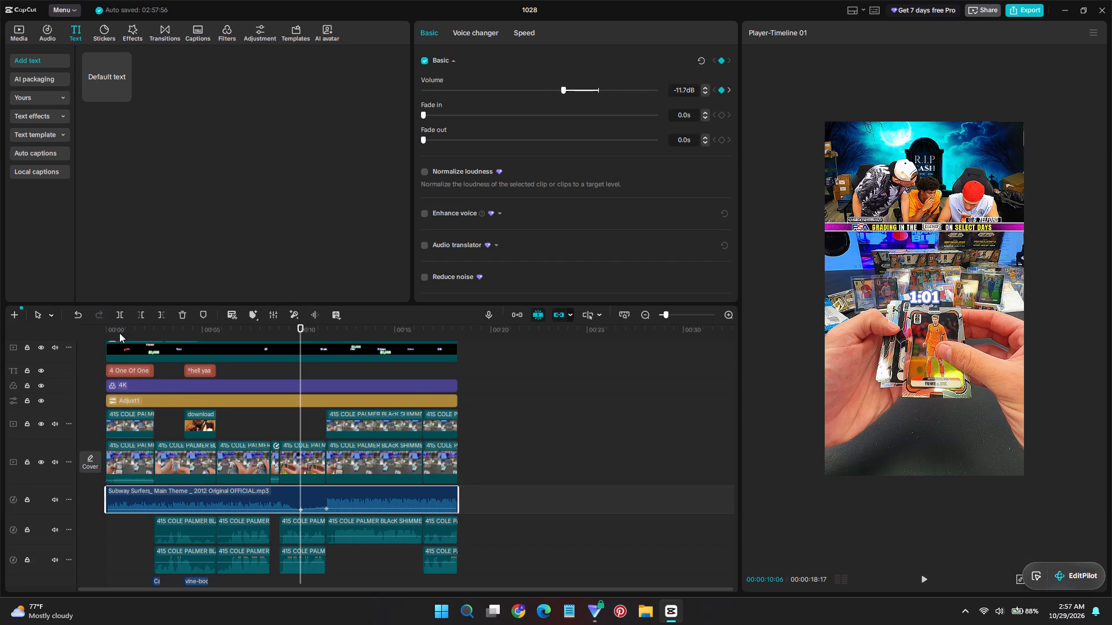
{"action": "left_click_drag", "start_coordinate": [119, 333], "coordinate": [92, 333]}
{"action": "key", "text": "space"}
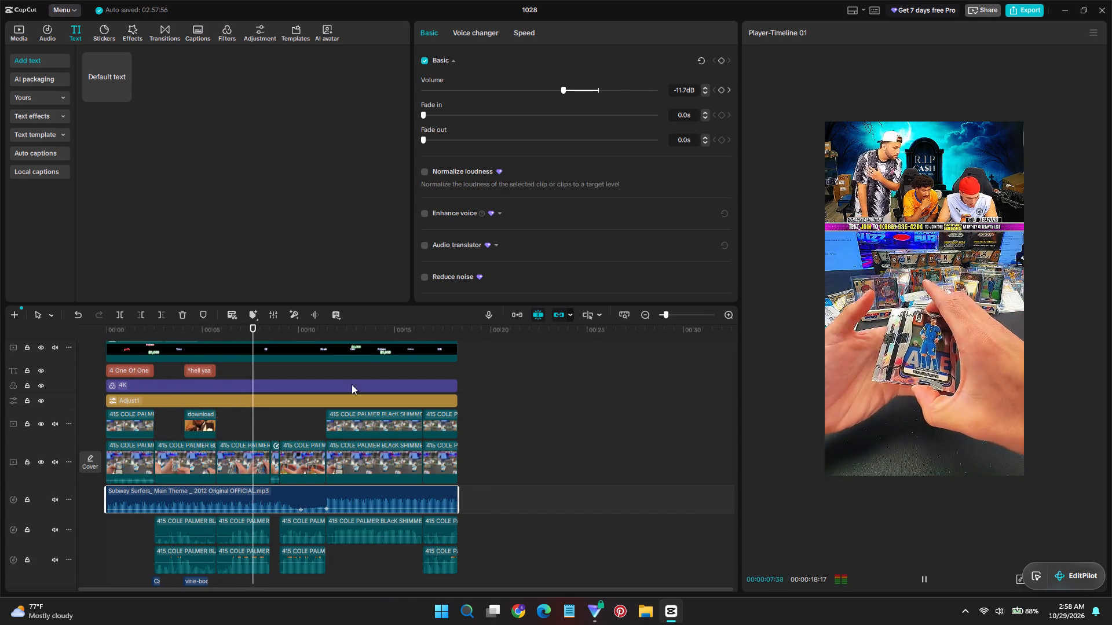
Combine everything on the timeline into a single compound clip.
{"action": "key", "text": "ctrl+a"}
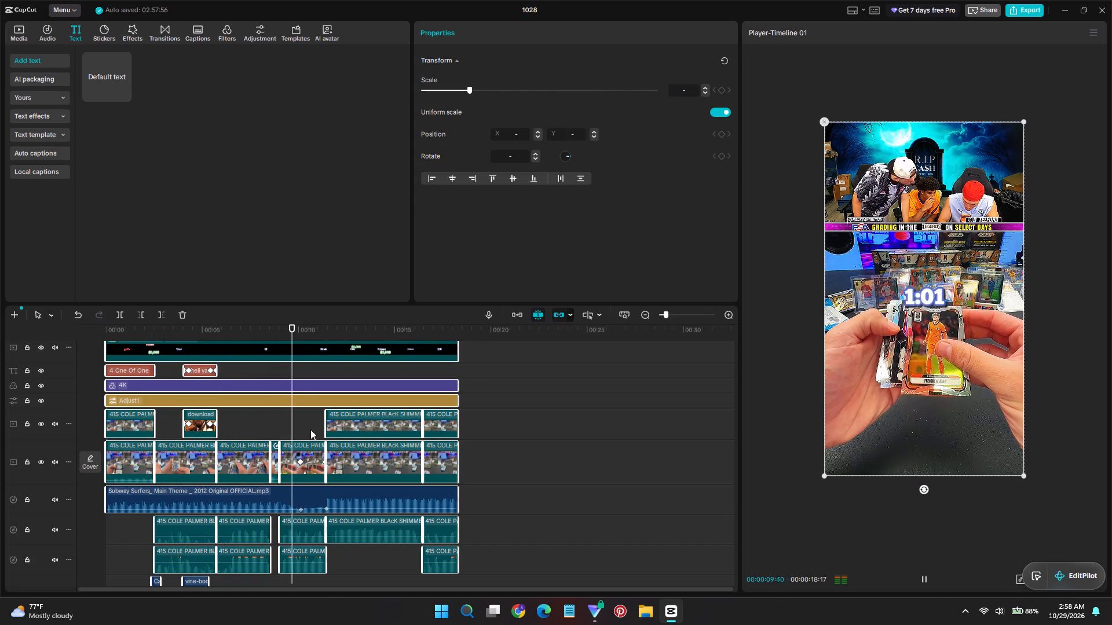
{"action": "right_click", "coordinate": [300, 382]}
{"action": "left_click", "coordinate": [341, 418]}
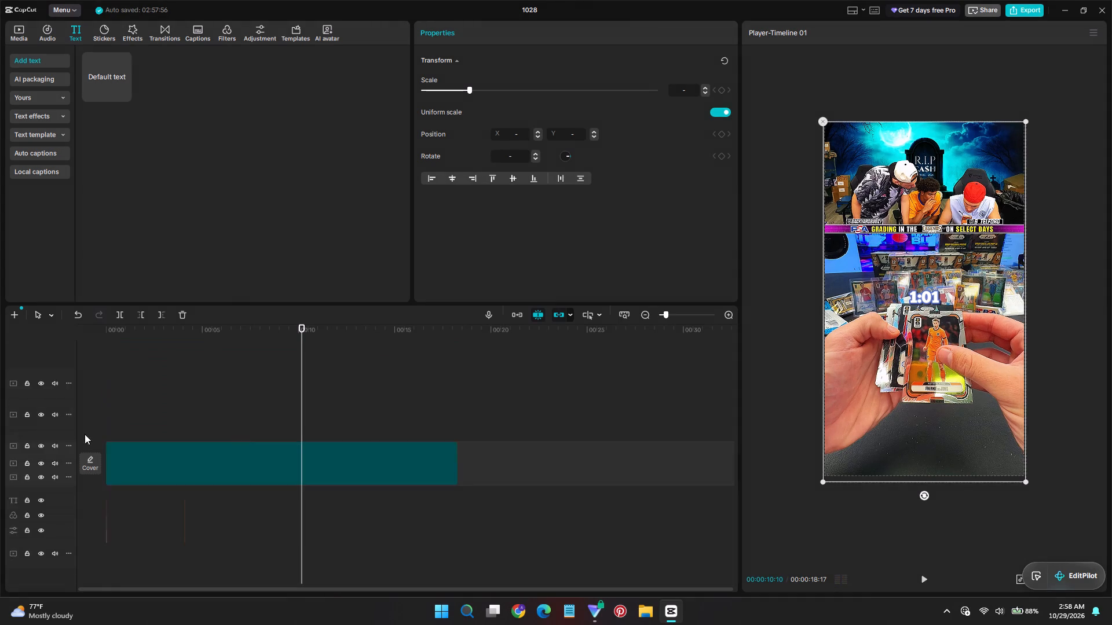
Start pre-processing the new full-length compound clip.
{"action": "right_click", "coordinate": [147, 454]}
{"action": "left_click", "coordinate": [215, 356]}
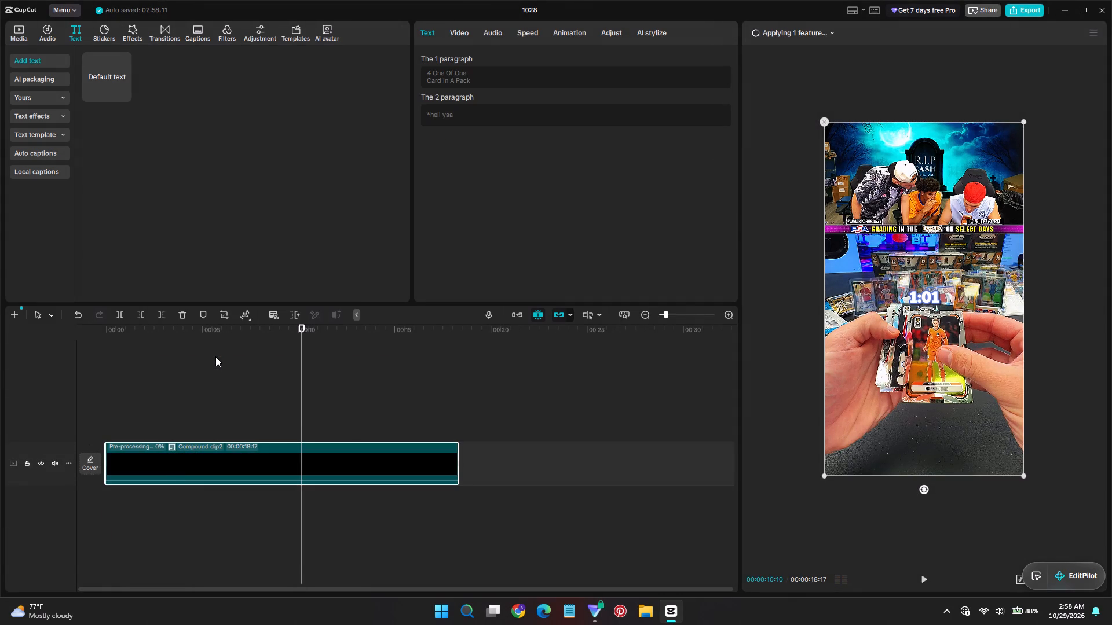